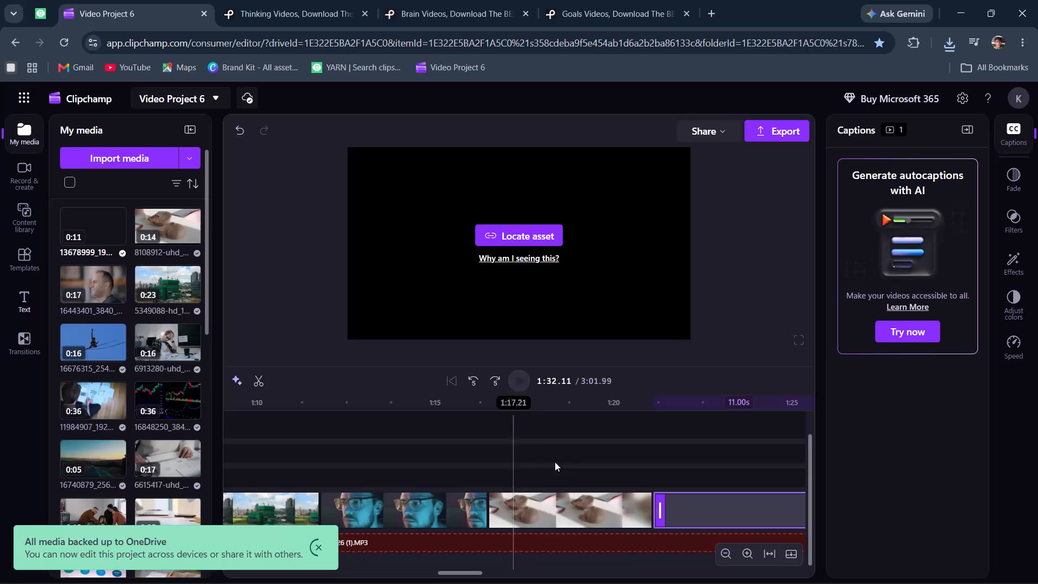
# Try to play the timeline from about 1:21, and again from about 1:17 over the hands clip.
pyautogui.click(653, 410)
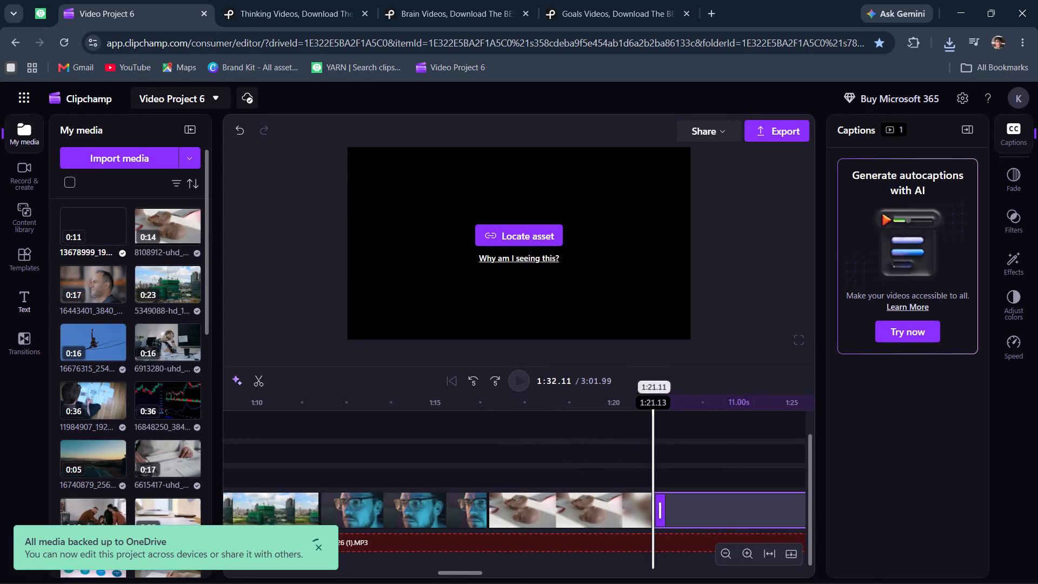
pyautogui.press('space')
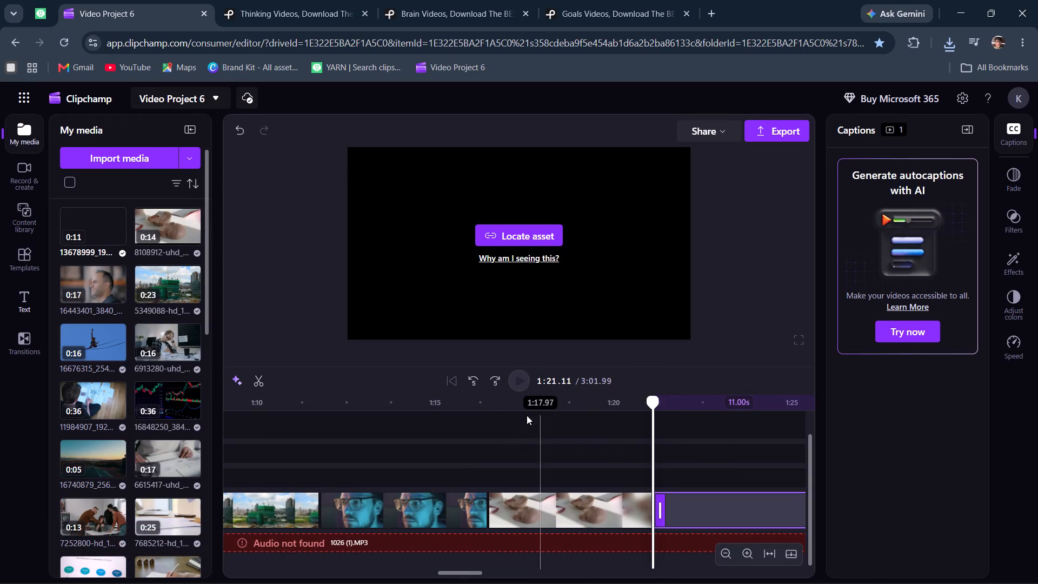
pyautogui.click(517, 419)
pyautogui.press('space')
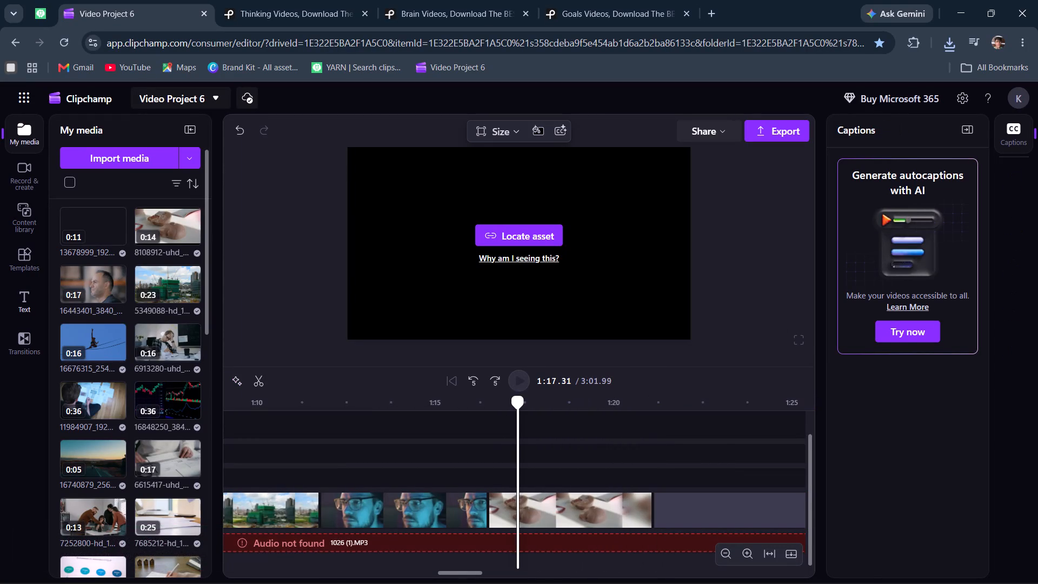
pyautogui.press('space')
# Start locating the missing audio file 1026 (1).MP3 in OneDrive to relink it to the project.
pyautogui.click(539, 233)
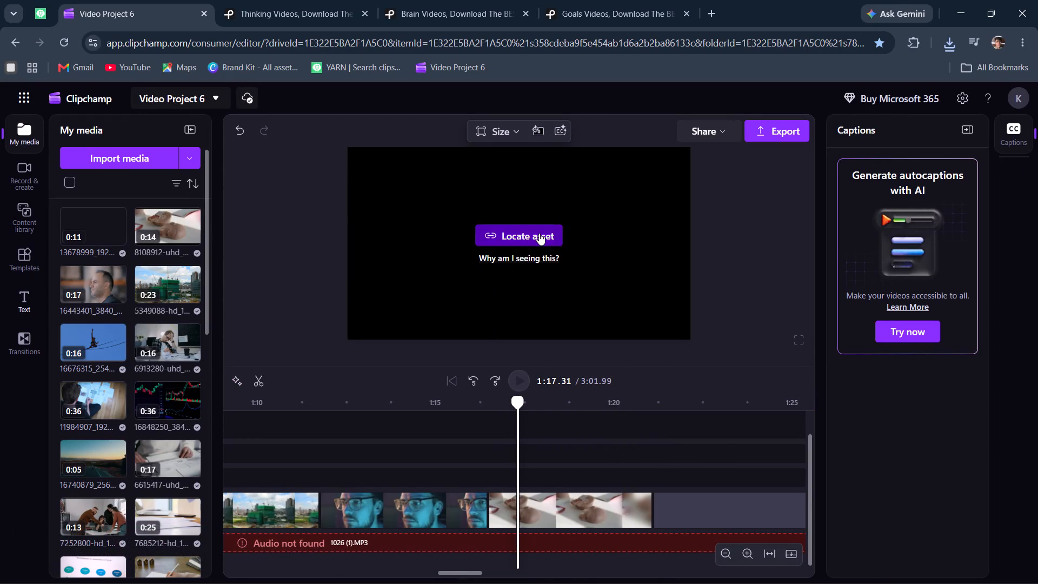
pyautogui.click(557, 276)
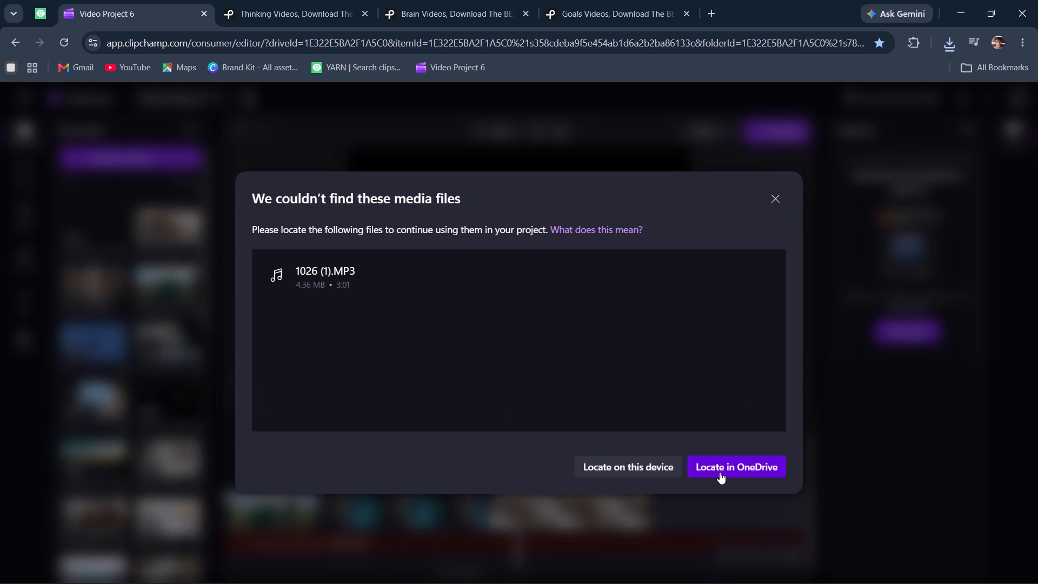
pyautogui.click(720, 472)
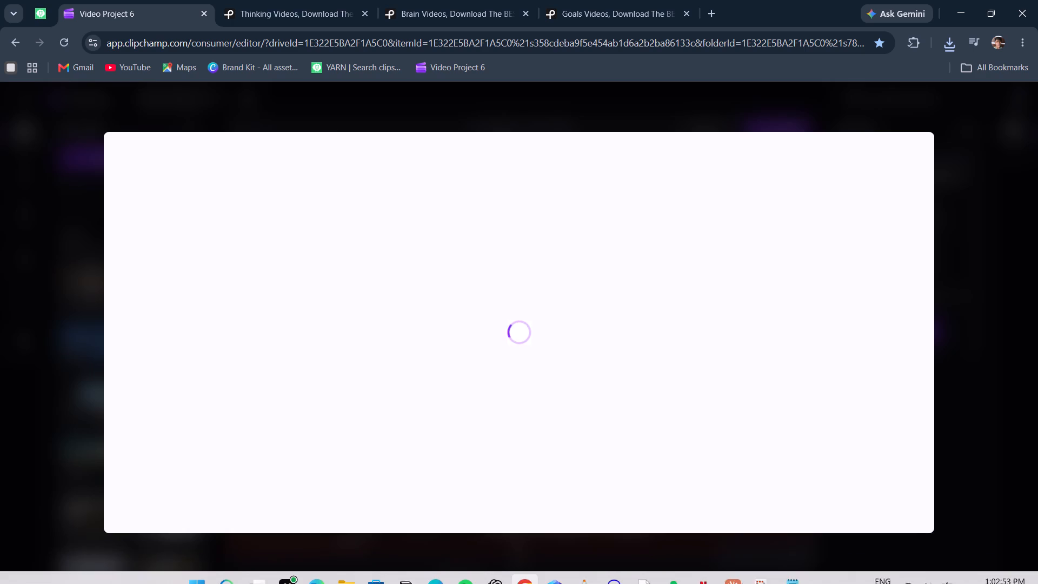
pyautogui.click(266, 578)
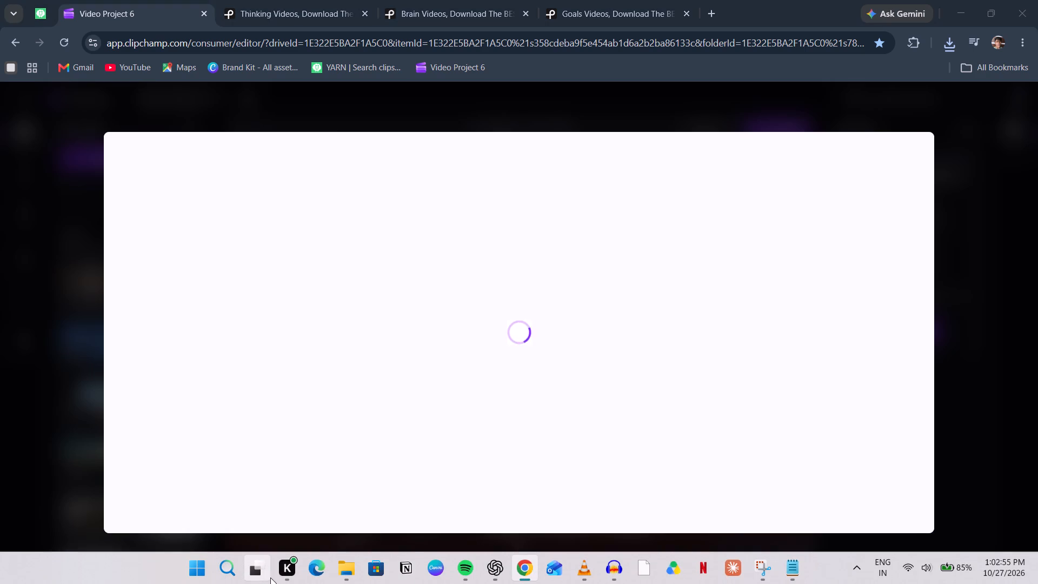
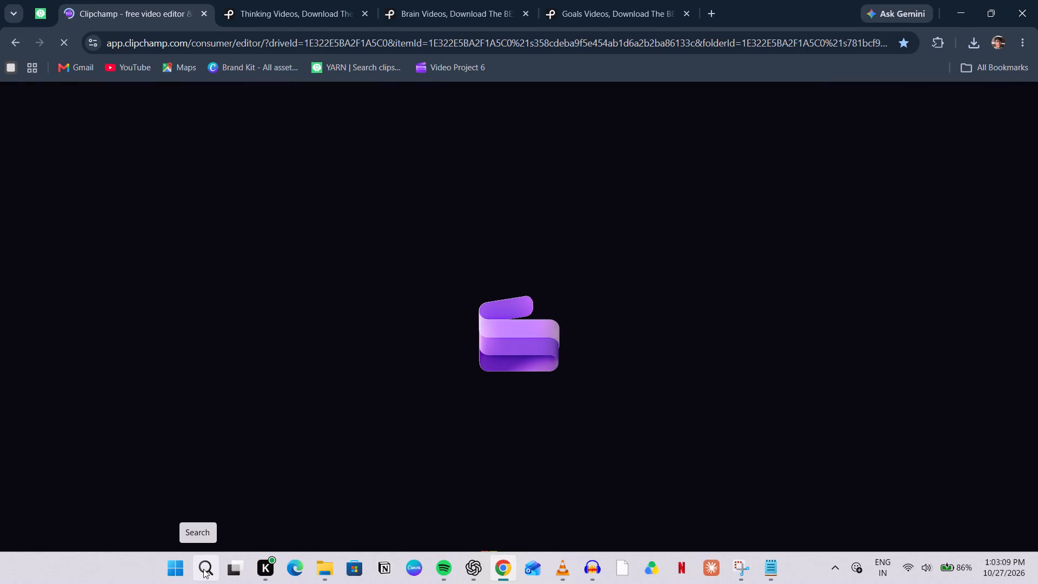
# Launch CapCut from the recent Windows searches while Video Project 6 reloads.
pyautogui.click(203, 569)
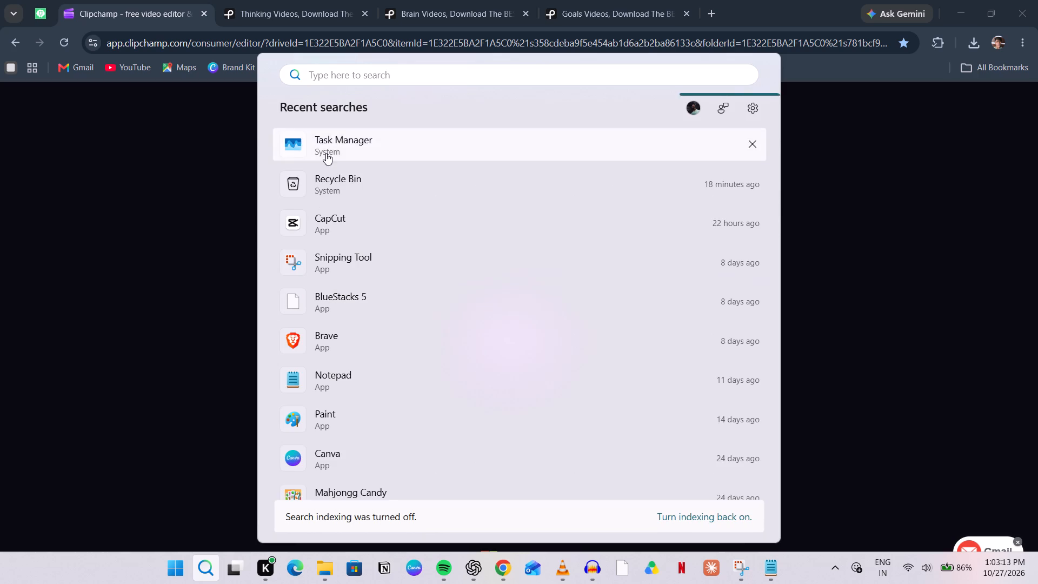
pyautogui.click(357, 220)
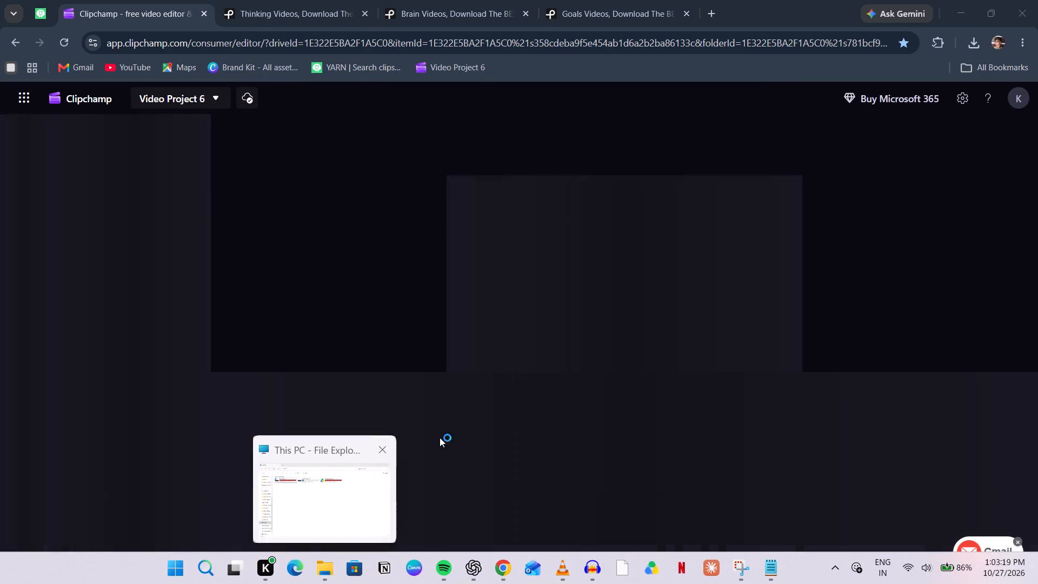
pyautogui.hscroll(-2, 849, 286)
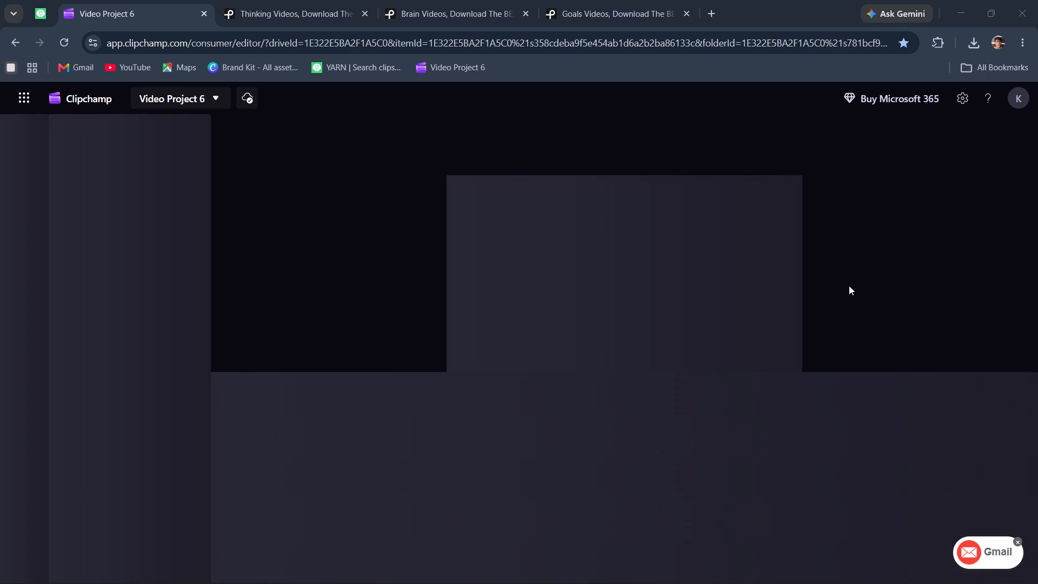
pyautogui.hscroll(-6, 849, 286)
# Dismiss the floating Gmail shortcut covering the Video Project 6 editor.
pyautogui.click(1019, 539)
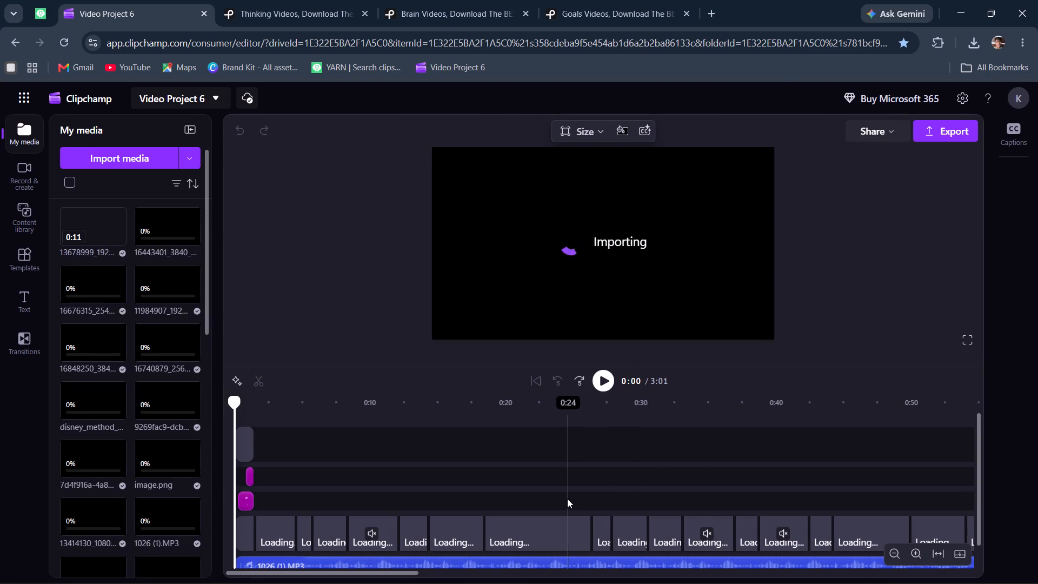
pyautogui.scroll(-3, 564, 499)
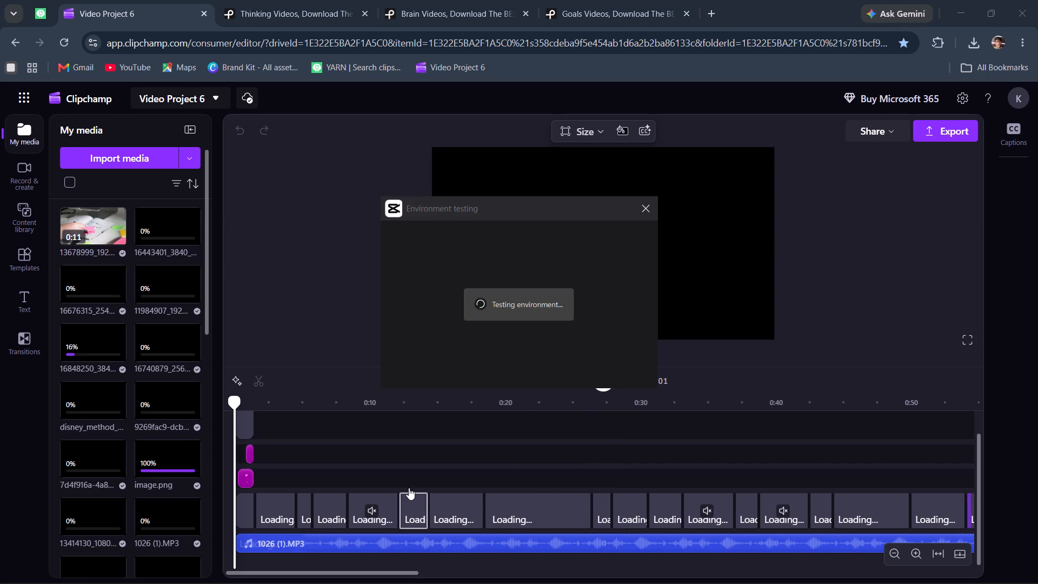
# Close CapCut's environment testing window.
pyautogui.click(645, 208)
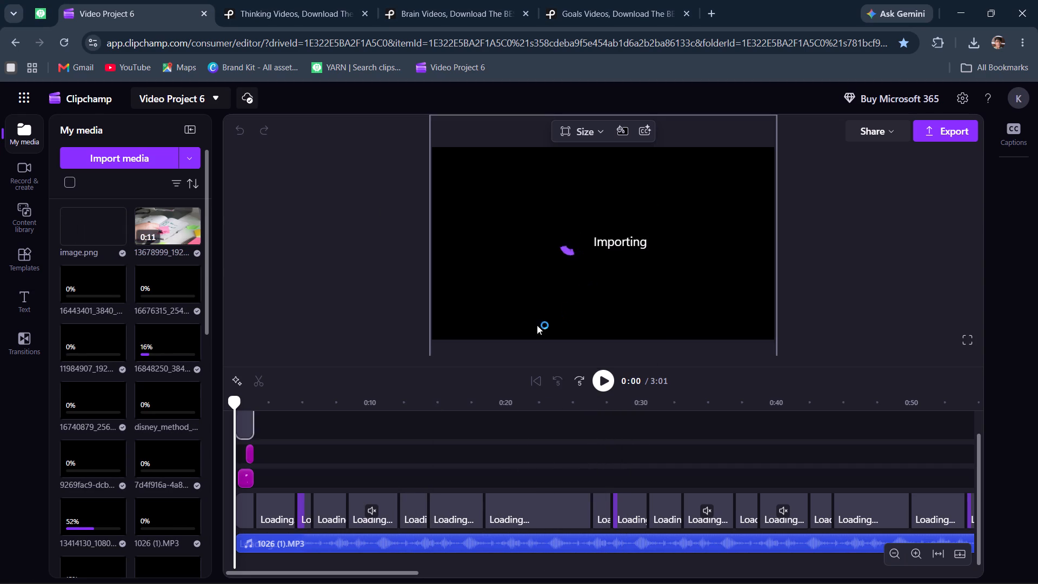
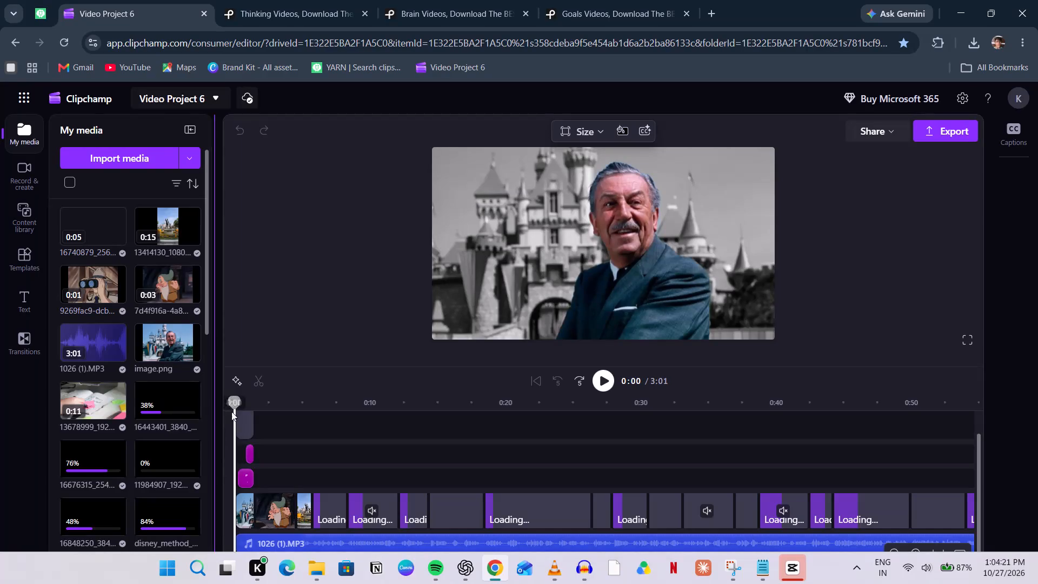
# Play the Walt Disney opening of Video Project 6 from 0:00 to check its playback.
pyautogui.moveTo(232, 402); pyautogui.dragTo(225, 403)
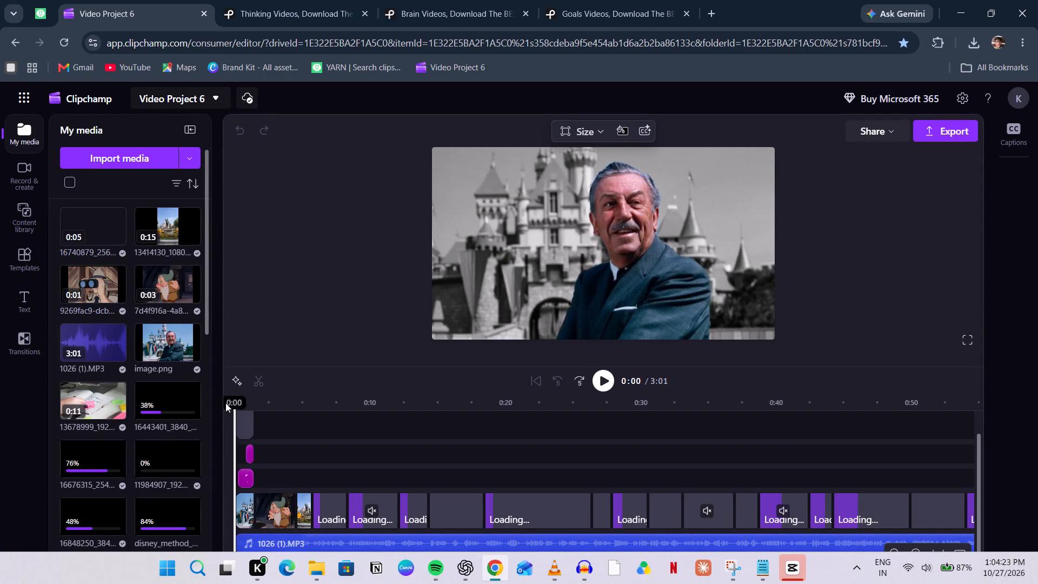
pyautogui.press('space')
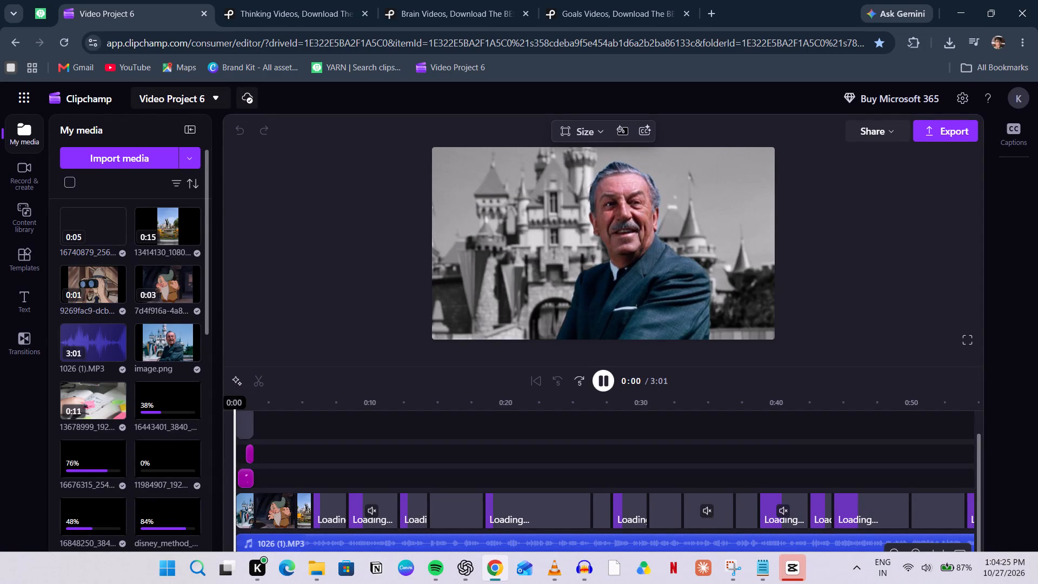
pyautogui.press('space')
pyautogui.moveTo(256, 406); pyautogui.dragTo(252, 404)
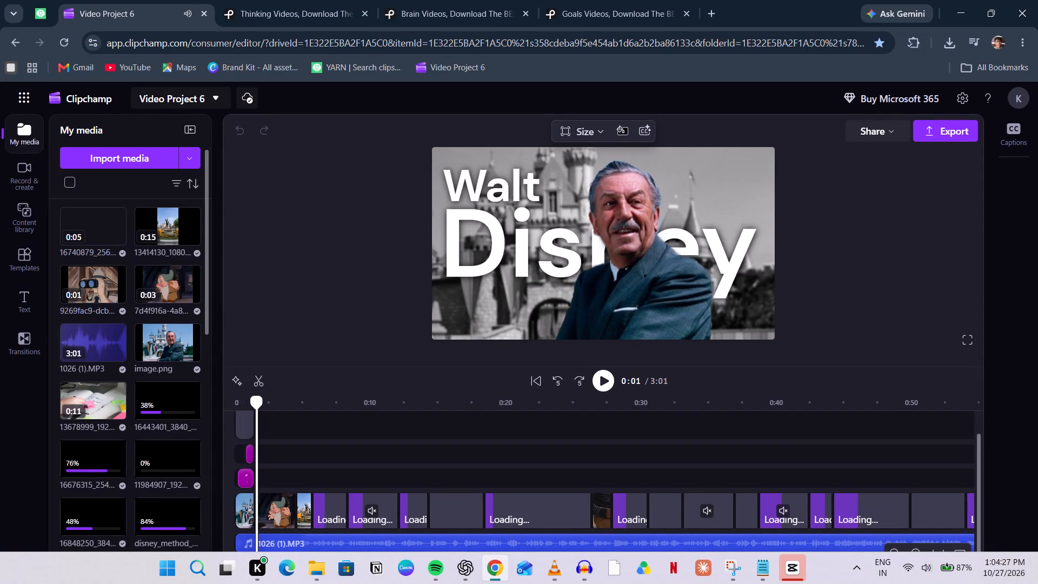
pyautogui.moveTo(252, 404); pyautogui.dragTo(222, 407)
pyautogui.press('space')
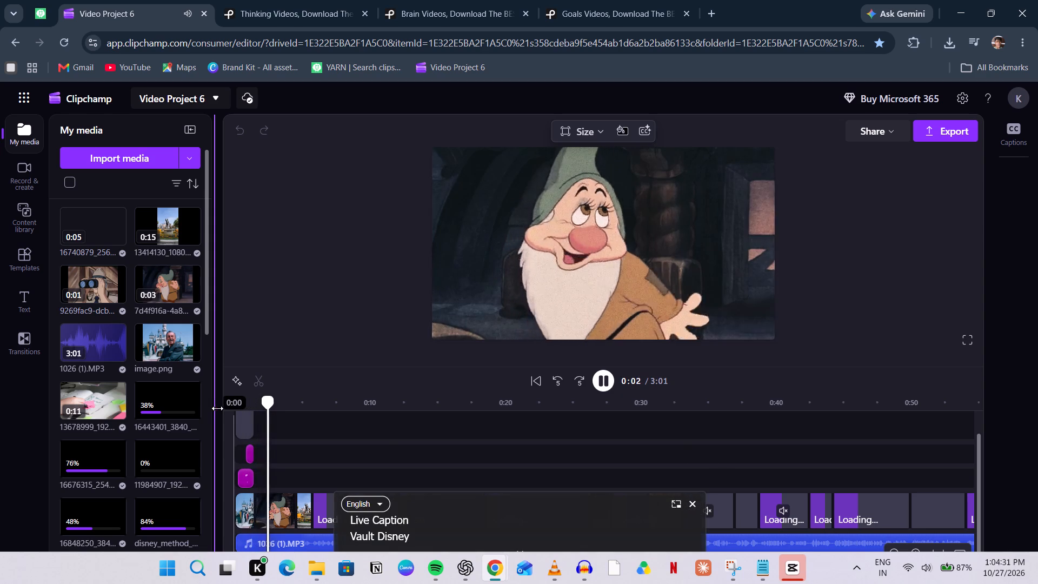
# Close the Live Caption overlay covering the timeline.
pyautogui.click(688, 501)
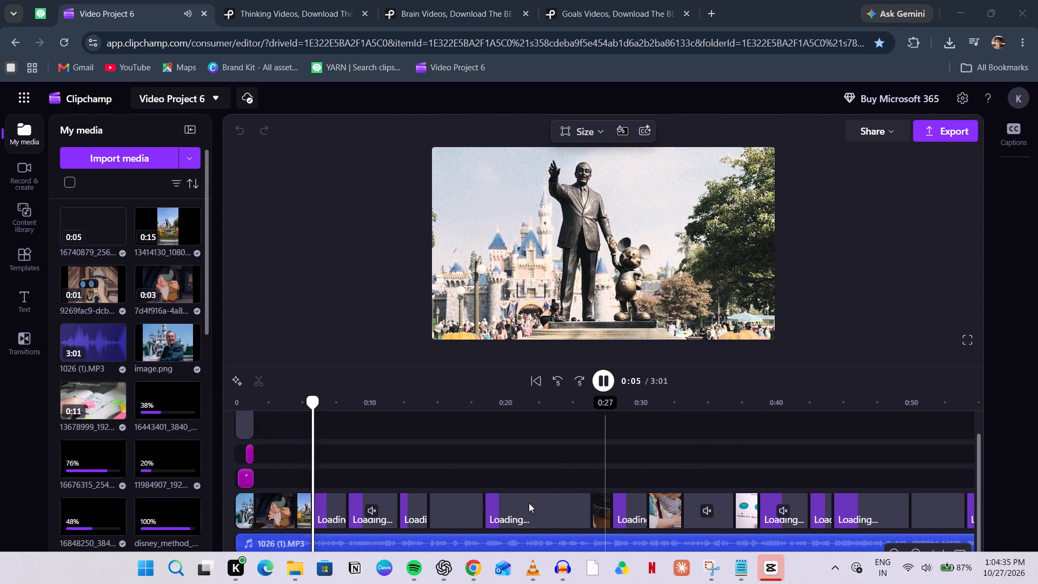
pyautogui.scroll(-18, 98, 410)
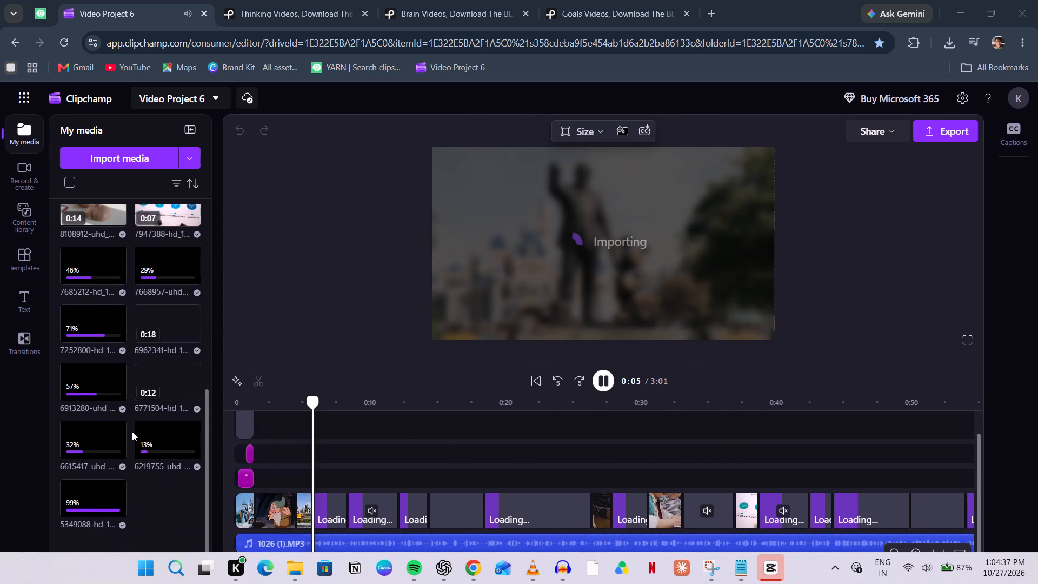
pyautogui.scroll(-2, 132, 432)
pyautogui.scroll(12, 132, 432)
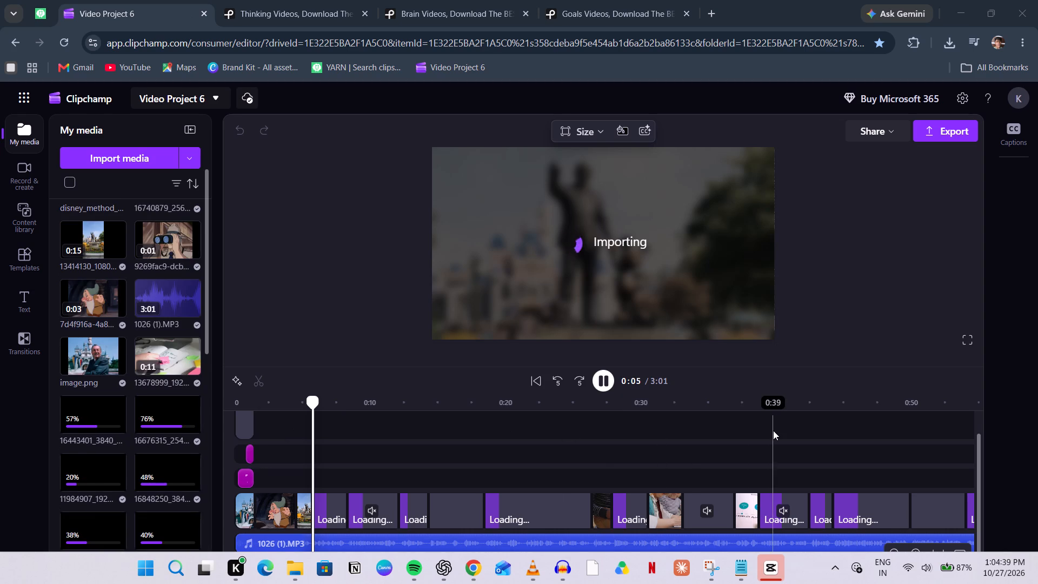
pyautogui.hscroll(-12, 773, 430)
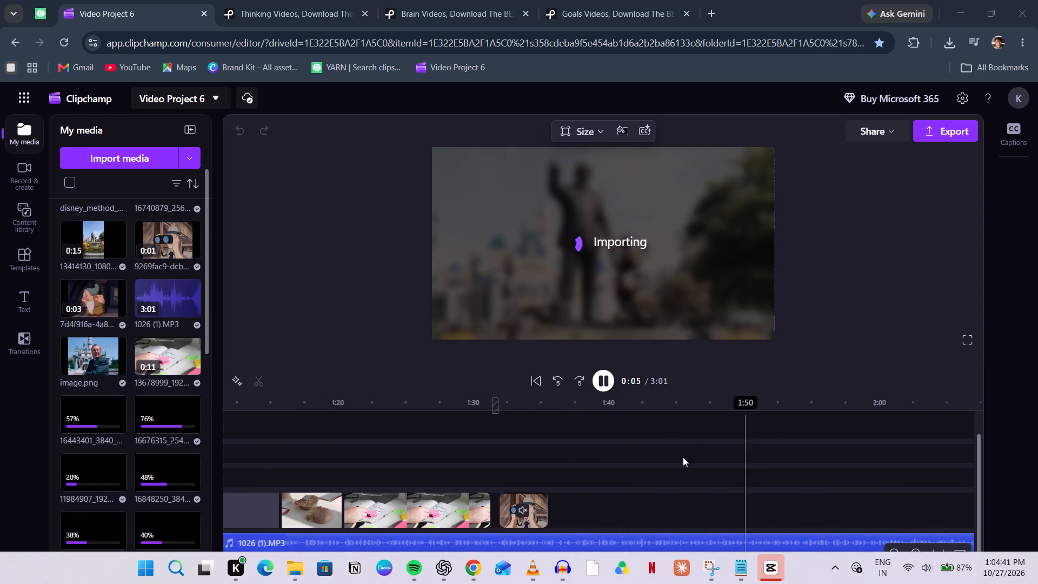
pyautogui.hscroll(-1, 683, 457)
pyautogui.click(455, 449)
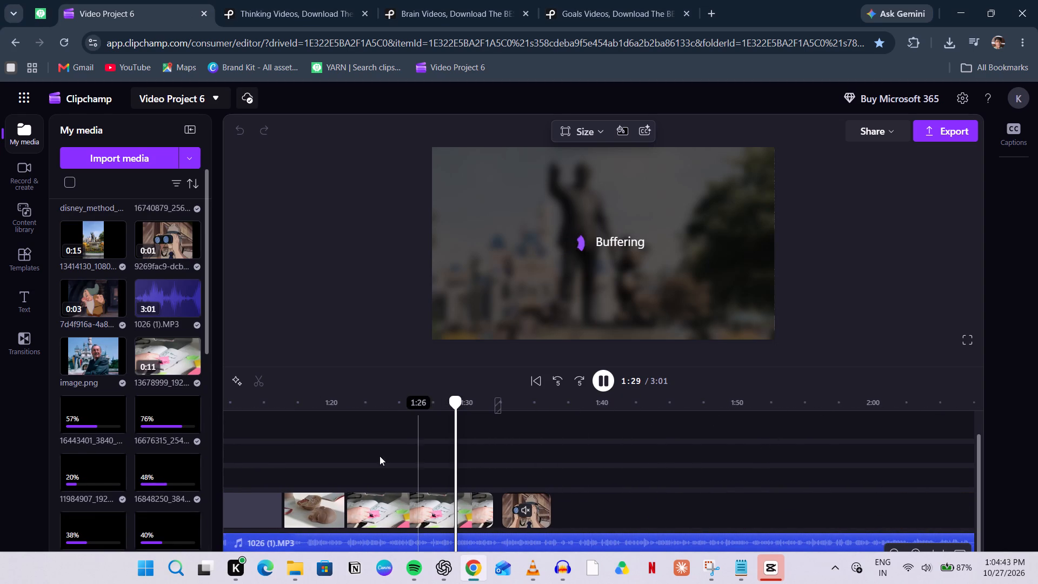
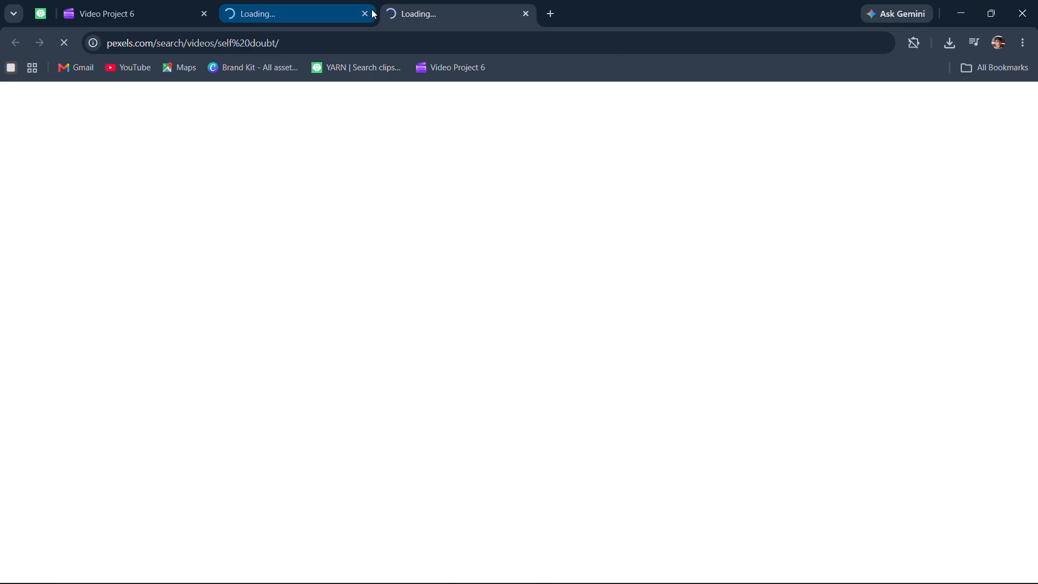
pyautogui.click(367, 13)
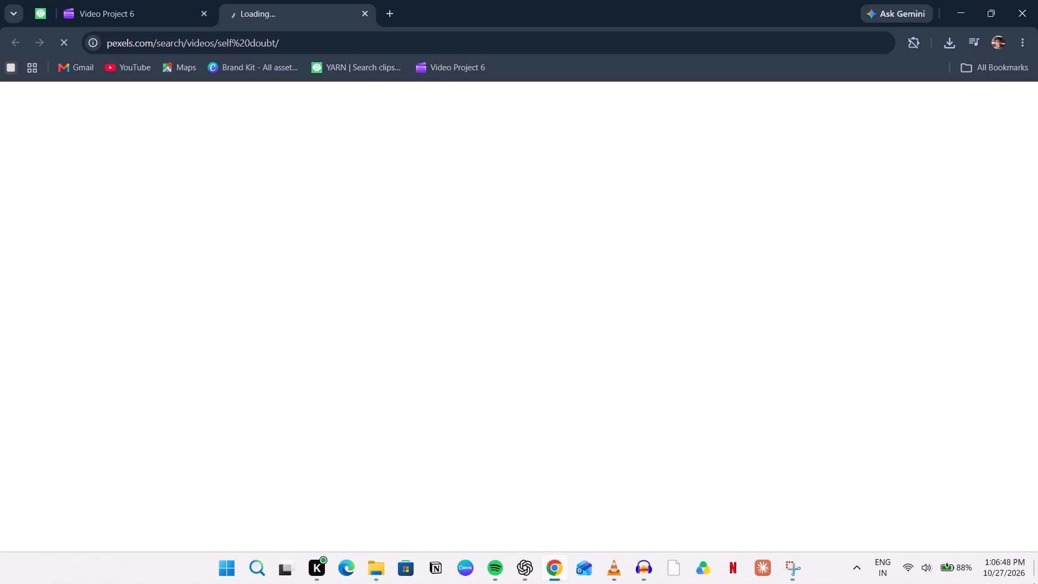
# Return to the Video Project 6 editor tab.
pyautogui.click(113, 0)
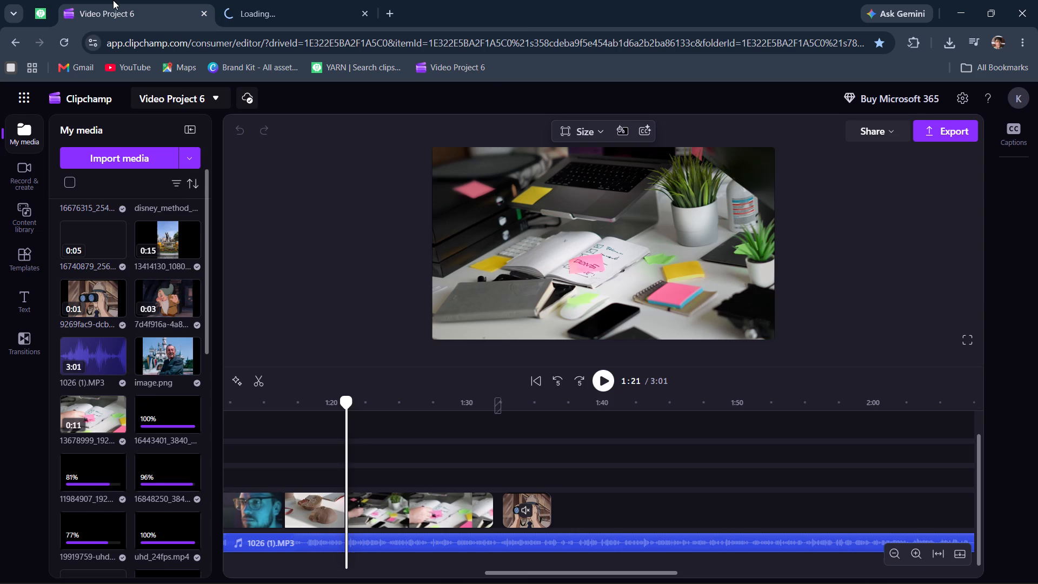
# Switch to the Pexels self-doubt search tab and look through the video results for suitable self-doubt B-roll footage.
pyautogui.click(294, 0)
pyautogui.click(137, 0)
pyautogui.click(317, 5)
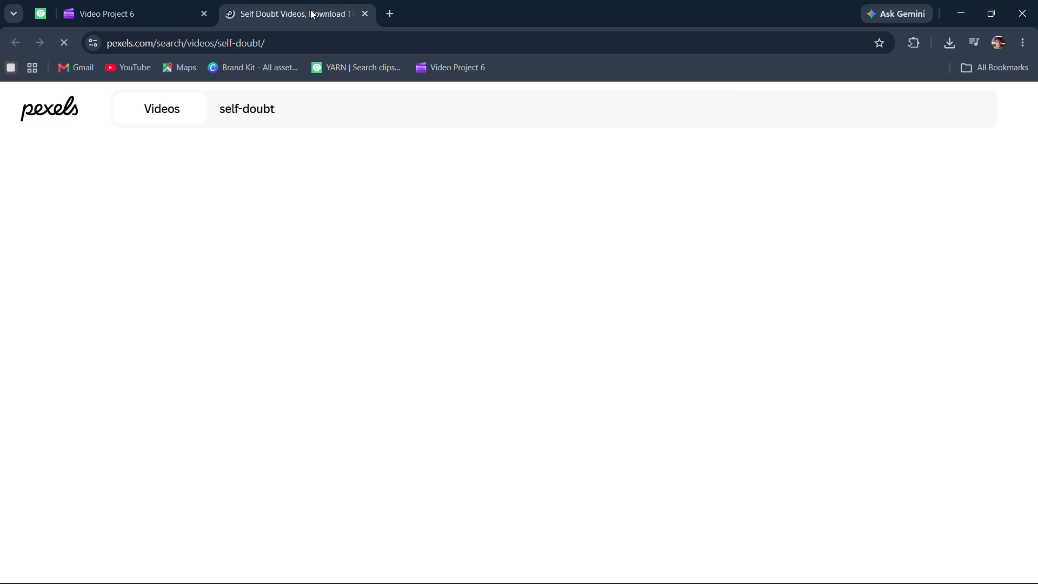
pyautogui.scroll(-7, 199, 376)
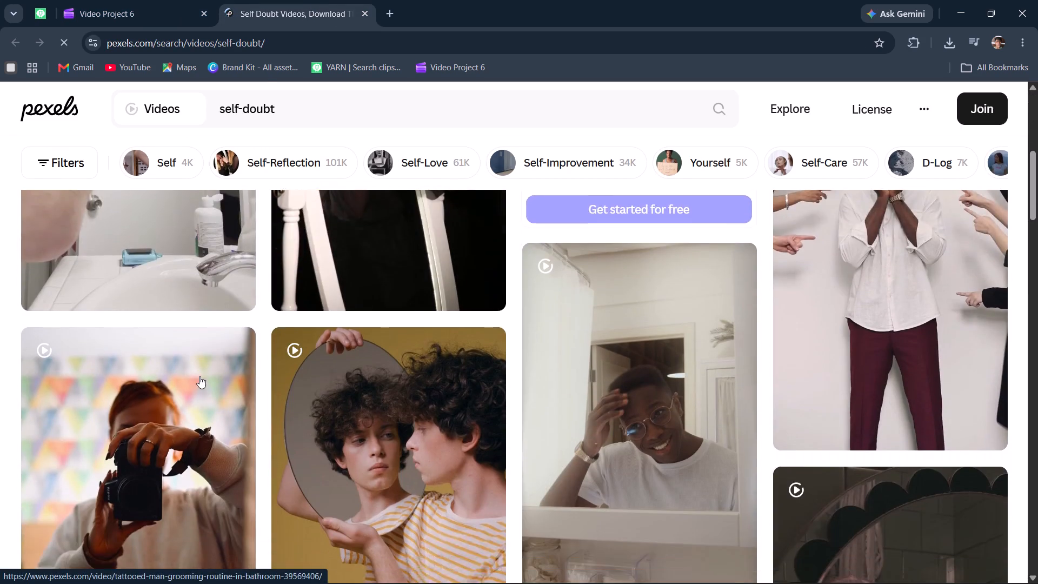
pyautogui.scroll(-11, 199, 377)
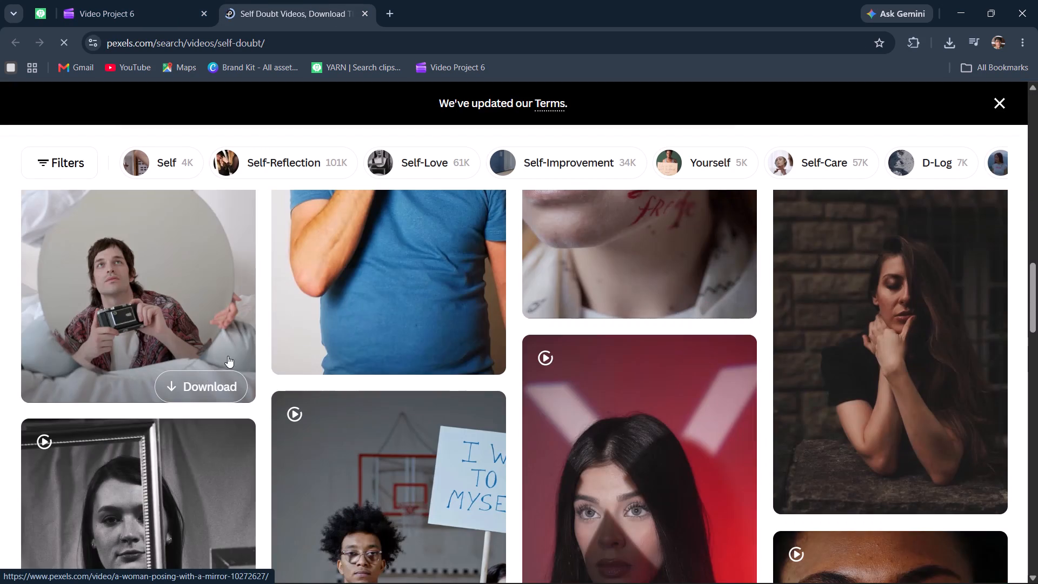
pyautogui.scroll(-8, 408, 314)
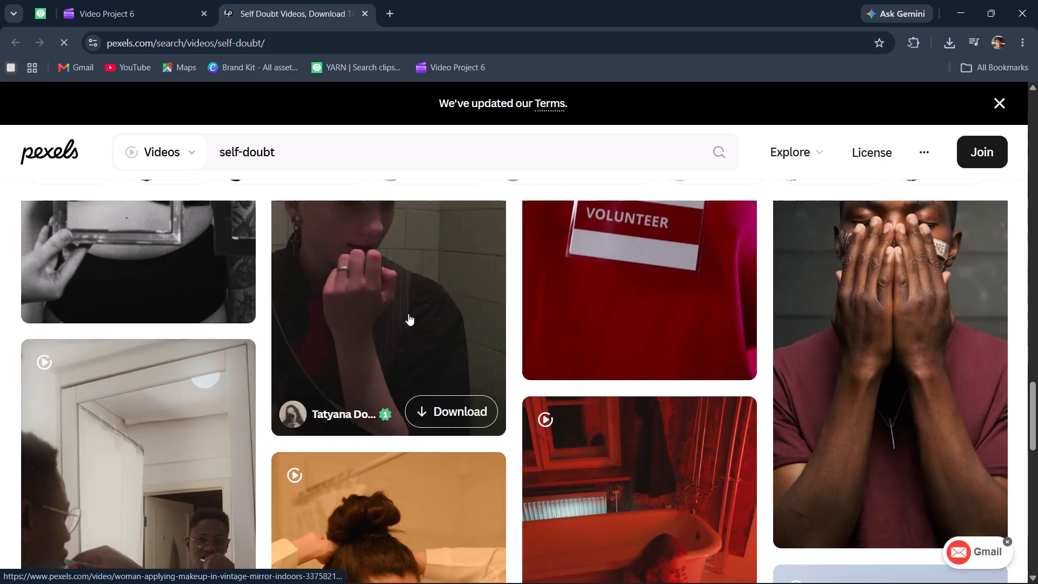
pyautogui.scroll(-9, 408, 314)
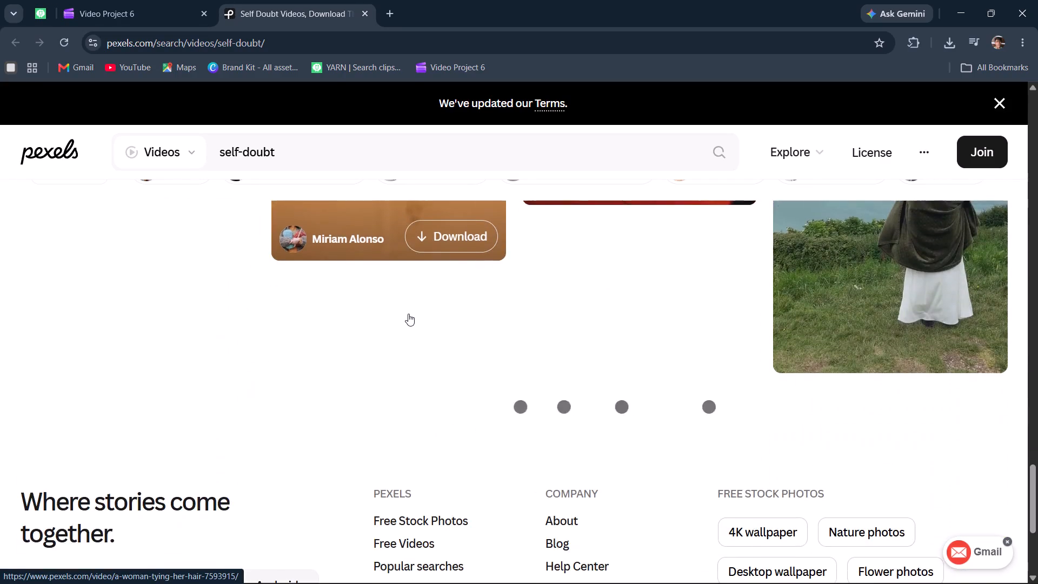
pyautogui.scroll(5, 408, 314)
pyautogui.scroll(-4, 408, 314)
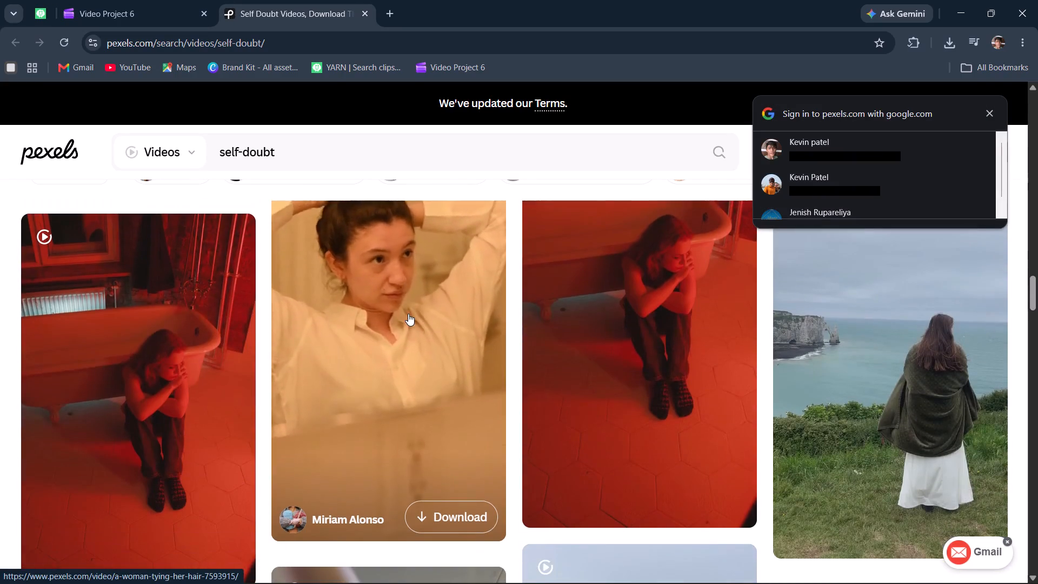
pyautogui.scroll(-9, 408, 314)
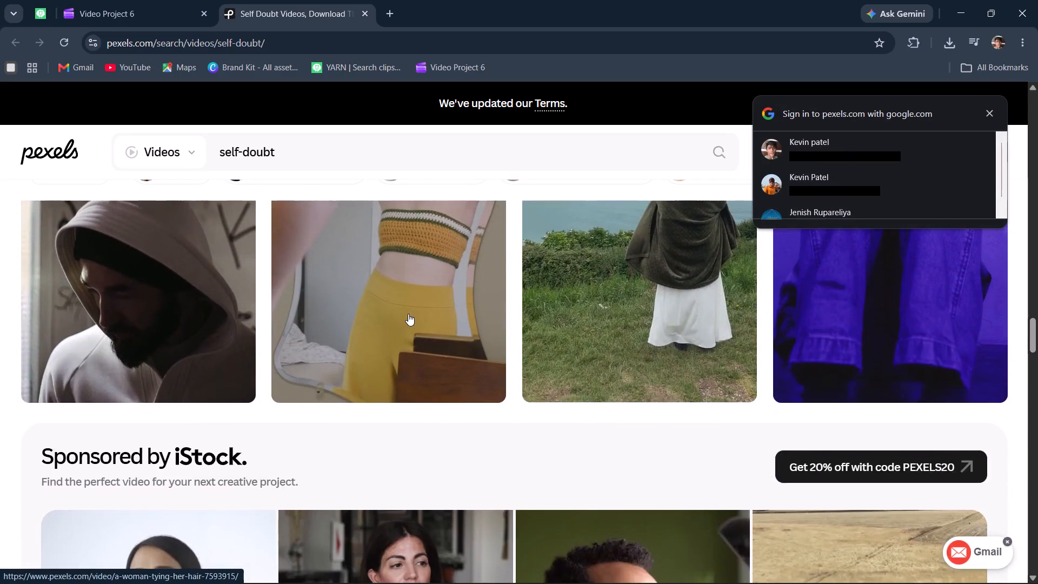
pyautogui.scroll(3, 408, 314)
pyautogui.scroll(-18, 408, 314)
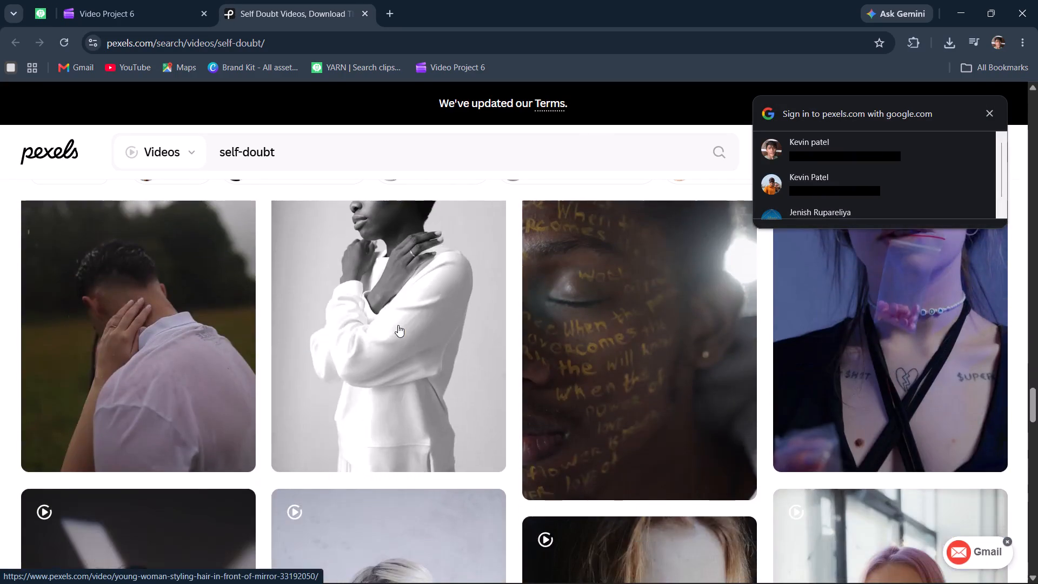
pyautogui.scroll(3, 398, 325)
pyautogui.scroll(-5, 398, 325)
pyautogui.scroll(4, 398, 325)
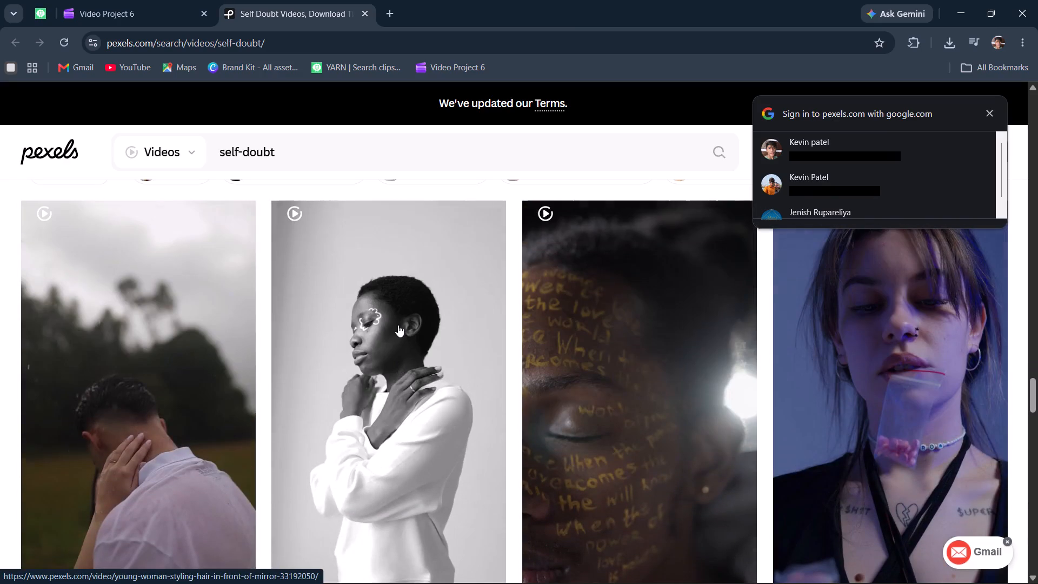
pyautogui.scroll(-2, 104, 396)
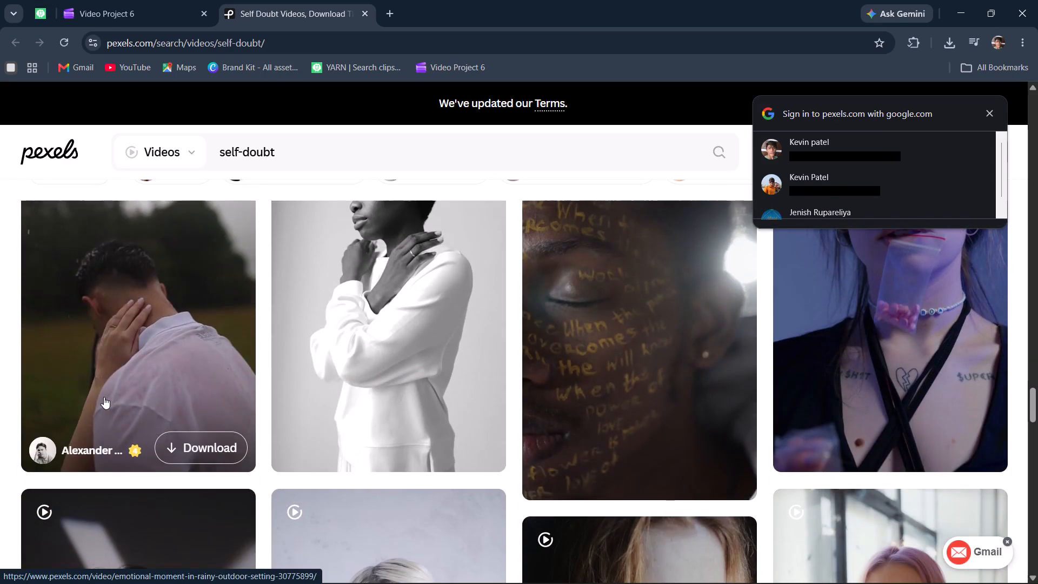
pyautogui.scroll(-4, 104, 397)
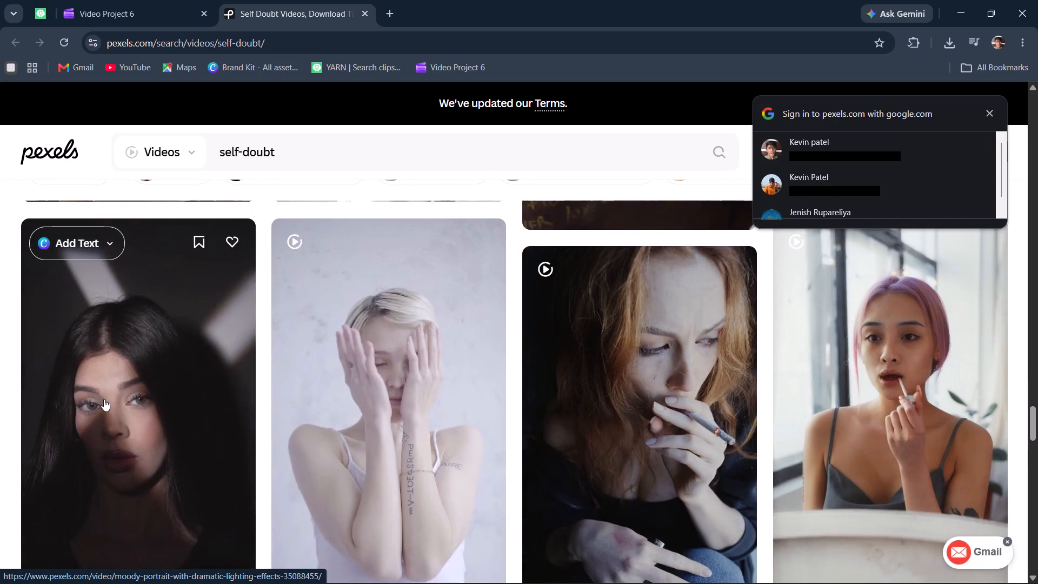
pyautogui.scroll(-8, 104, 399)
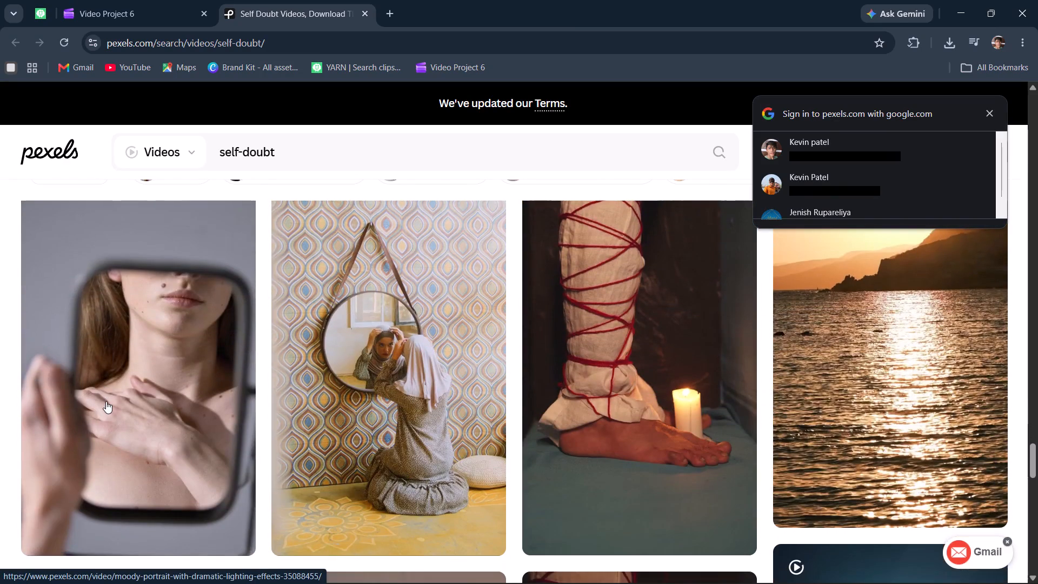
pyautogui.scroll(-6, 106, 401)
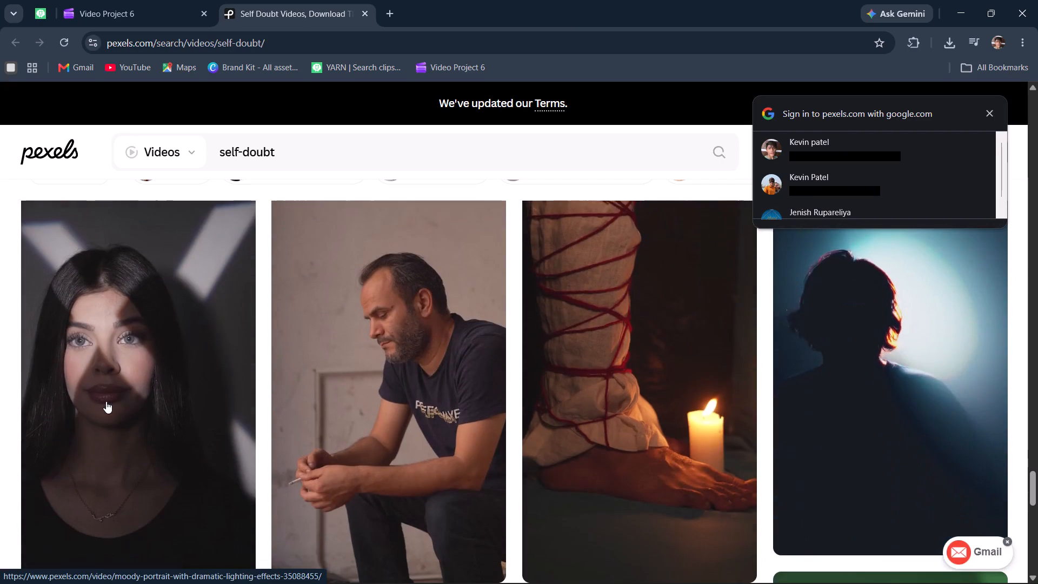
pyautogui.scroll(-6, 106, 401)
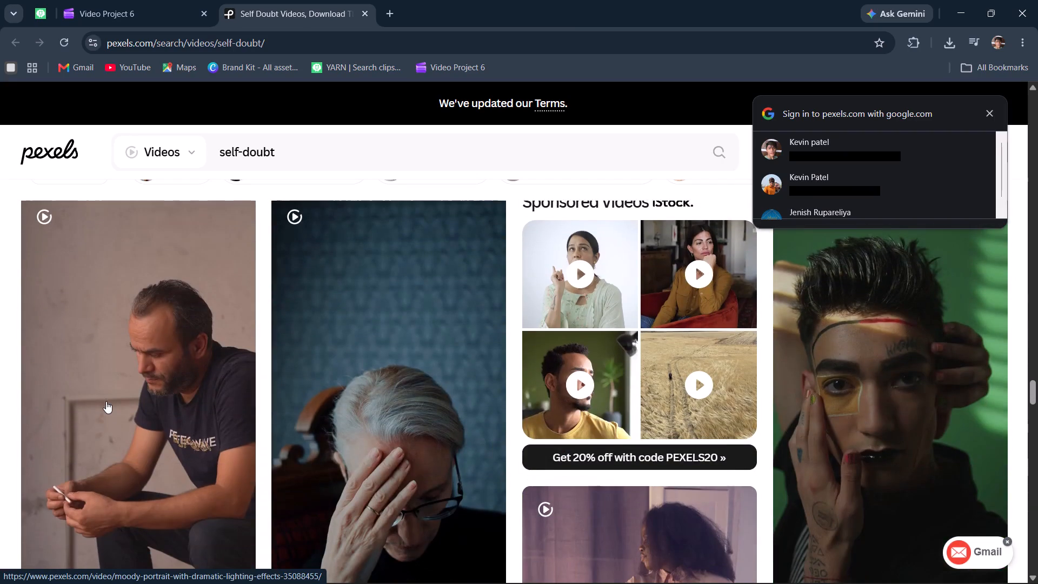
pyautogui.scroll(-2, 106, 401)
pyautogui.scroll(2, 106, 401)
pyautogui.scroll(-7, 106, 401)
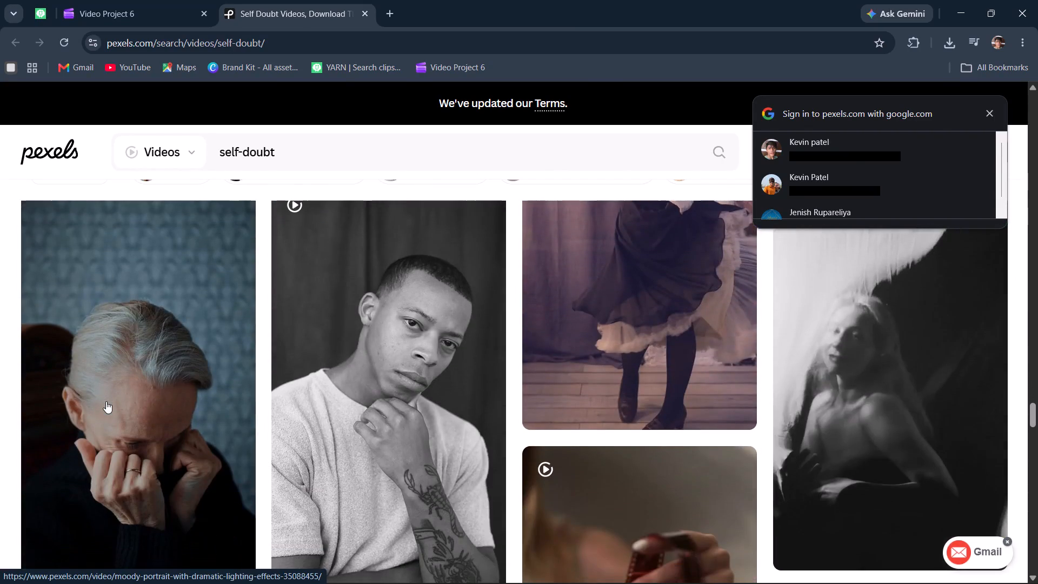
pyautogui.scroll(-7, 106, 401)
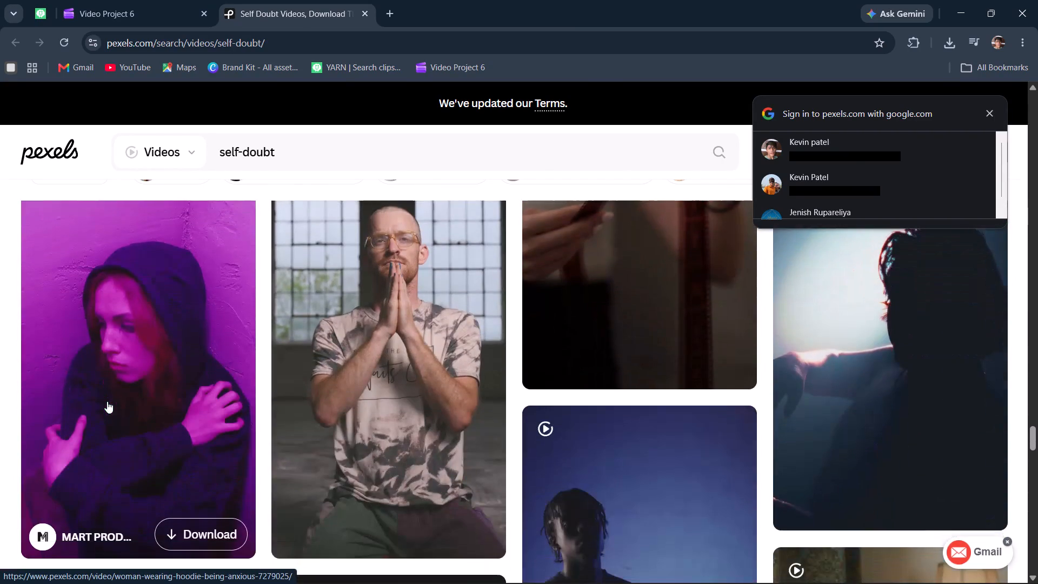
pyautogui.scroll(-10, 107, 401)
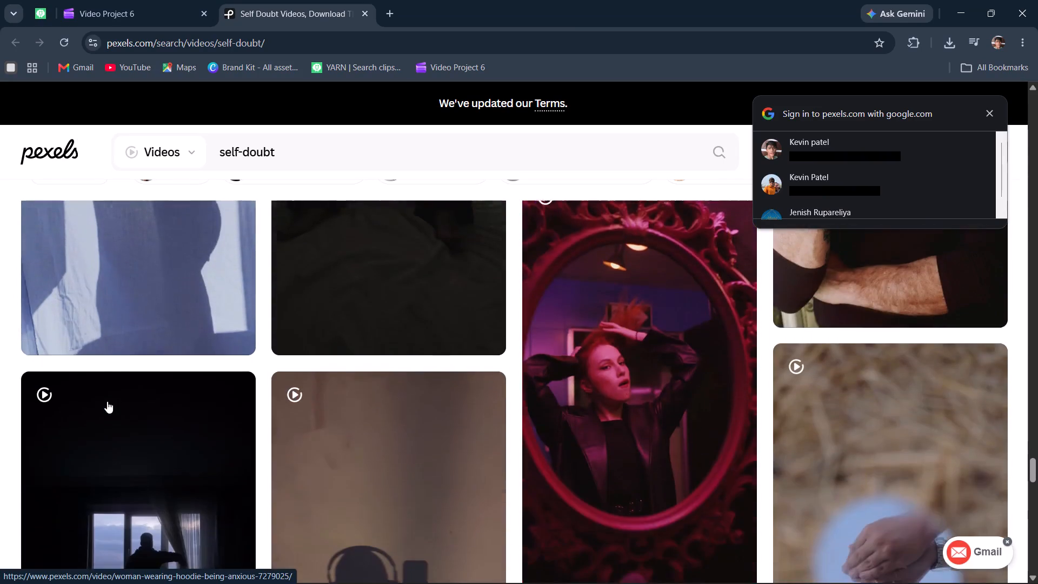
pyautogui.scroll(-8, 107, 401)
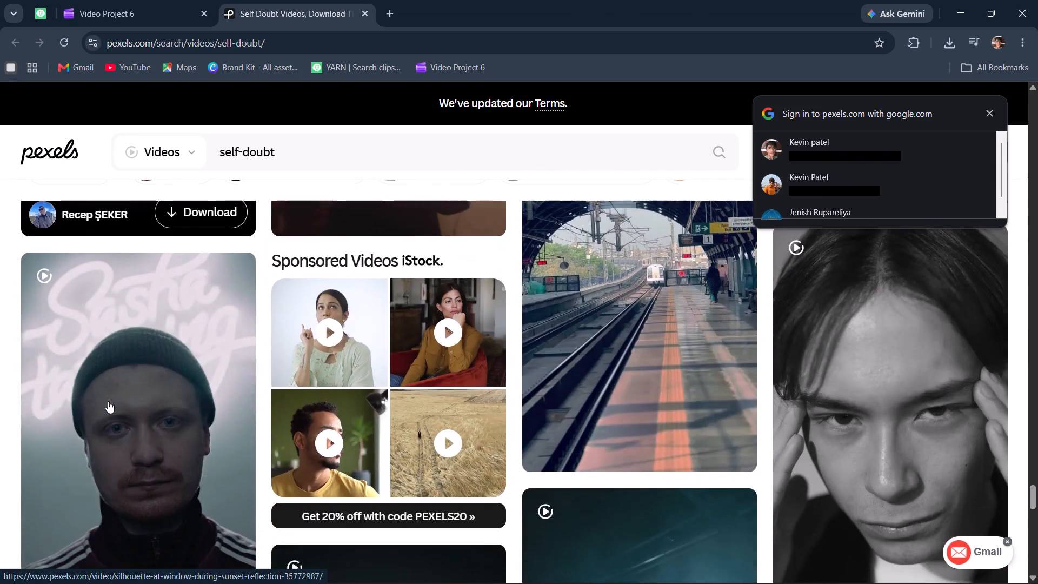
pyautogui.scroll(-7, 108, 401)
pyautogui.scroll(5, 108, 401)
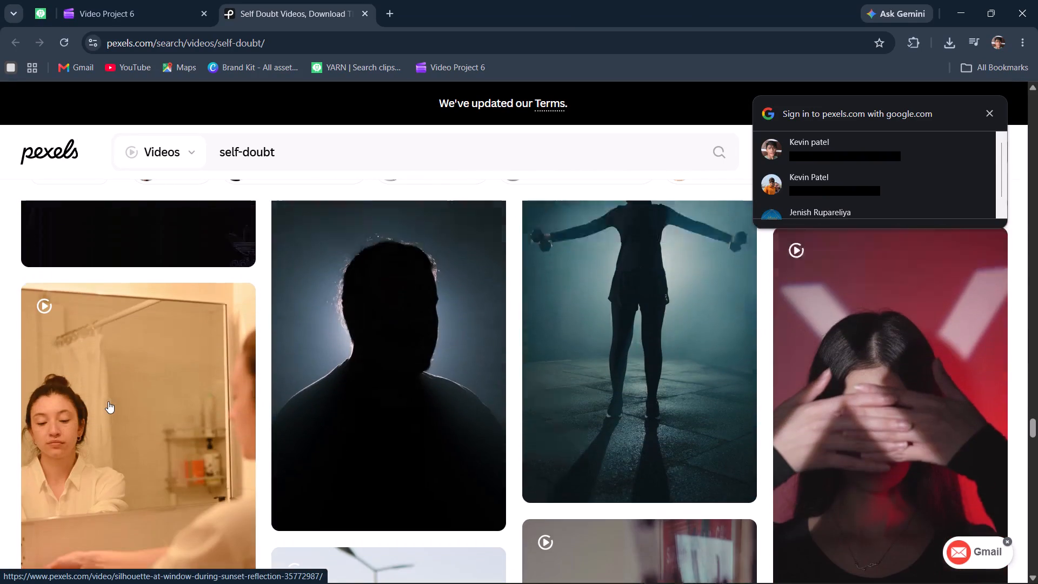
pyautogui.scroll(2, 108, 401)
pyautogui.scroll(-5, 110, 403)
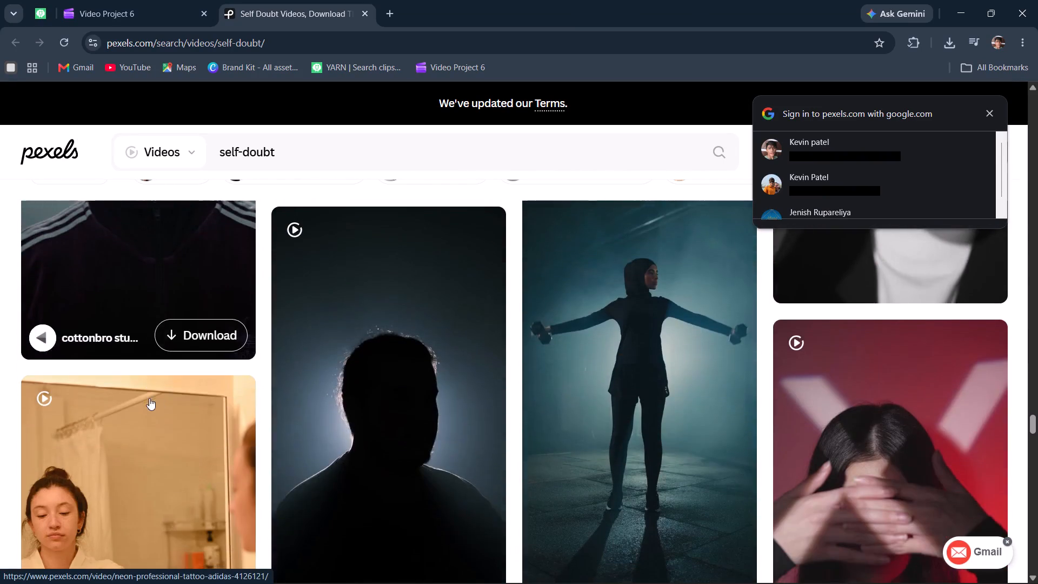
pyautogui.scroll(-10, 176, 388)
pyautogui.scroll(3, 178, 388)
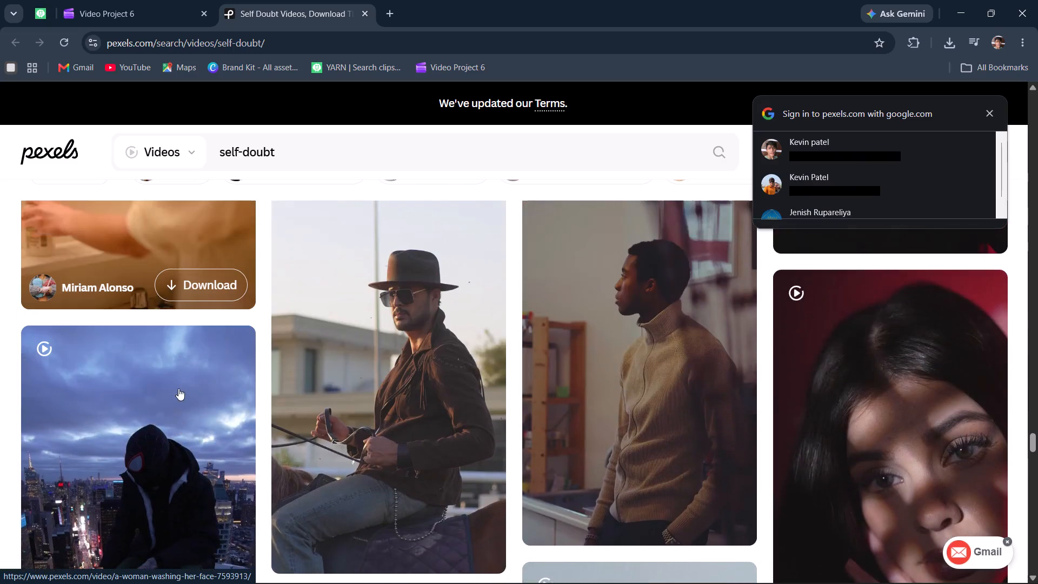
pyautogui.scroll(-13, 178, 388)
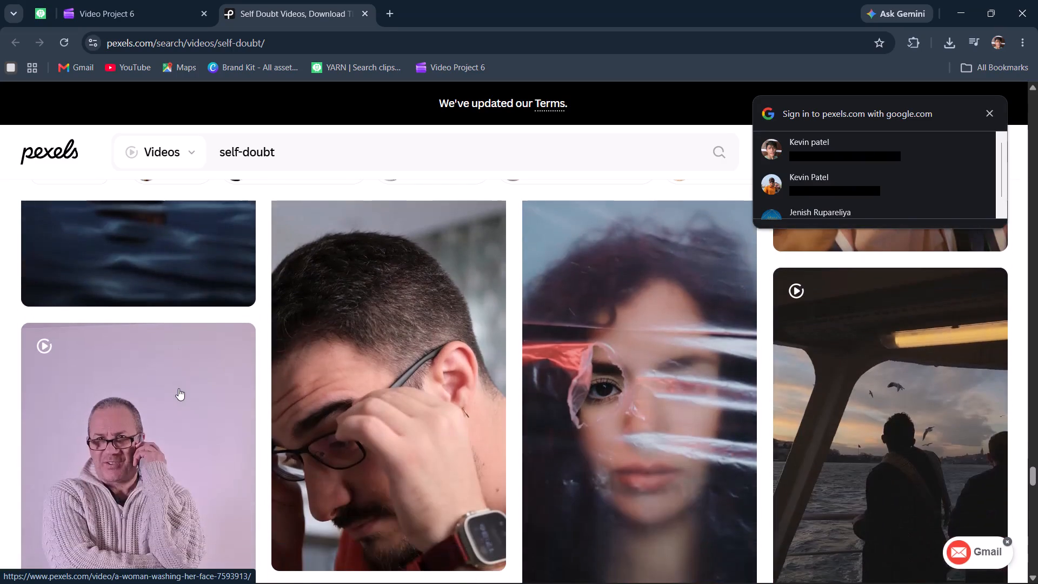
pyautogui.scroll(-11, 178, 388)
pyautogui.scroll(3, 178, 388)
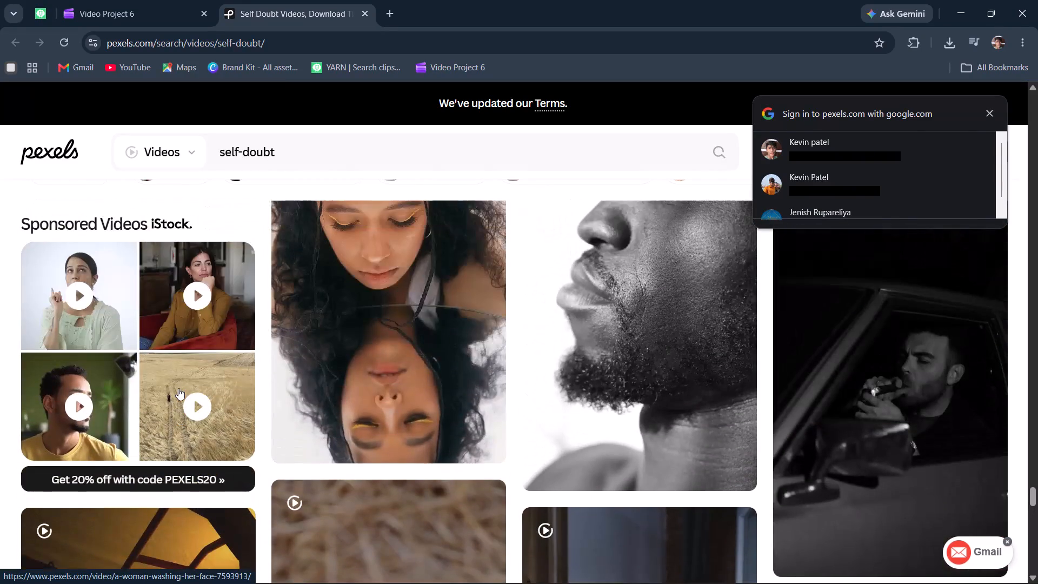
pyautogui.scroll(-8, 178, 388)
pyautogui.scroll(3, 178, 388)
pyautogui.scroll(-2, 178, 388)
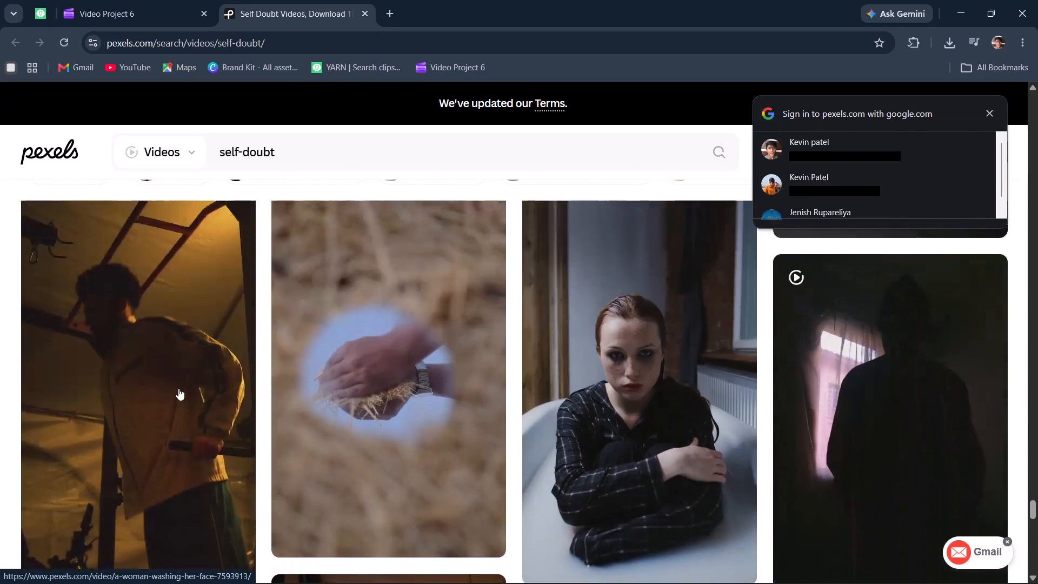
pyautogui.scroll(-11, 178, 388)
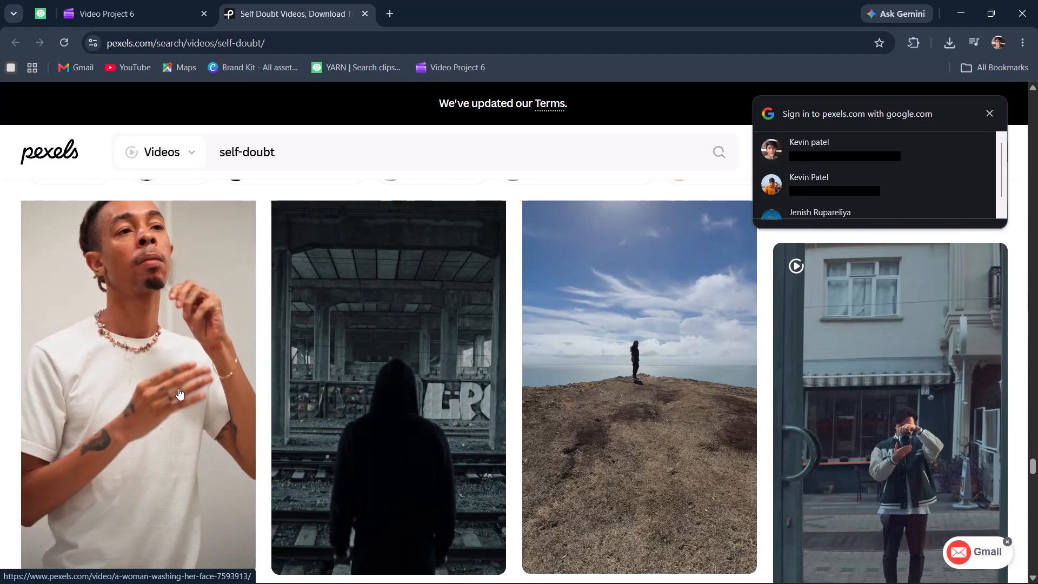
pyautogui.scroll(-4, 633, 422)
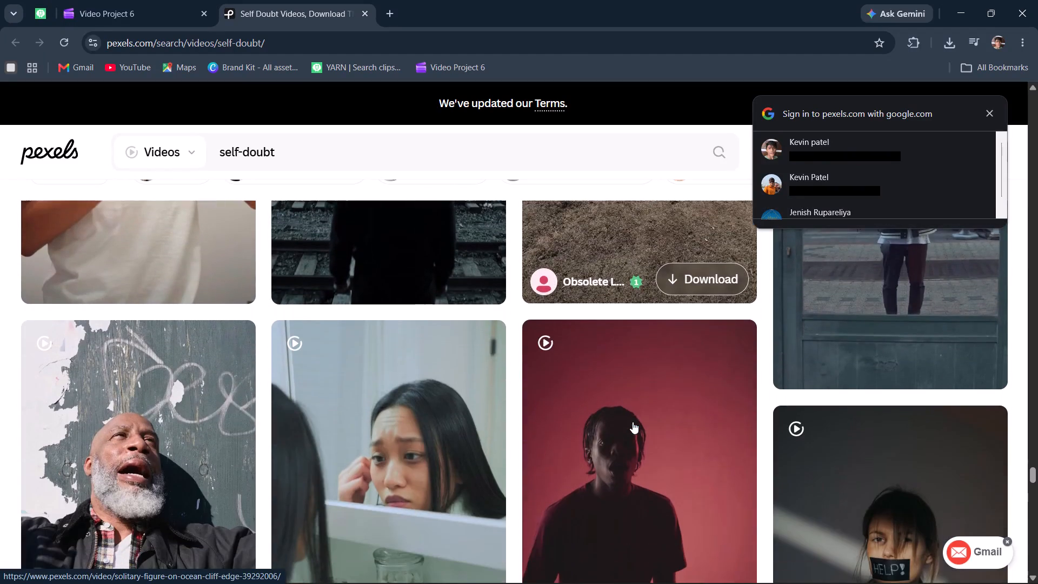
pyautogui.scroll(-10, 480, 420)
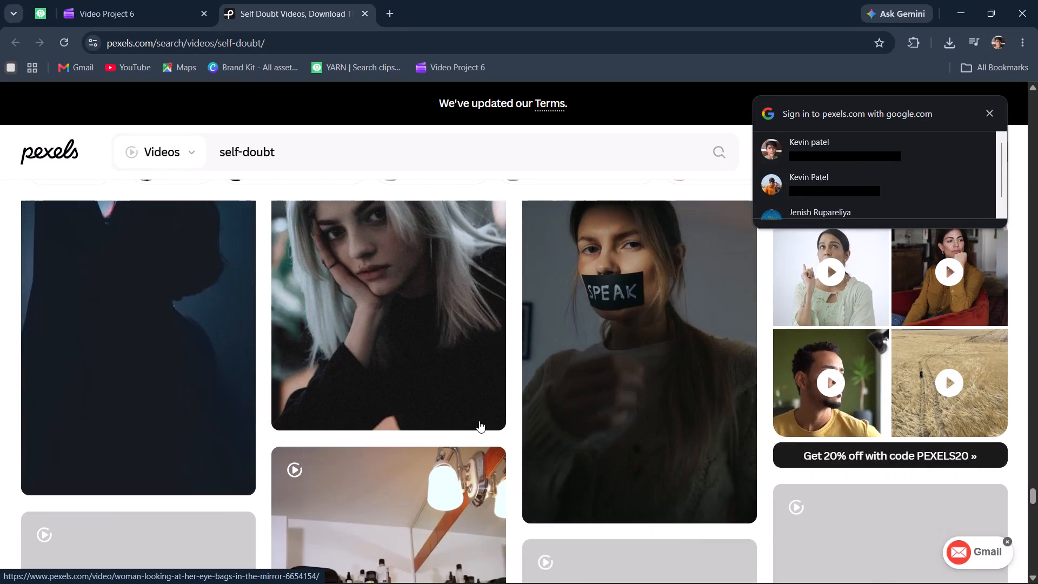
pyautogui.scroll(2, 479, 421)
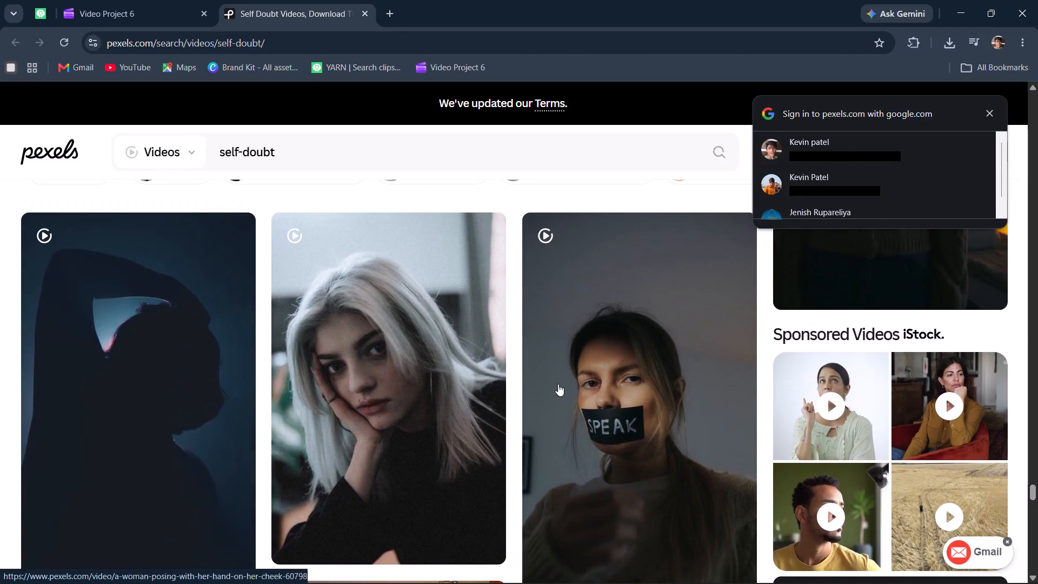
pyautogui.scroll(-7, 648, 367)
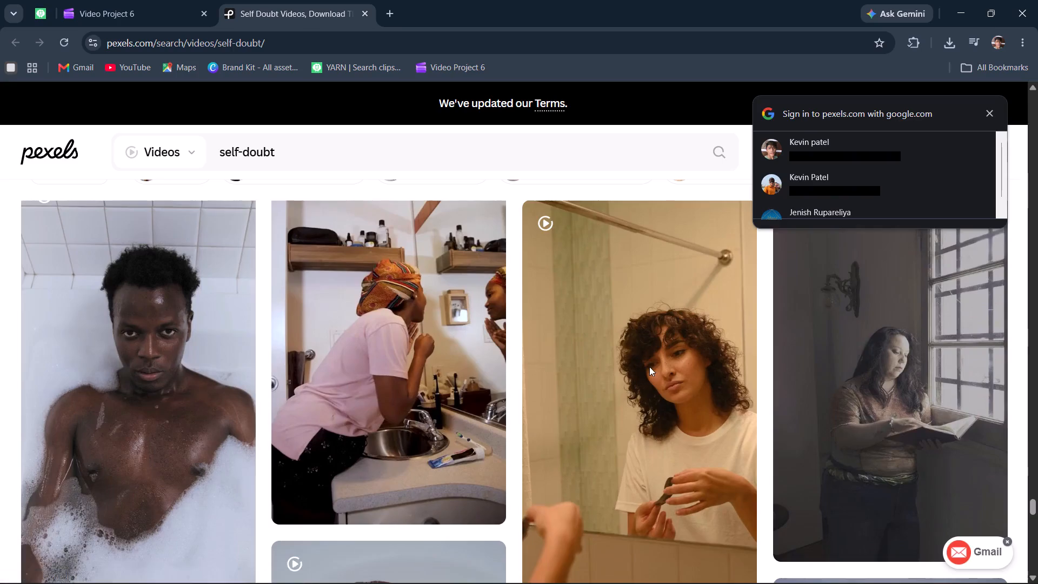
pyautogui.scroll(7, 648, 367)
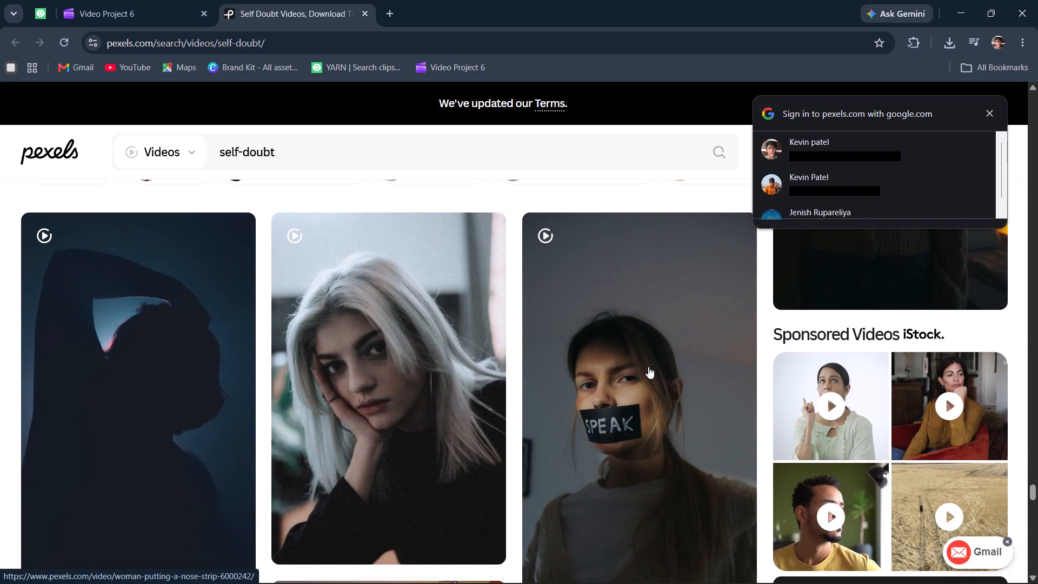
pyautogui.scroll(-14, 427, 384)
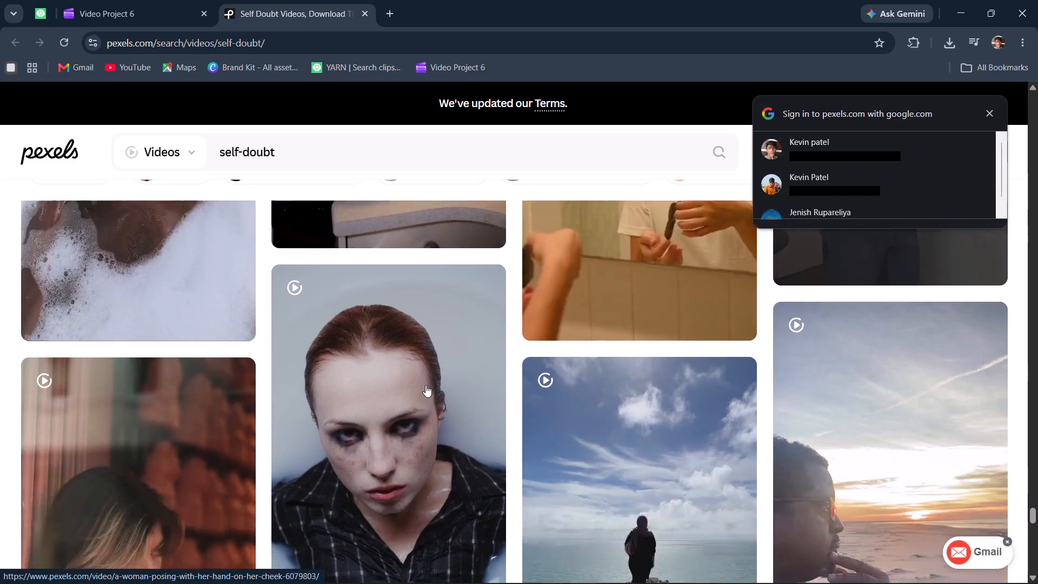
pyautogui.scroll(-9, 425, 385)
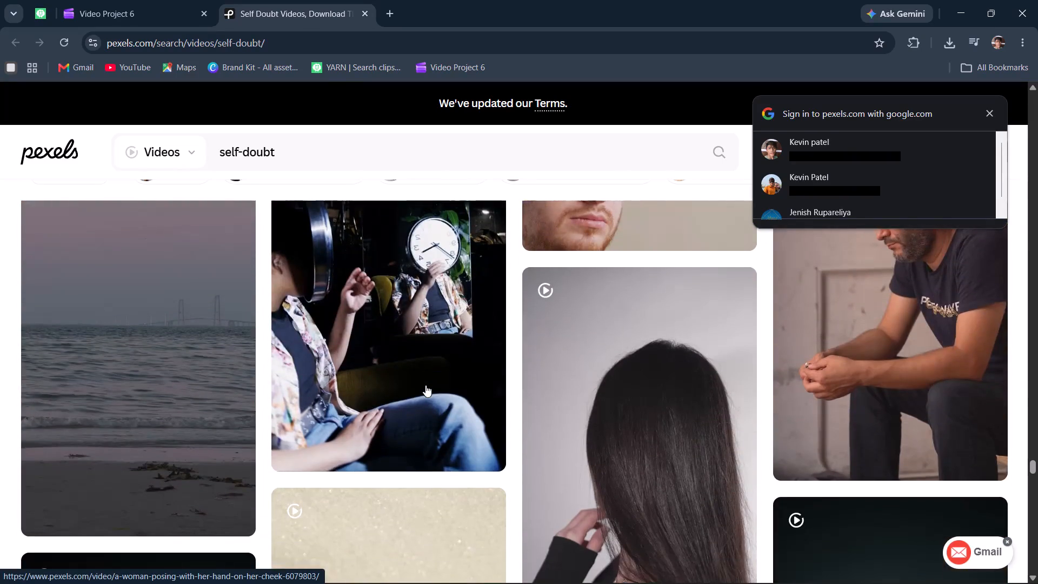
pyautogui.scroll(-9, 425, 385)
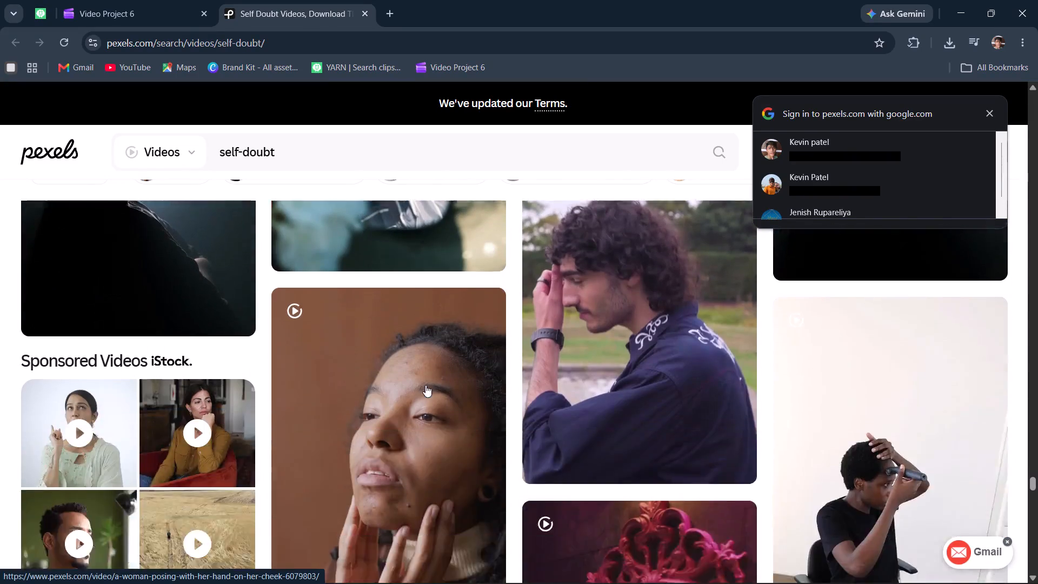
pyautogui.scroll(-7, 425, 385)
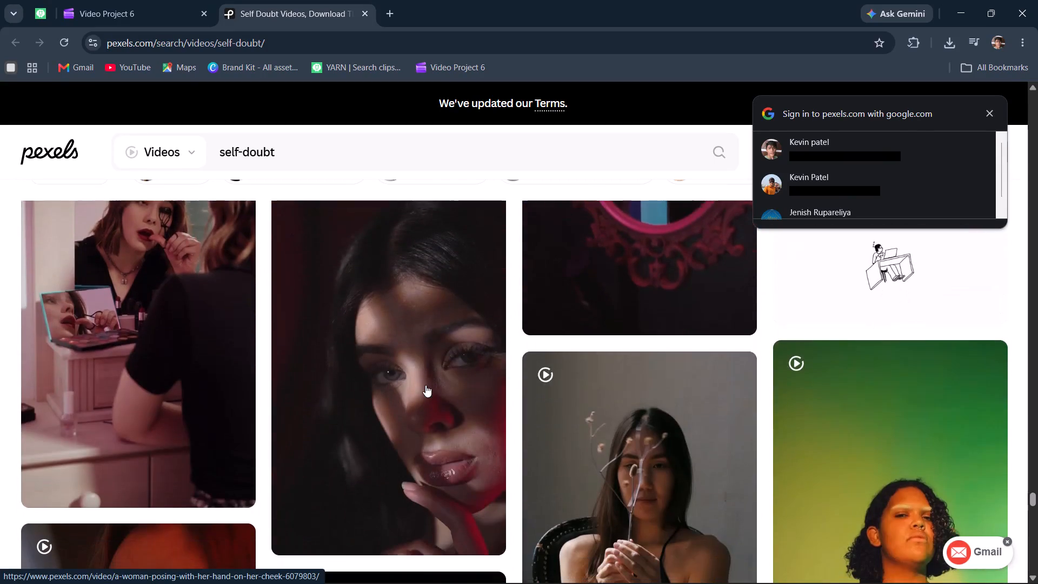
pyautogui.scroll(-11, 425, 385)
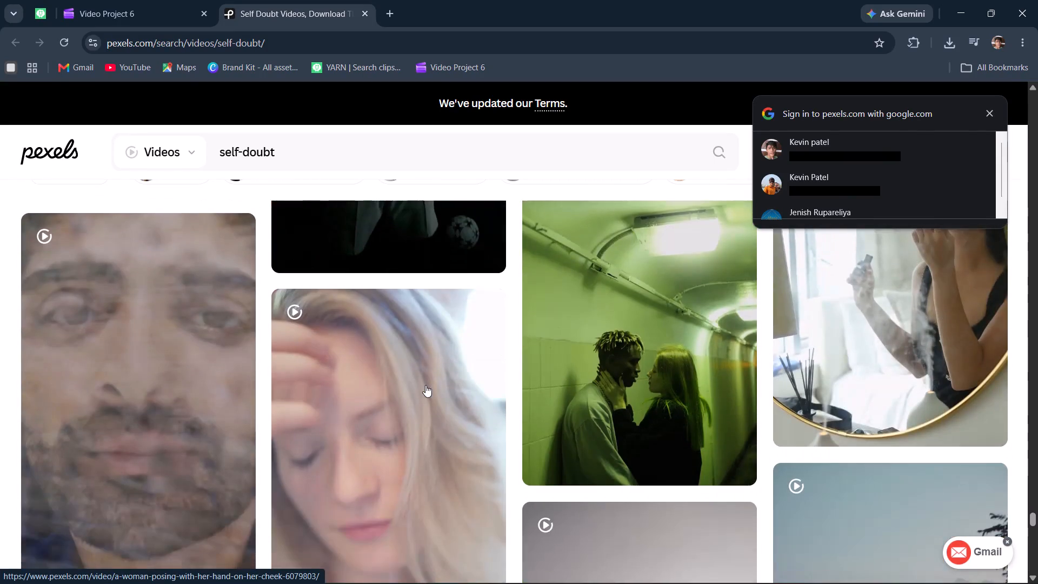
# Look further through the Pexels self-doubt video results for suitable B-roll footage.
pyautogui.scroll(-11, 425, 385)
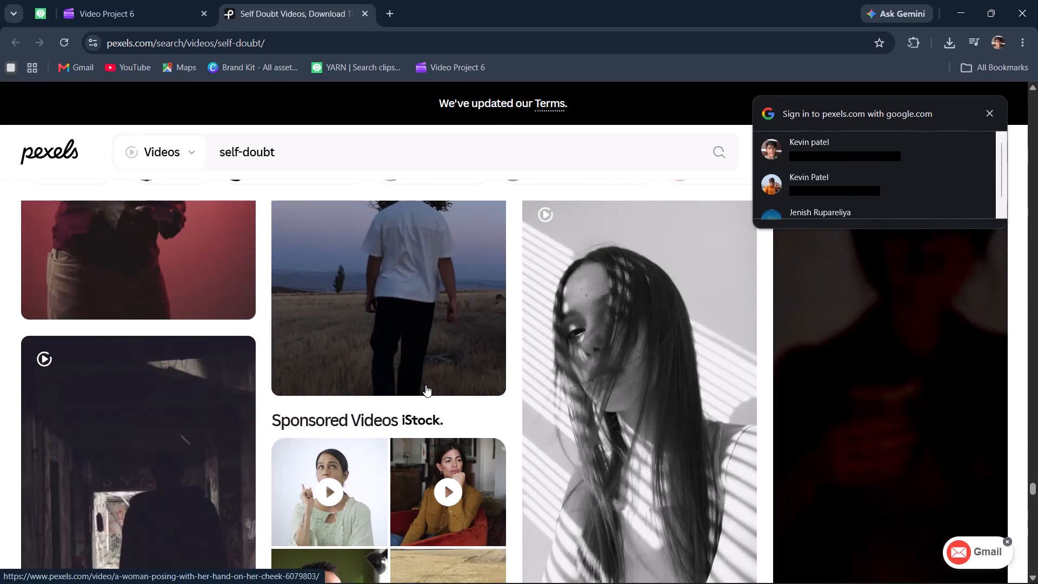
pyautogui.scroll(-7, 272, 430)
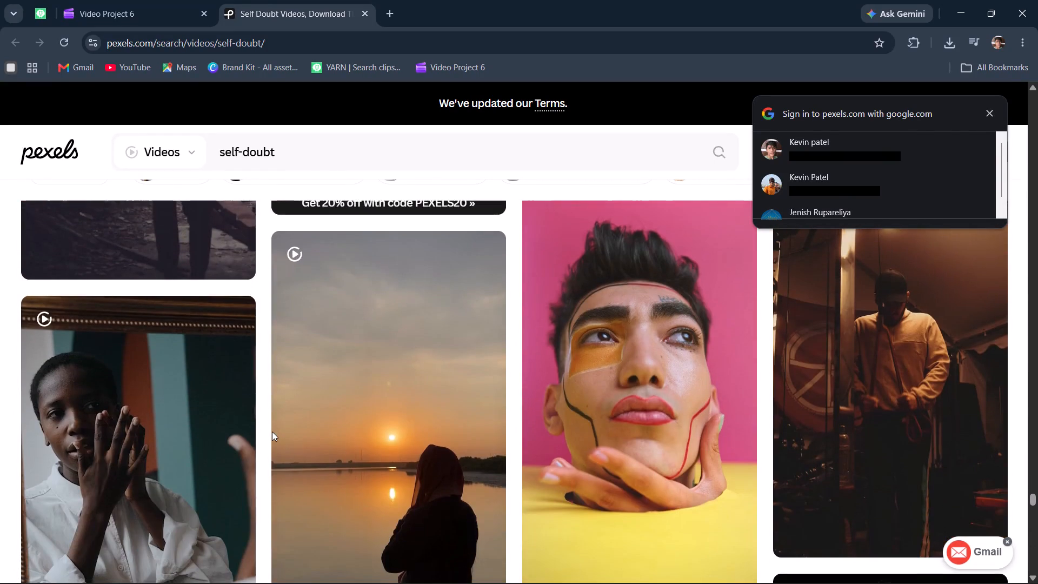
pyautogui.scroll(-8, 276, 432)
pyautogui.scroll(-1, 369, 413)
pyautogui.scroll(1, 369, 413)
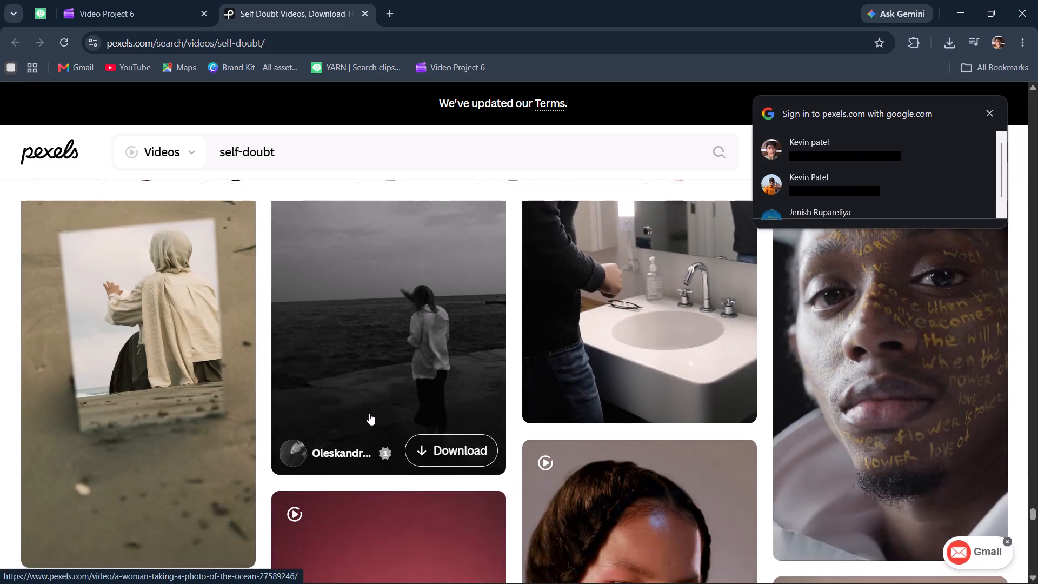
pyautogui.scroll(2, 369, 413)
pyautogui.scroll(1, 385, 351)
pyautogui.scroll(-3, 385, 351)
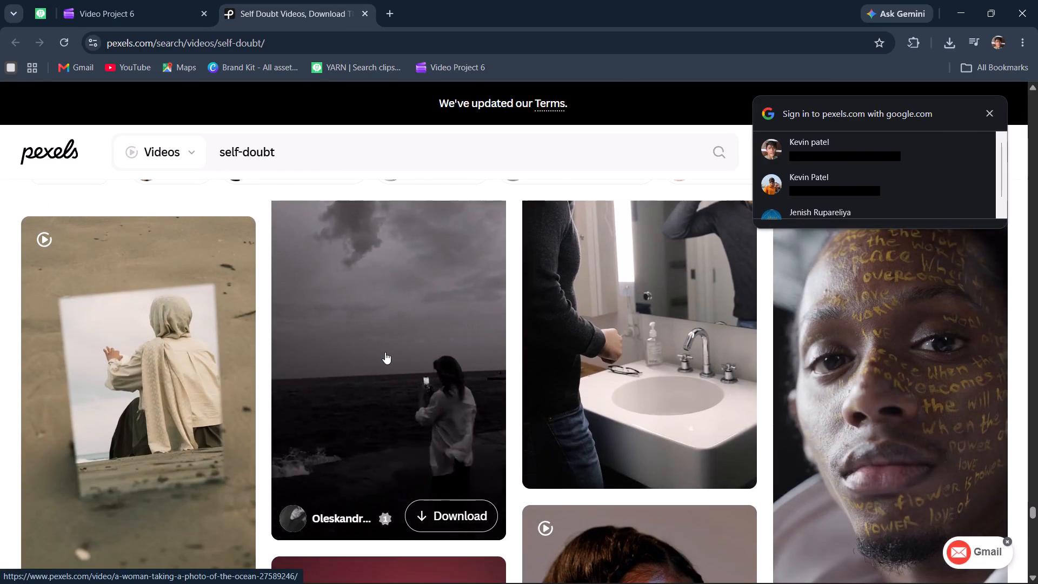
pyautogui.scroll(-13, 380, 361)
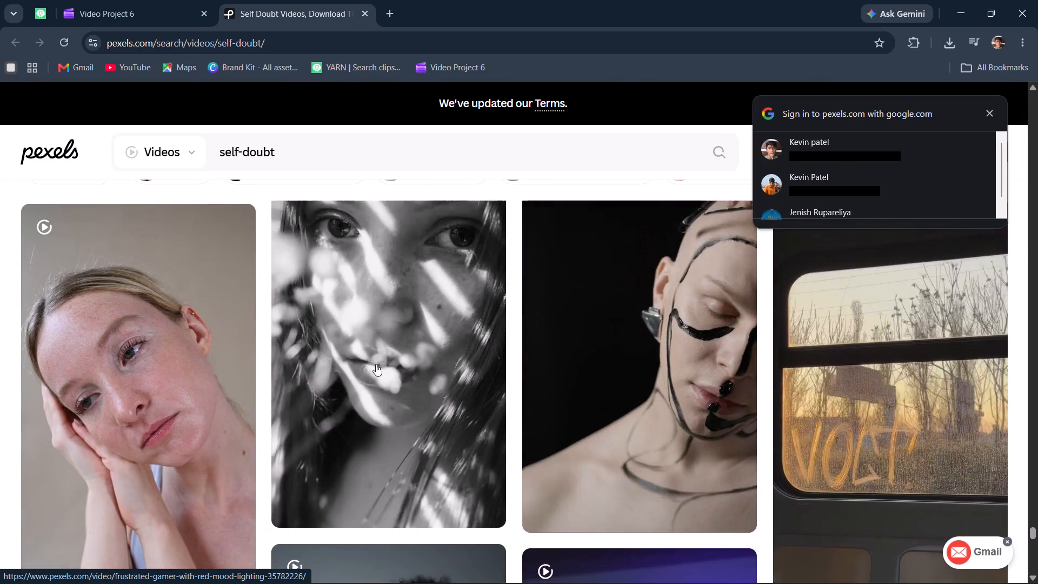
pyautogui.scroll(-15, 376, 364)
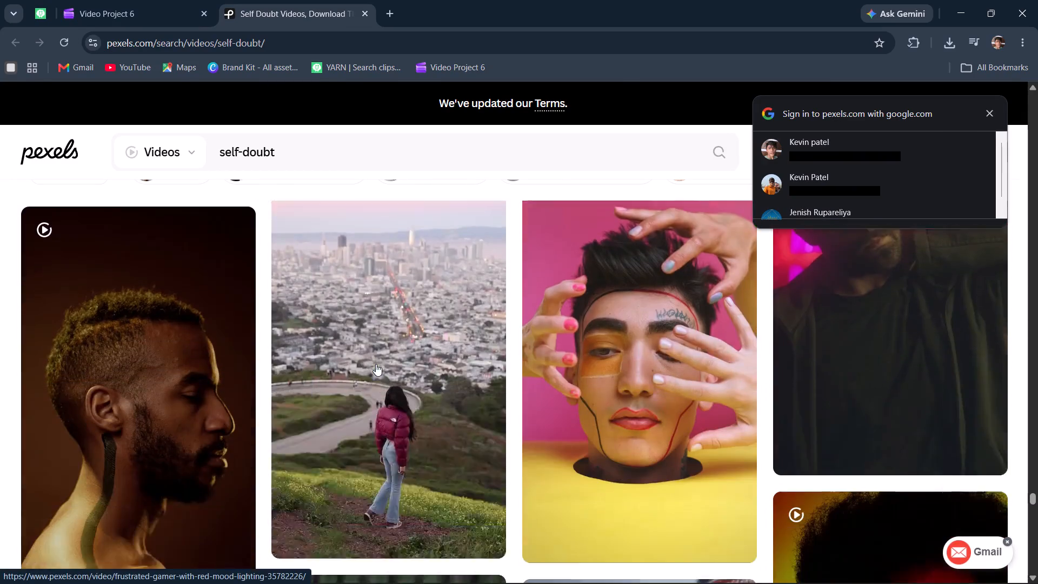
pyautogui.scroll(-9, 376, 364)
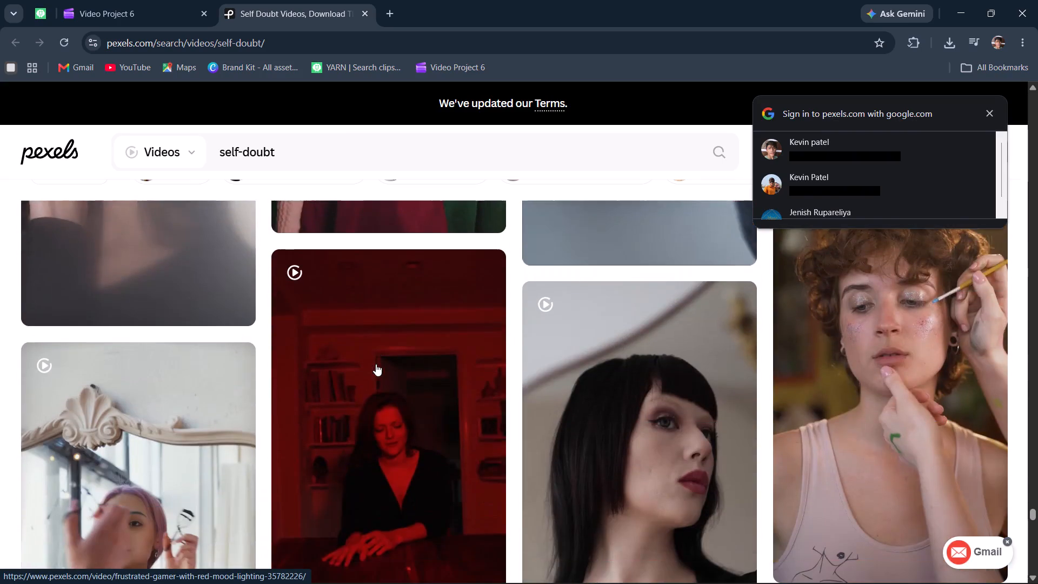
pyautogui.scroll(-14, 376, 364)
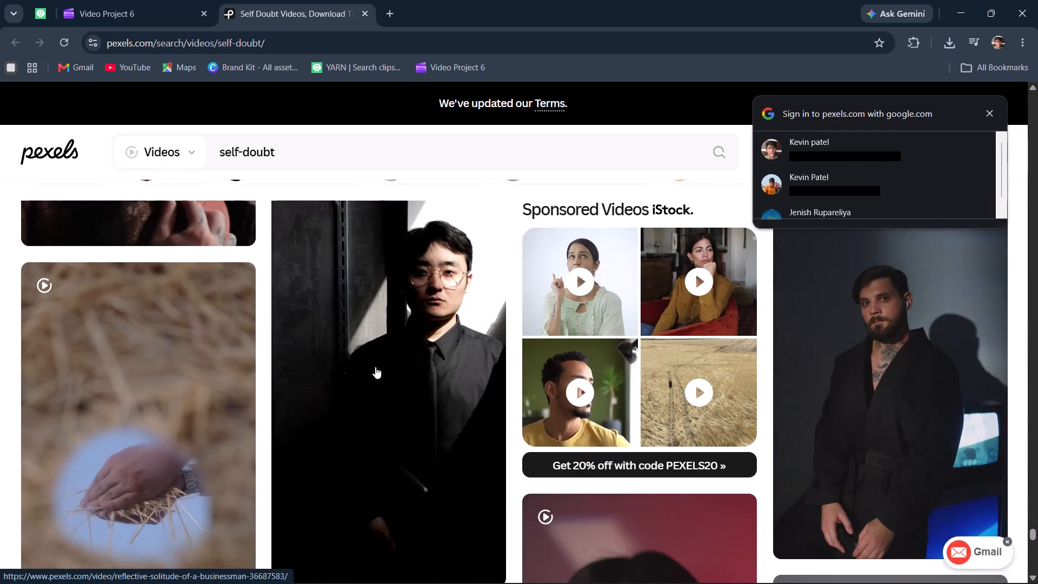
pyautogui.scroll(-8, 375, 367)
pyautogui.scroll(3, 375, 367)
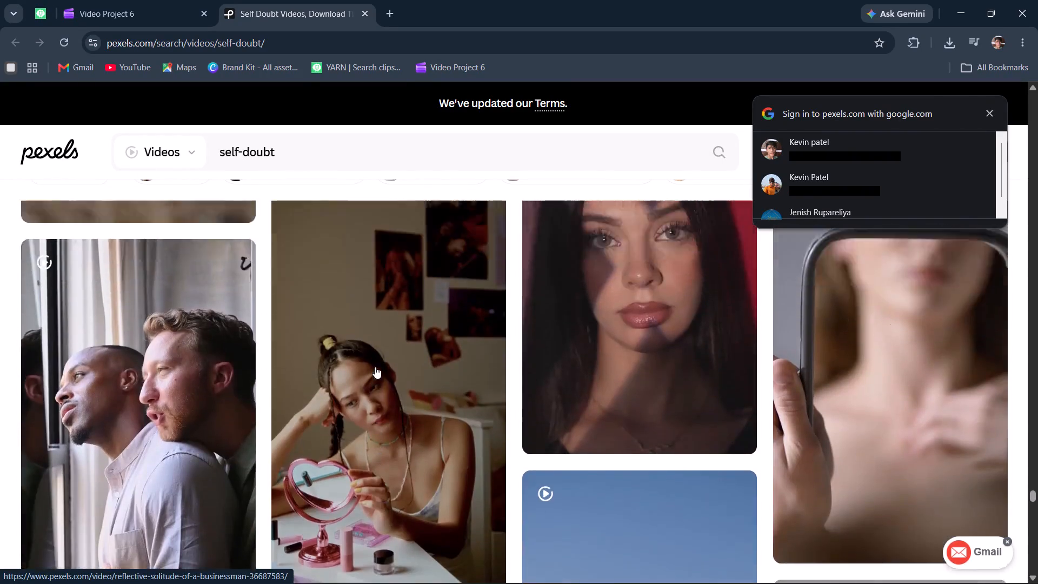
pyautogui.scroll(2, 375, 367)
pyautogui.scroll(-13, 375, 367)
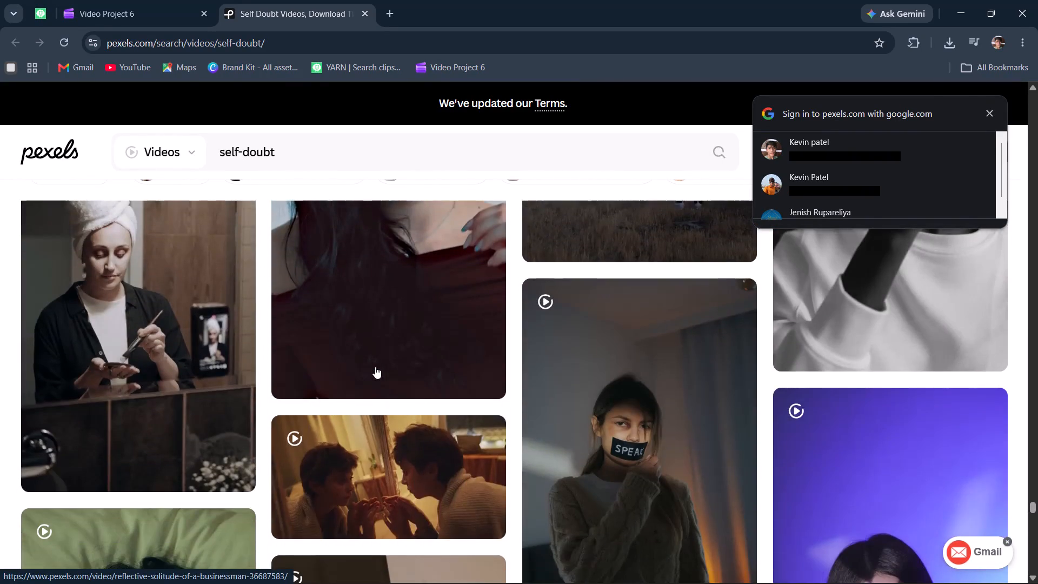
# Download the warm-lit cottonbro studio video of two people facing each other with their hands together.
pyautogui.scroll(-4, 375, 367)
pyautogui.scroll(2, 375, 367)
pyautogui.click(427, 376)
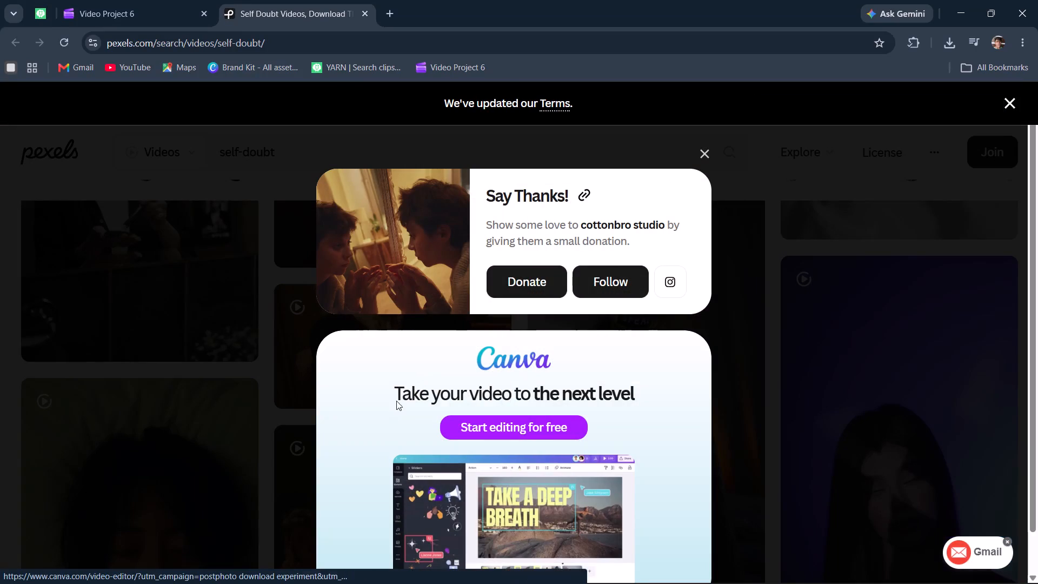
pyautogui.click(401, 272)
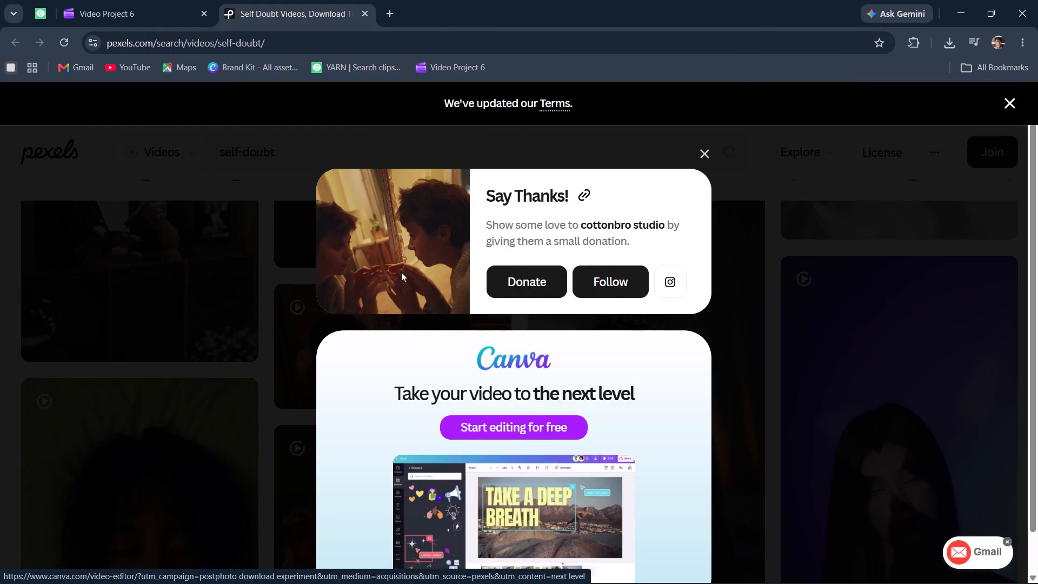
# Return to the Video Project 6 editor tab.
pyautogui.click(137, 1)
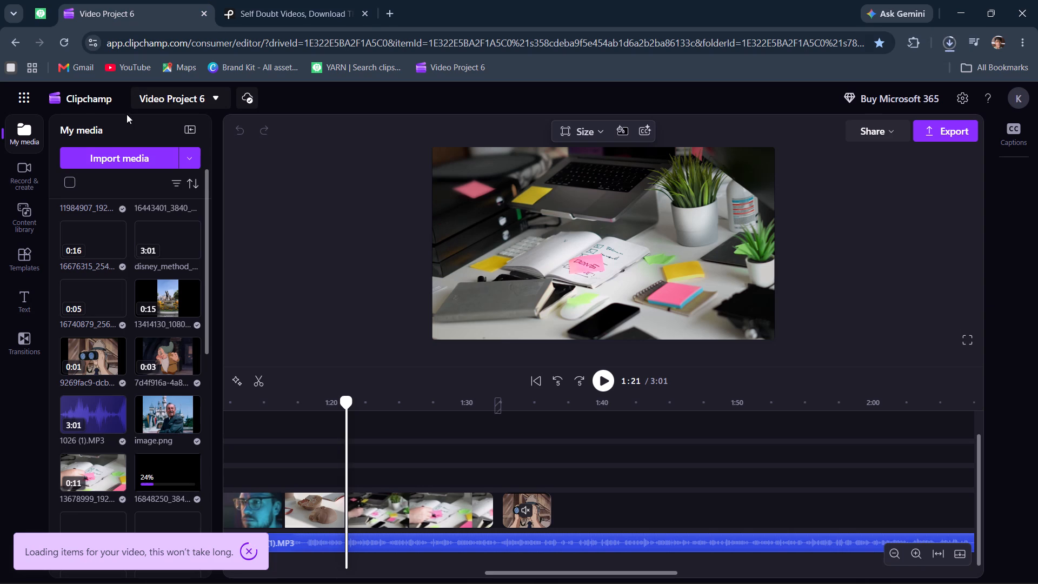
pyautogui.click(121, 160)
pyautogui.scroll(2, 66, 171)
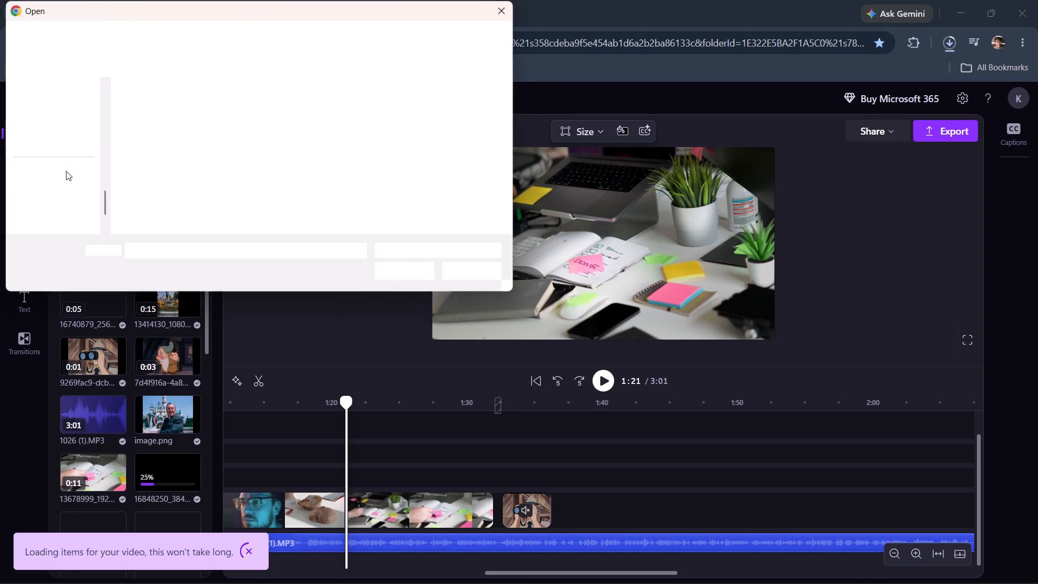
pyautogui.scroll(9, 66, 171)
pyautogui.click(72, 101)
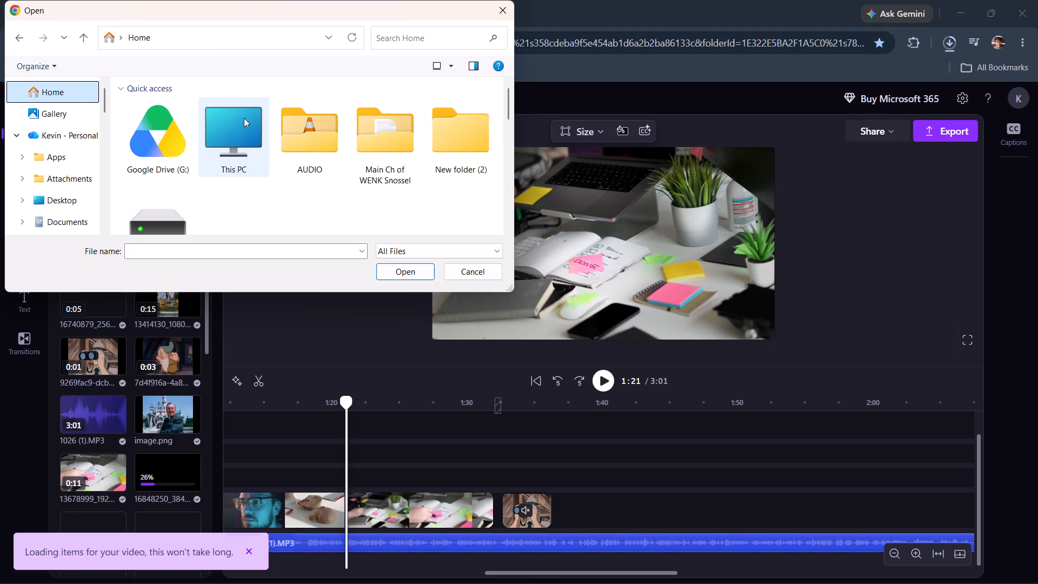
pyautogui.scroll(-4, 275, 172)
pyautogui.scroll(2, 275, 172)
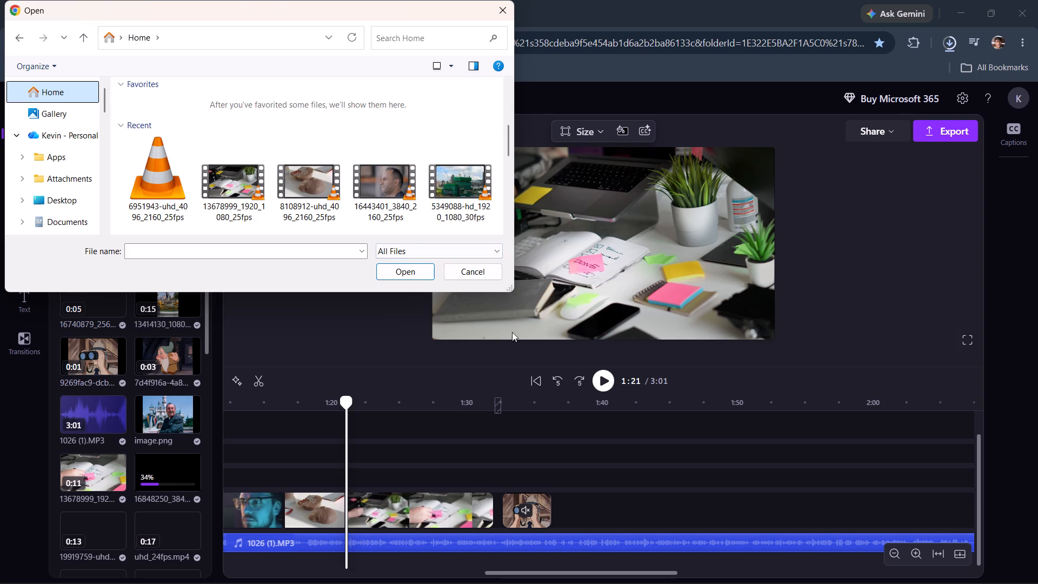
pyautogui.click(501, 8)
# Play back the sticky-note checklist clip between about 1:21 and 1:26 to check its timing against the voice-over.
pyautogui.click(403, 453)
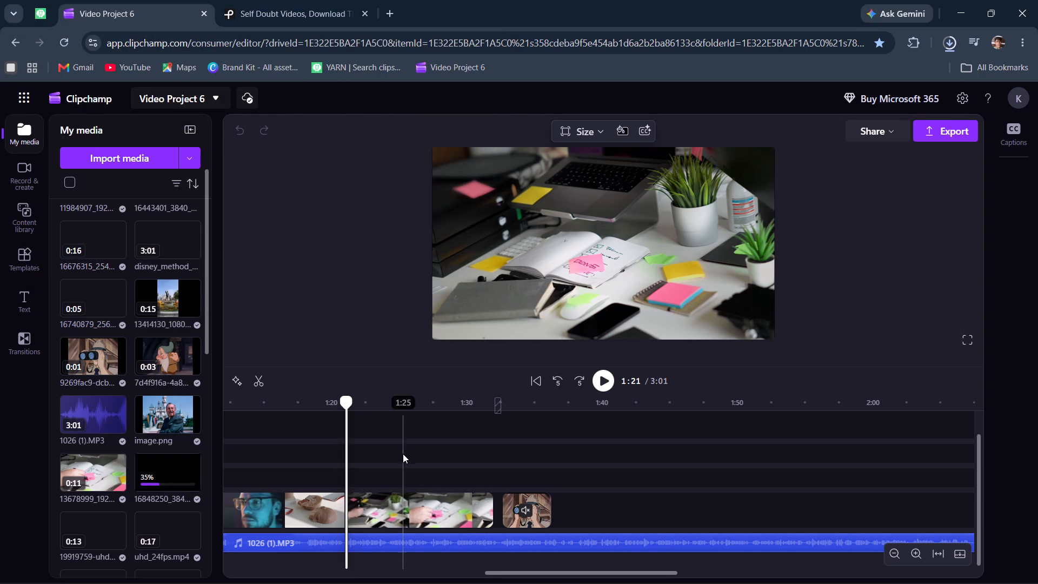
pyautogui.click(378, 464)
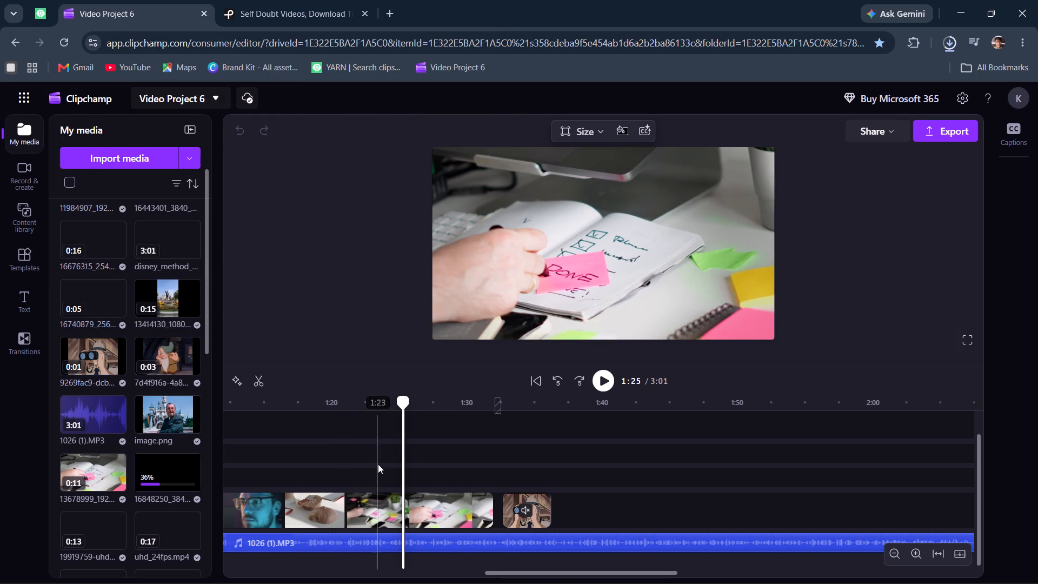
pyautogui.press('space')
pyautogui.click(375, 464)
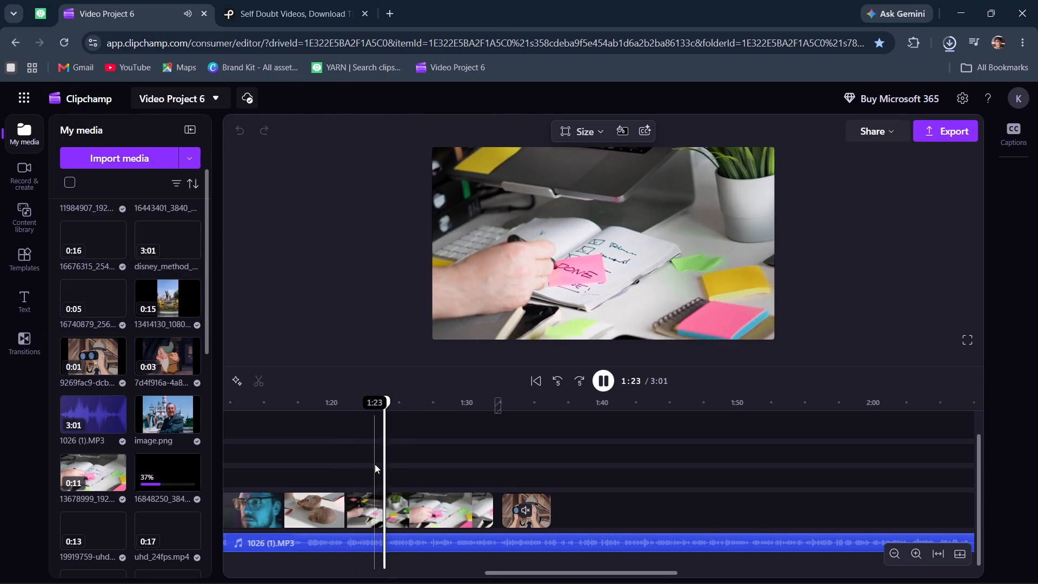
pyautogui.press('space')
pyautogui.click(345, 458)
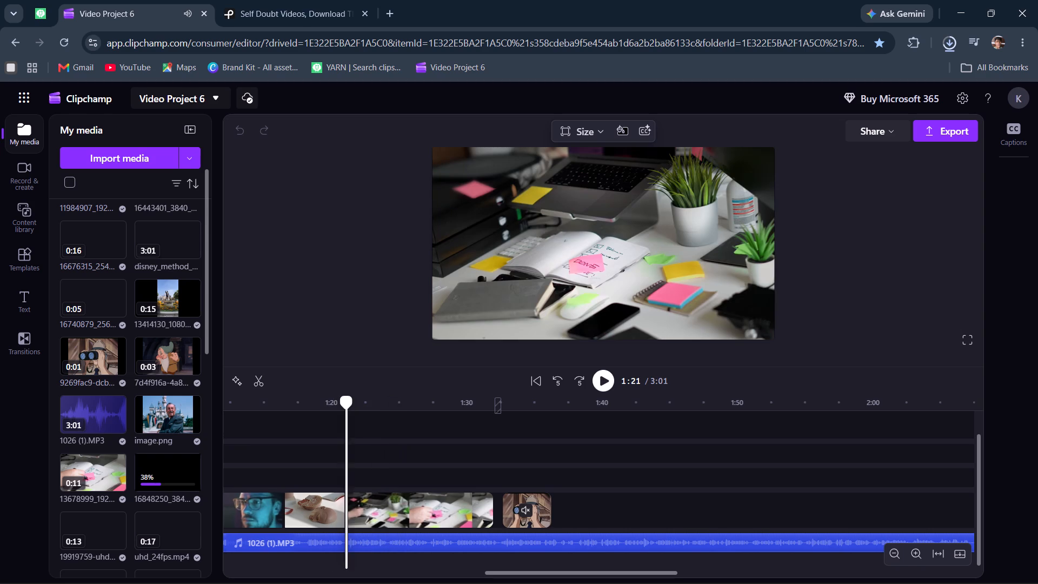
pyautogui.press('space')
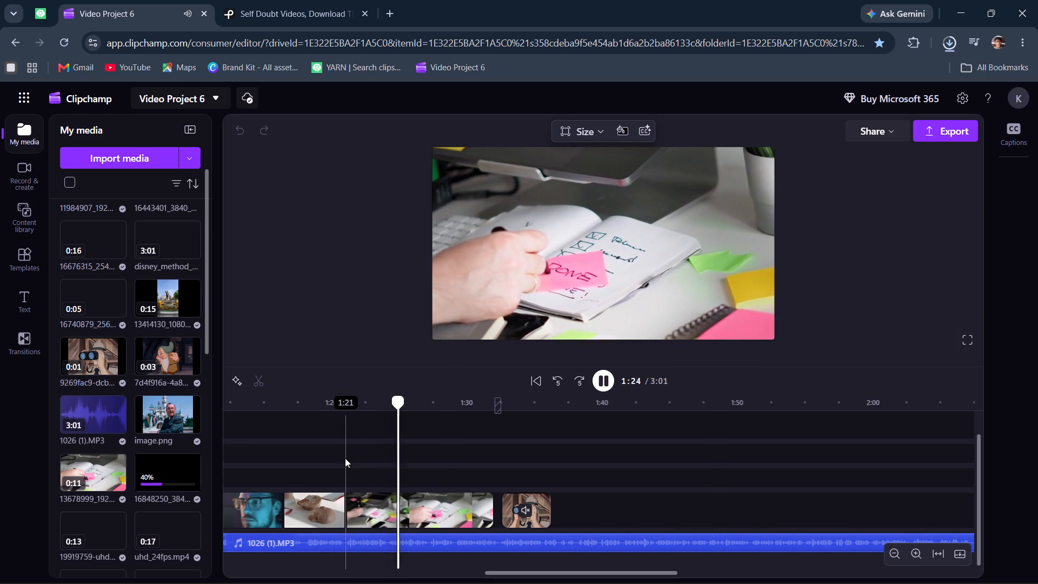
pyautogui.press('space')
pyautogui.click(392, 462)
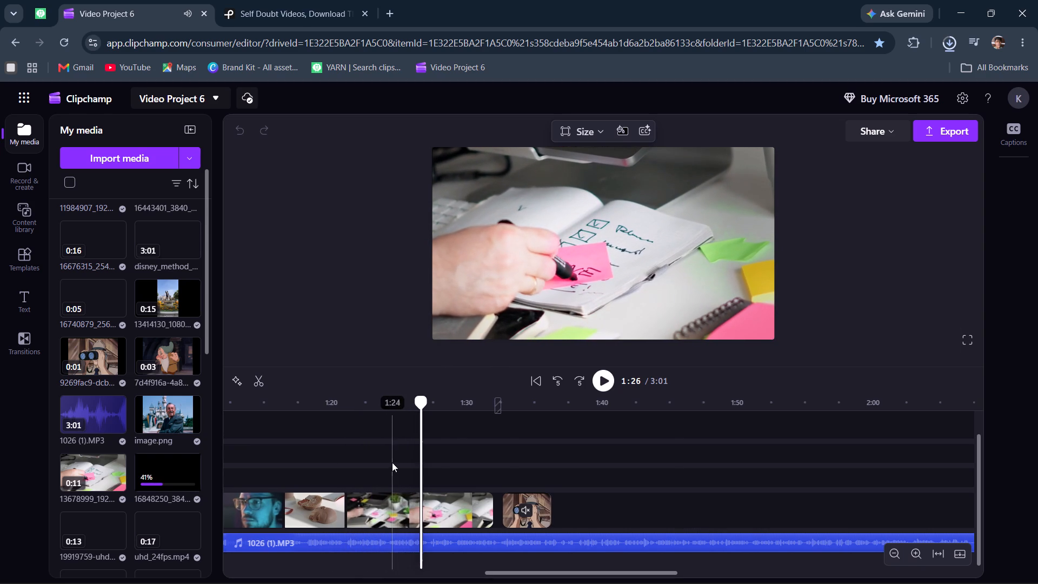
pyautogui.click(376, 461)
pyautogui.press('space')
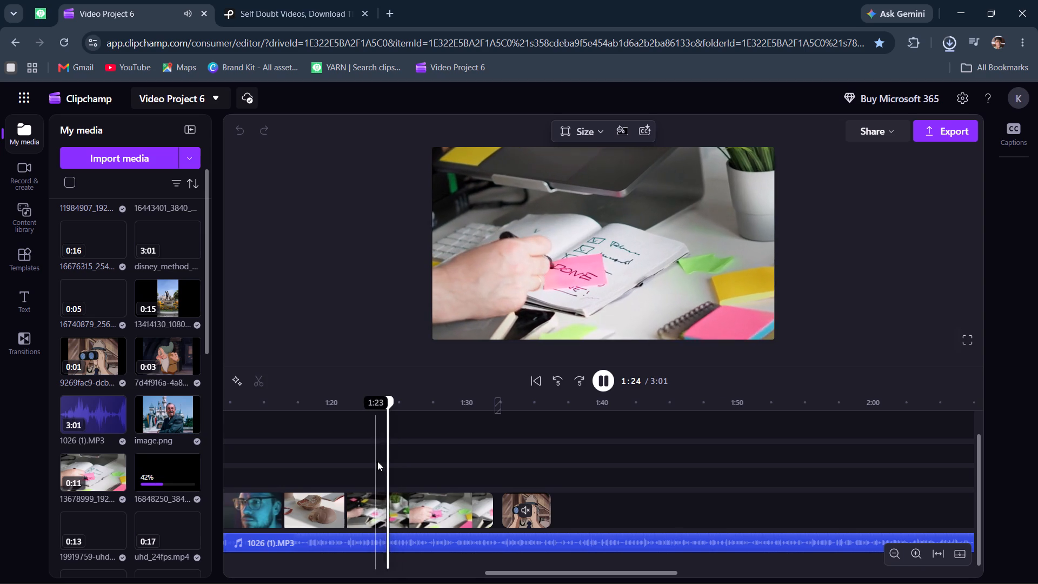
pyautogui.press('space')
# Split the sticky-note checklist clip at about 1:21, just after its start, and delete the short leading piece.
pyautogui.click(357, 462)
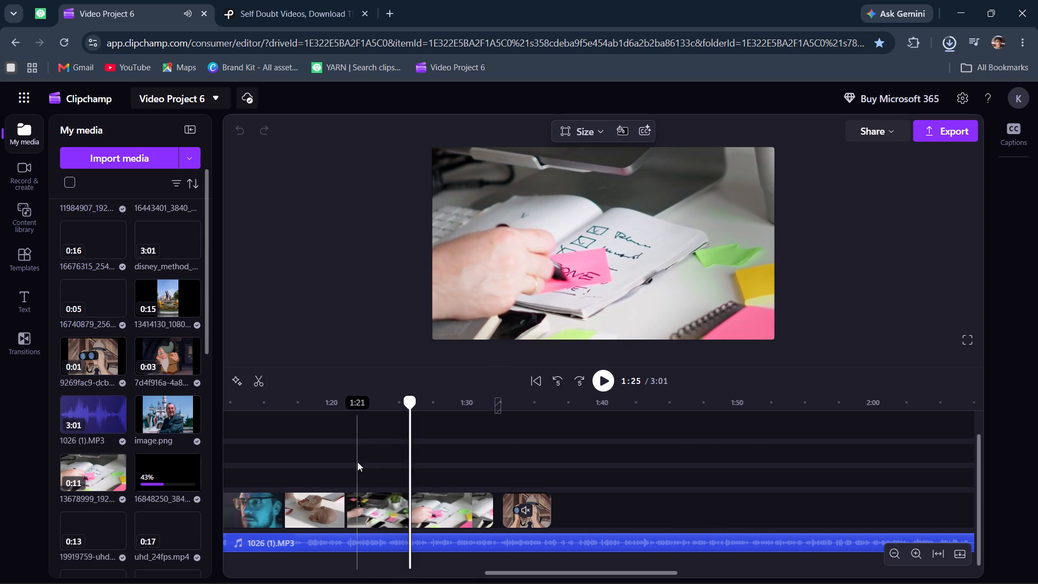
pyautogui.click(365, 516)
pyautogui.press('s')
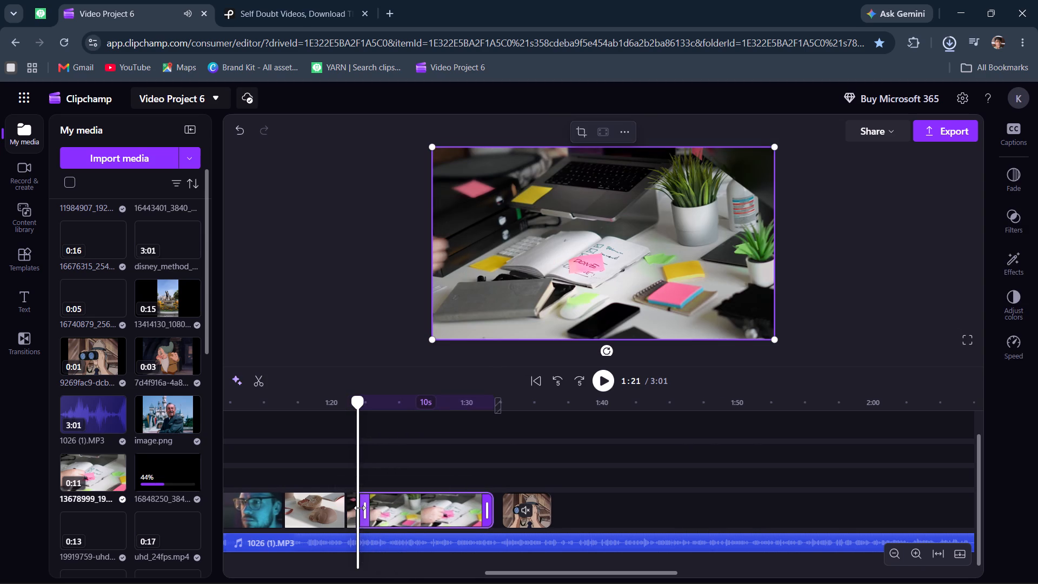
pyautogui.click(354, 513)
pyautogui.press('BackSpace')
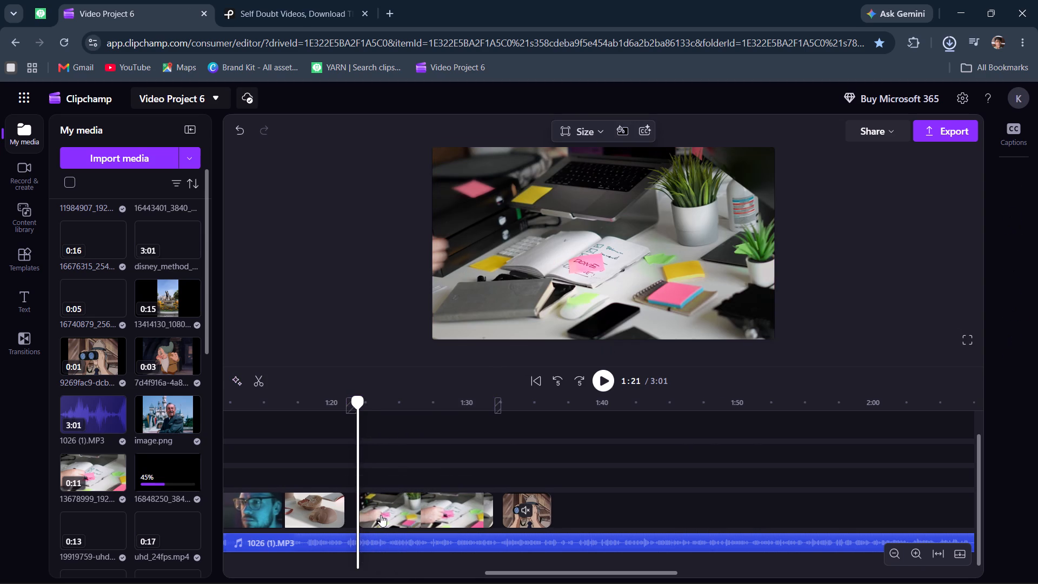
# Move the remaining sticky-note checklist clip earlier to close the gap after the anatomical head clip.
pyautogui.click(381, 515)
pyautogui.moveTo(378, 515); pyautogui.dragTo(365, 522)
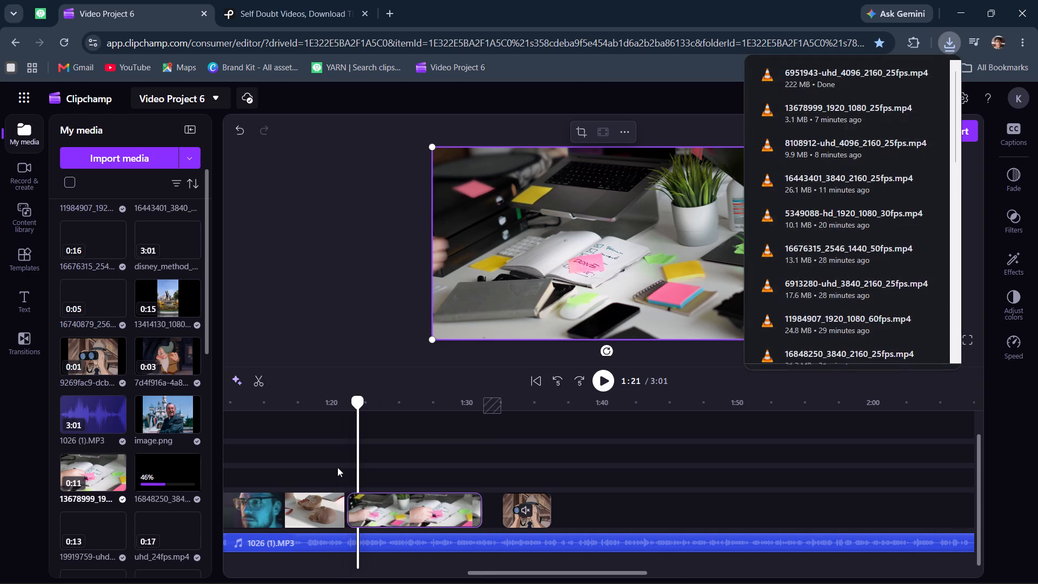
# Play back the timeline at a closer zoom from about 1:20 through the sticky-note clip to find its cut point.
pyautogui.click(340, 465)
pyautogui.click(329, 462)
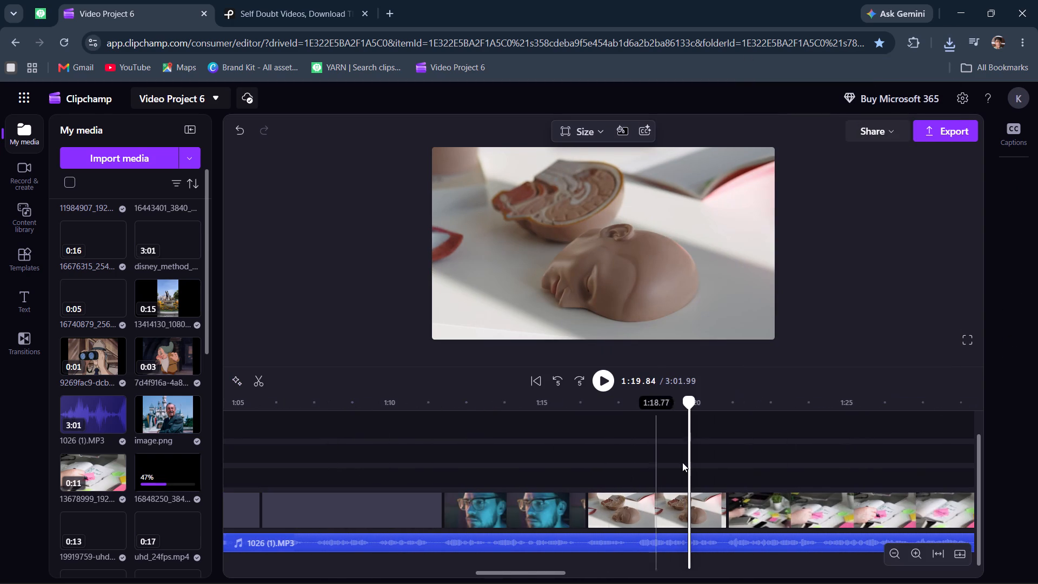
pyautogui.click(682, 462)
pyautogui.press('space')
pyautogui.hscroll(-2, 682, 462)
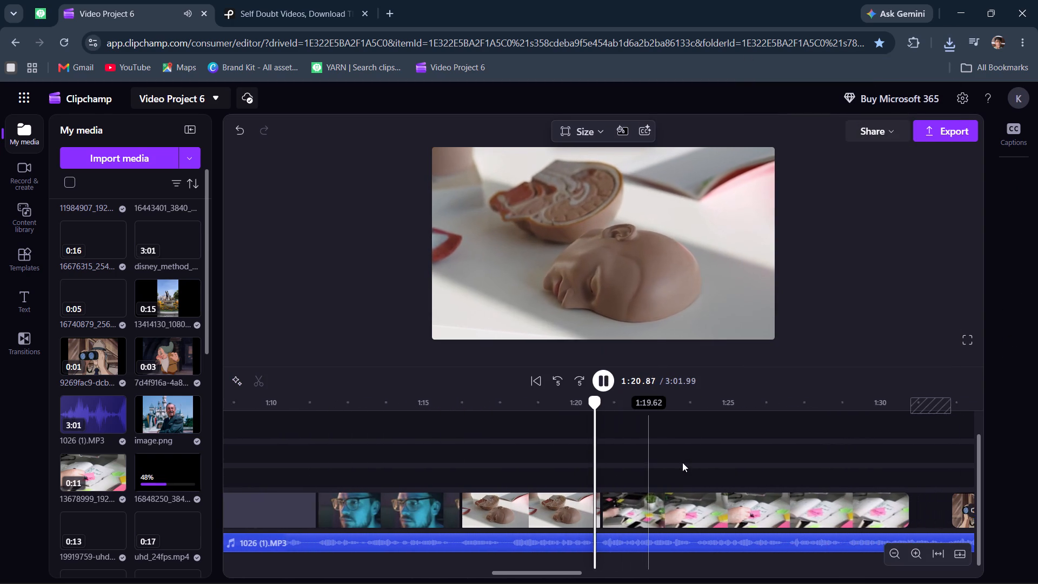
pyautogui.hscroll(-1, 682, 462)
pyautogui.hscroll(-2, 591, 456)
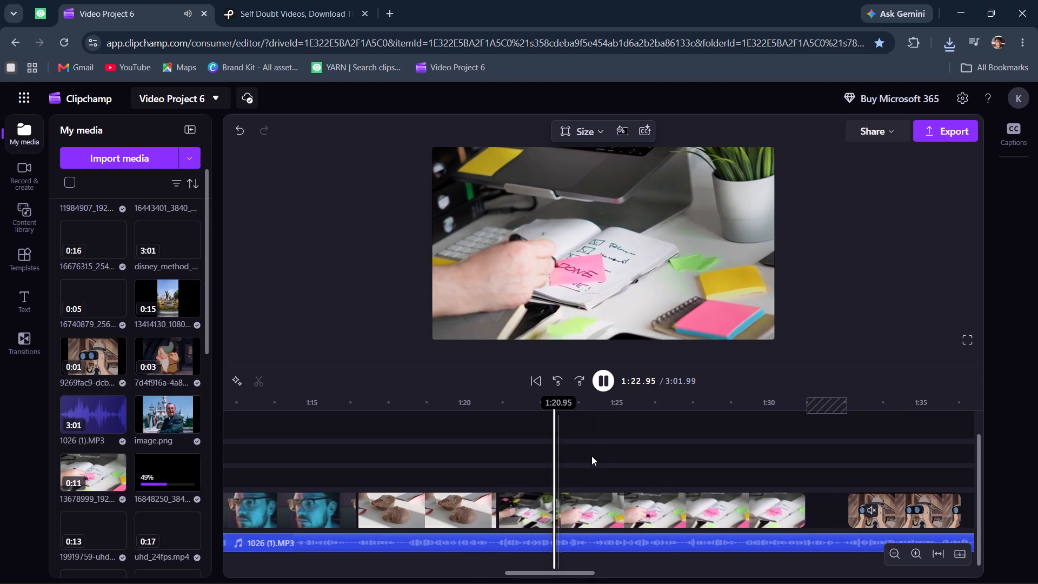
pyautogui.press('space')
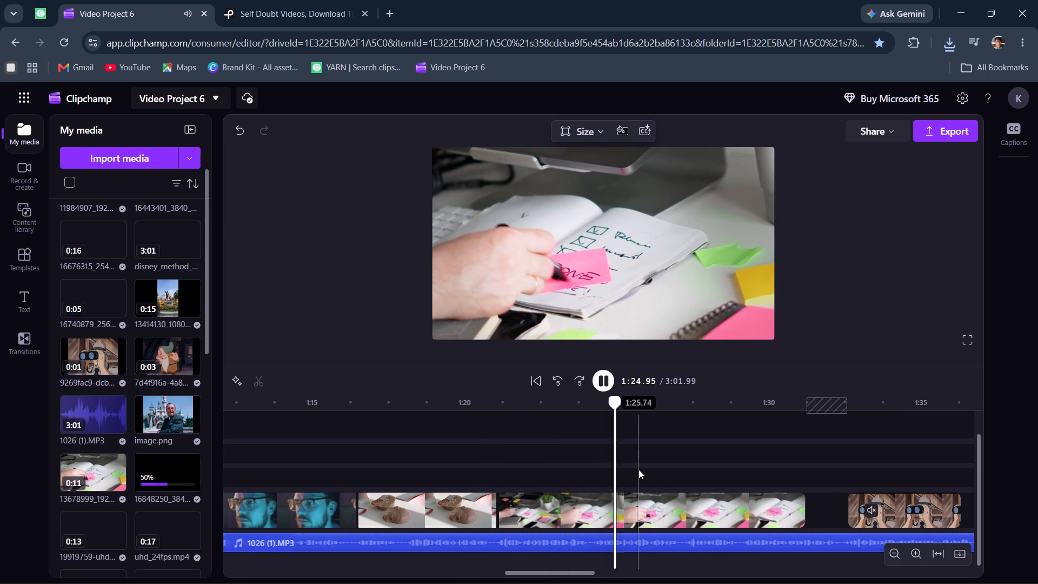
# Split the sticky-note checklist clip at 1:24.17 and delete the part after the cut.
pyautogui.click(591, 474)
pyautogui.click(607, 513)
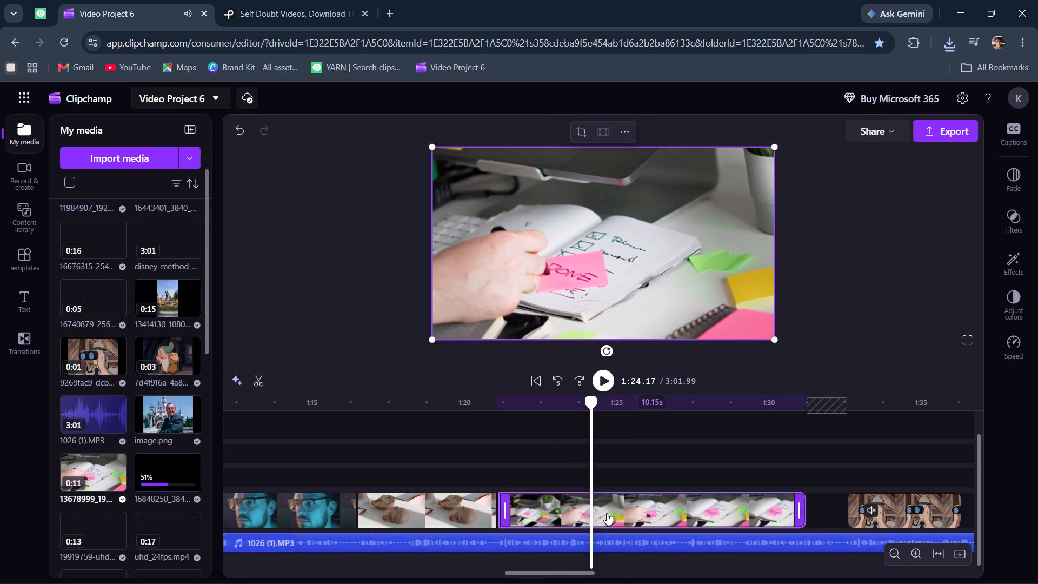
pyautogui.press('s')
pyautogui.press('BackSpace')
# Import the downloaded video 6951943-uhd_4096_2160_25fps from the recent files into the project media.
pyautogui.click(125, 152)
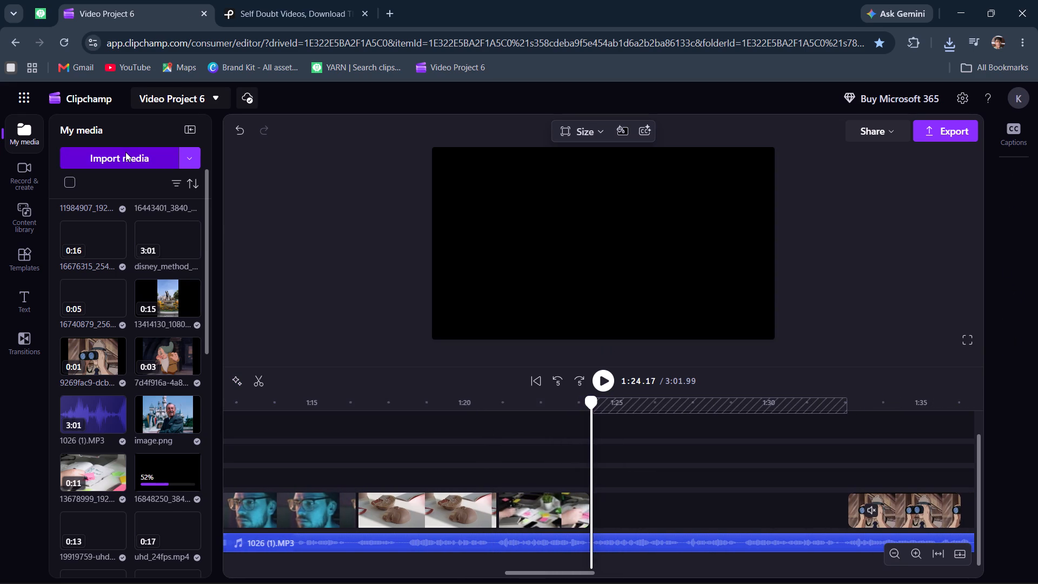
pyautogui.scroll(1, 25, 143)
pyautogui.scroll(13, 85, 151)
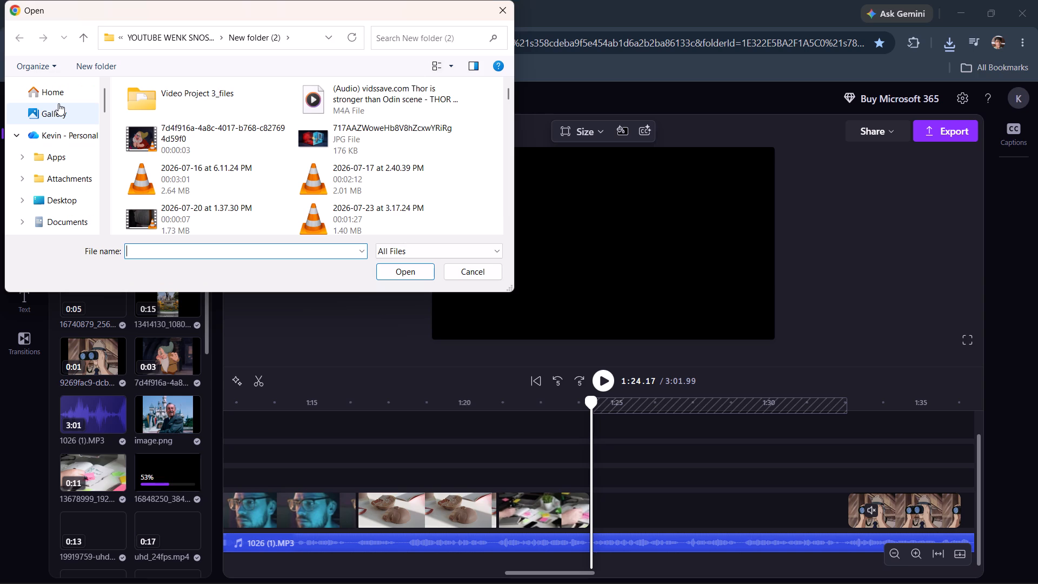
pyautogui.click(59, 98)
pyautogui.scroll(-3, 240, 133)
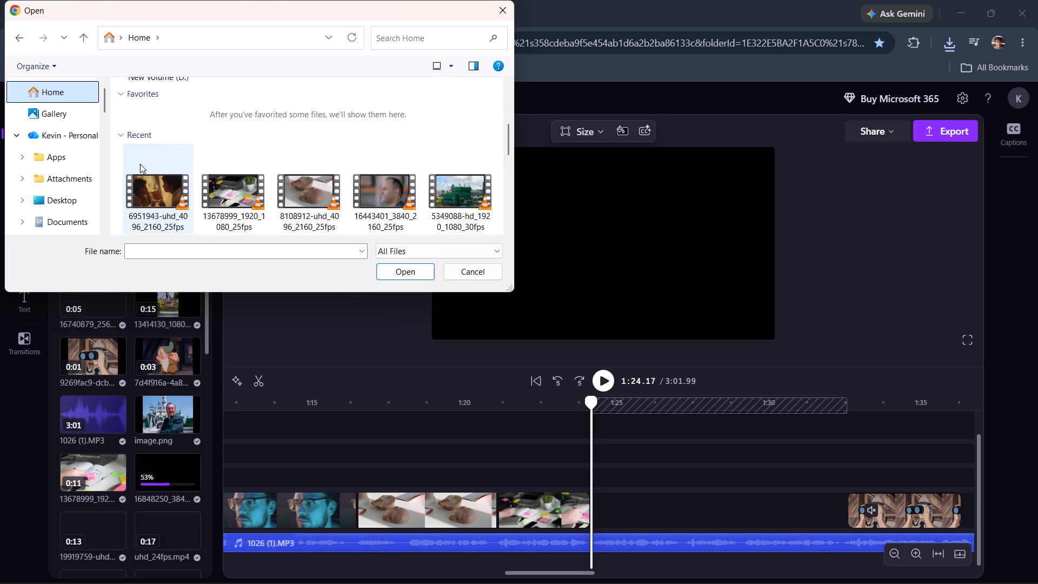
pyautogui.click(158, 169)
pyautogui.click(408, 268)
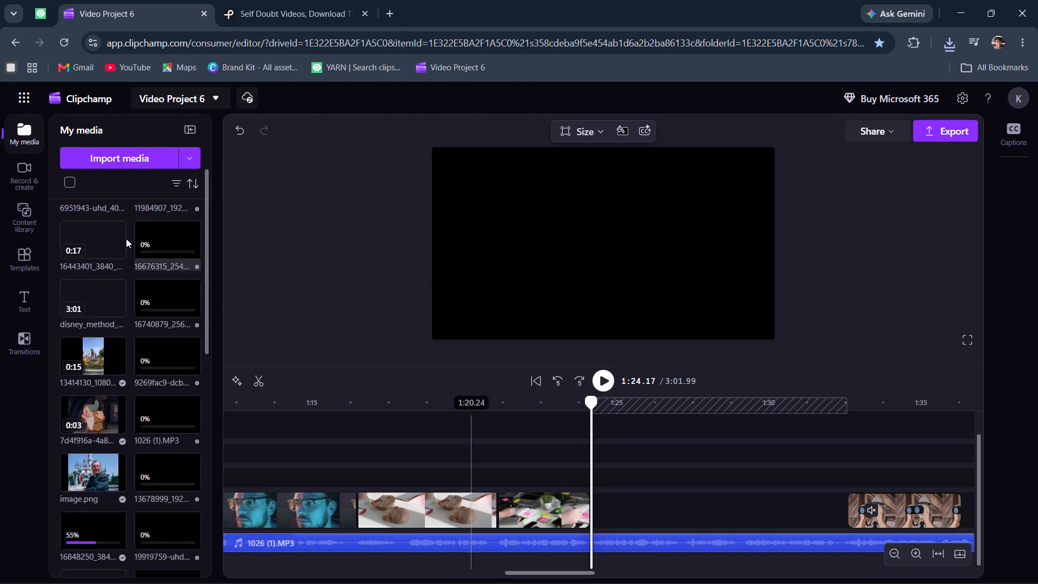
# Add the imported 6951943 mirror clip at 1:24.17 and place it on the main video track directly after the sticky-note clip.
pyautogui.scroll(20, 119, 236)
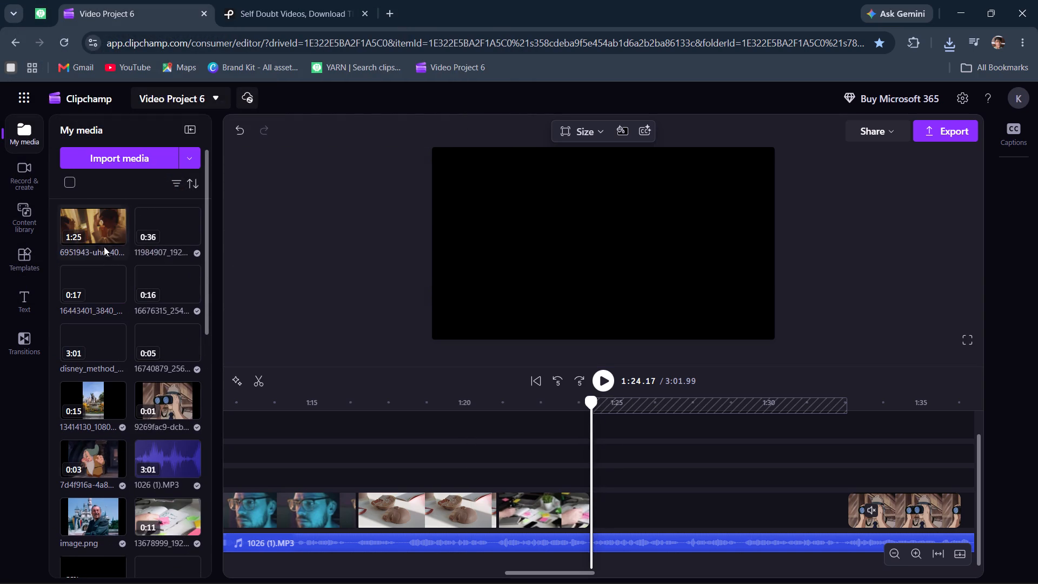
pyautogui.click(115, 236)
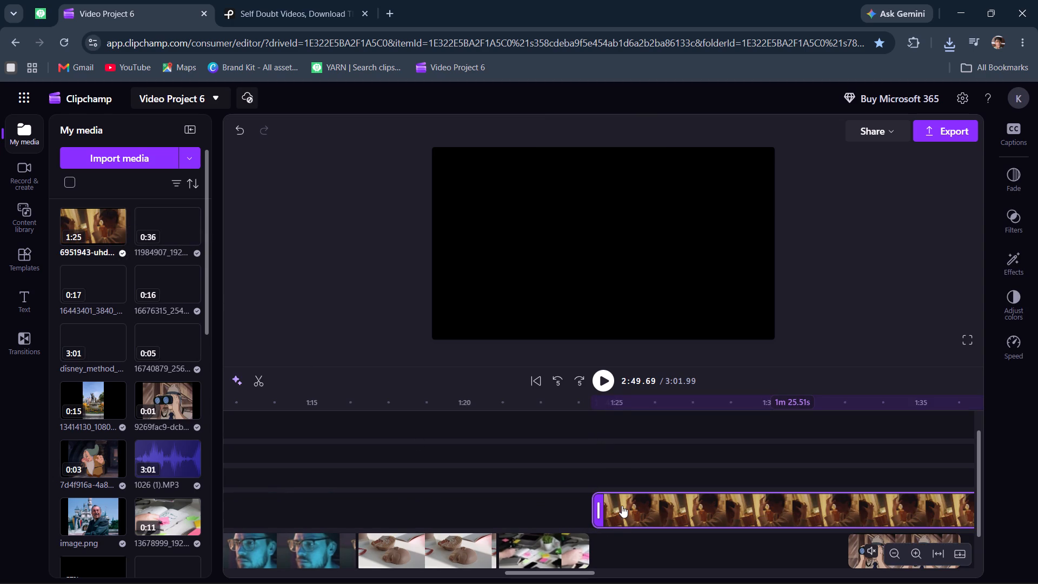
pyautogui.moveTo(622, 506); pyautogui.dragTo(617, 546)
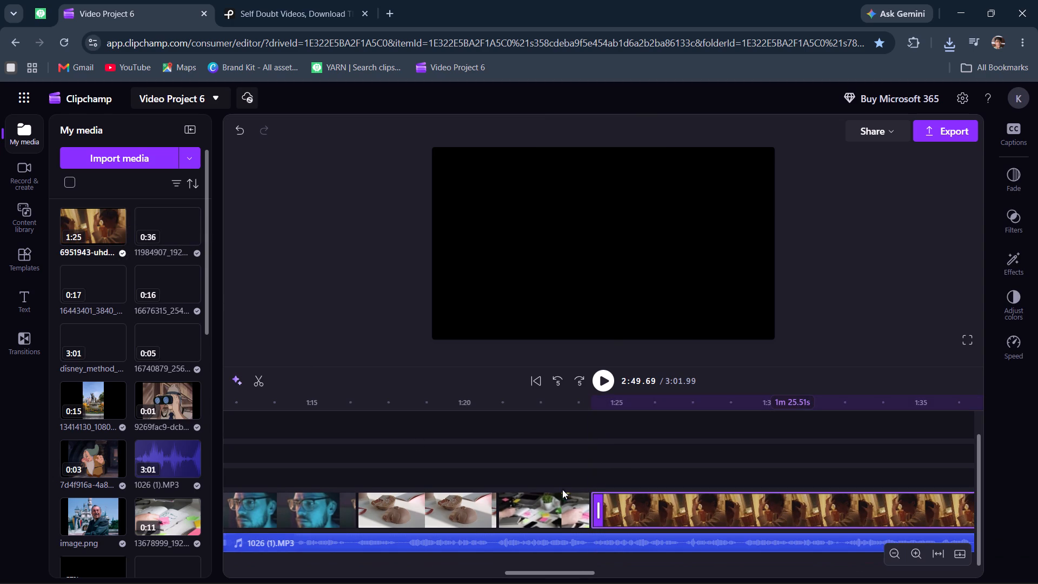
# Preview the mirror clip from about 1:24, then enlarge and reposition it to cover the black bars in the frame.
pyautogui.click(577, 457)
pyautogui.press('space')
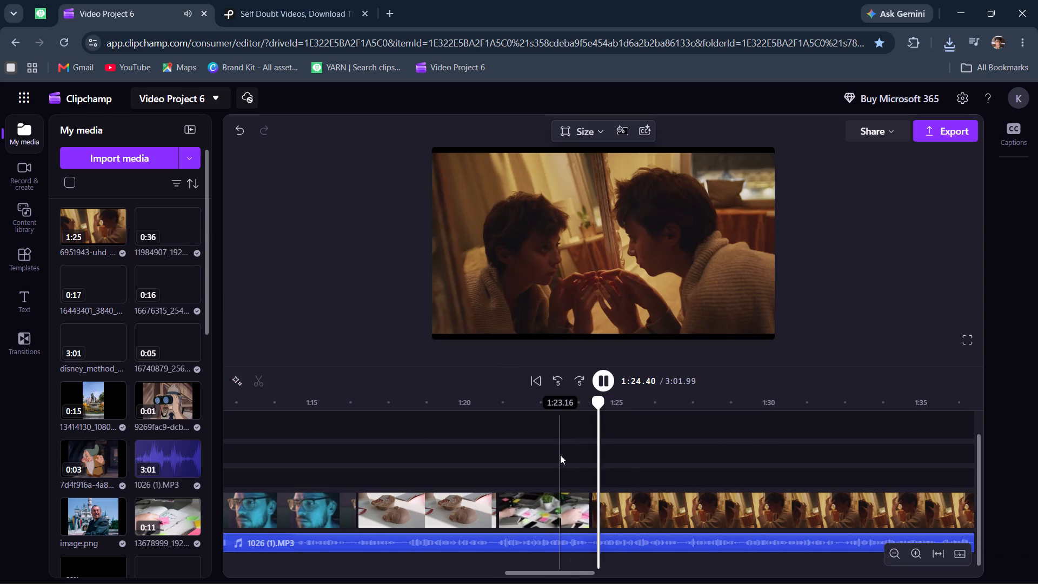
pyautogui.press('space')
pyautogui.click(641, 504)
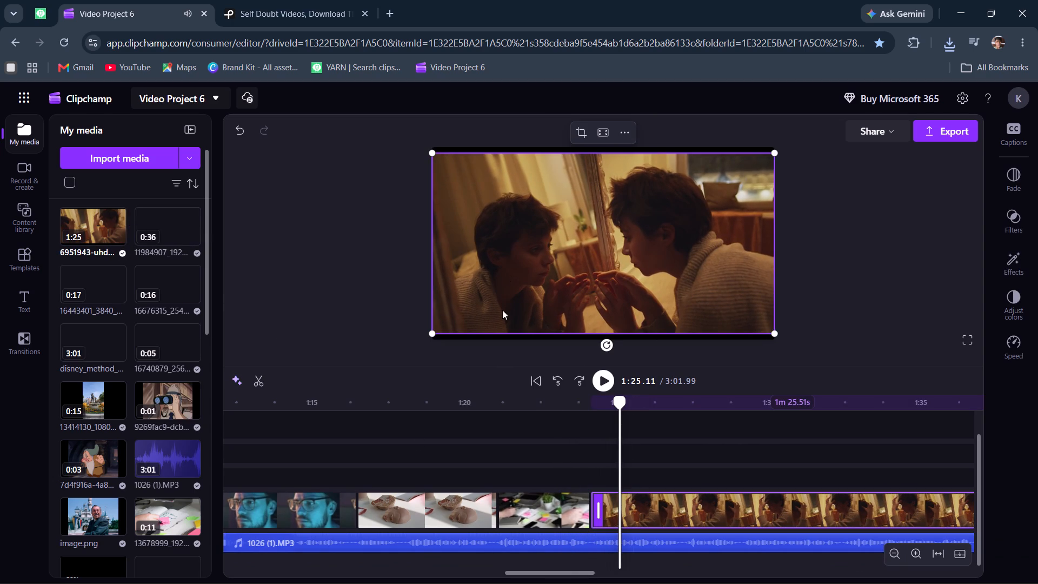
pyautogui.moveTo(428, 156); pyautogui.dragTo(409, 143)
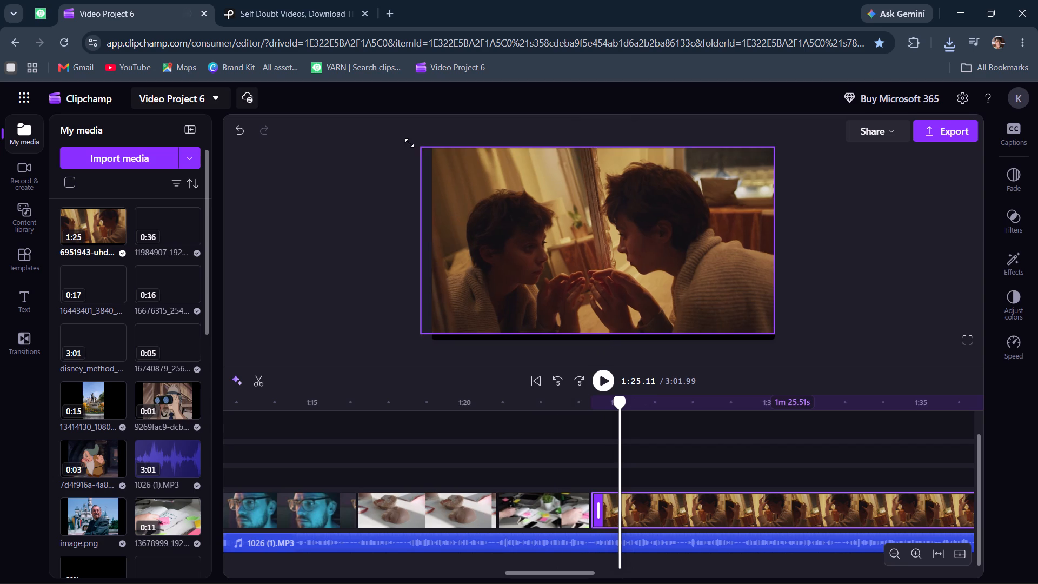
pyautogui.moveTo(409, 143); pyautogui.dragTo(391, 130)
pyautogui.moveTo(467, 220); pyautogui.dragTo(477, 232)
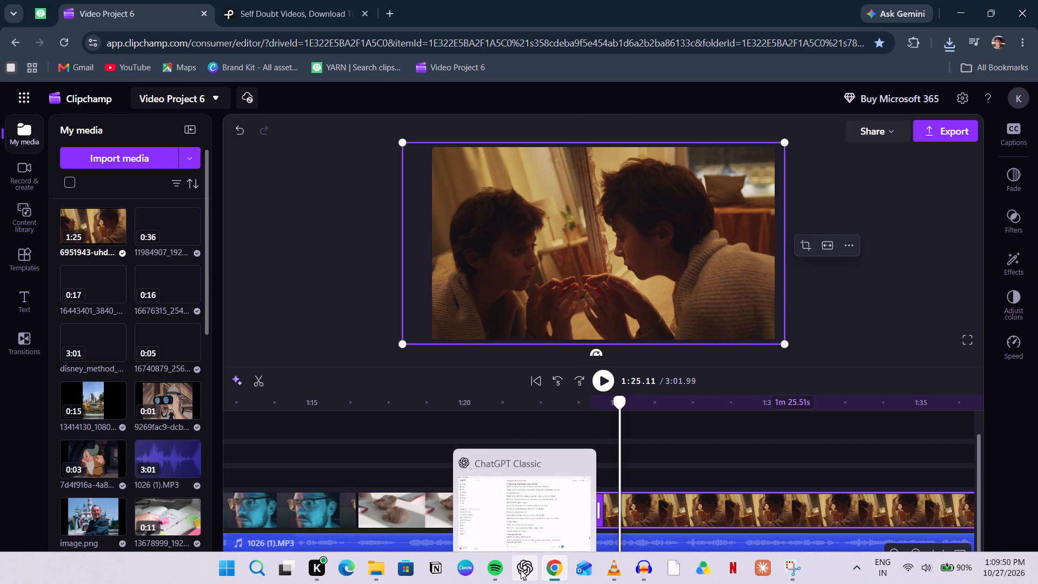
# Play back the earlier part of the timeline from about 0:05, skipping ahead to about 0:40, to review the edit.
pyautogui.click(400, 435)
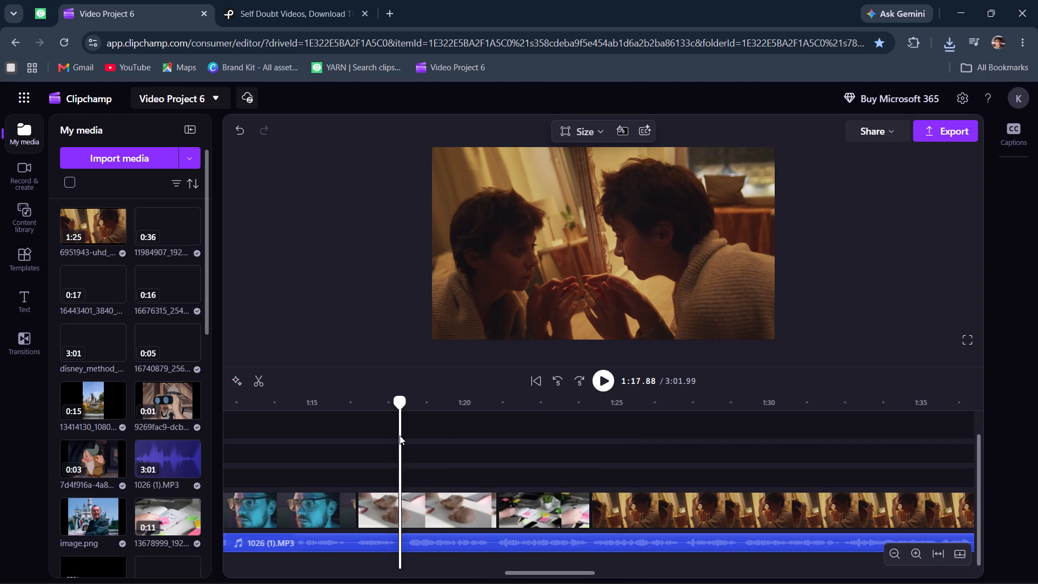
pyautogui.hscroll(6, 408, 436)
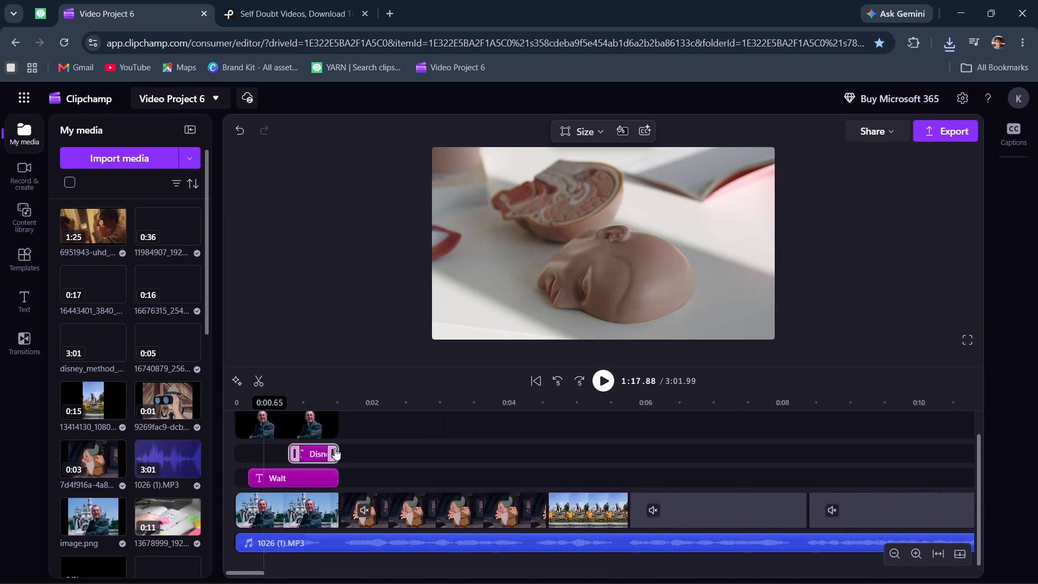
pyautogui.click(493, 444)
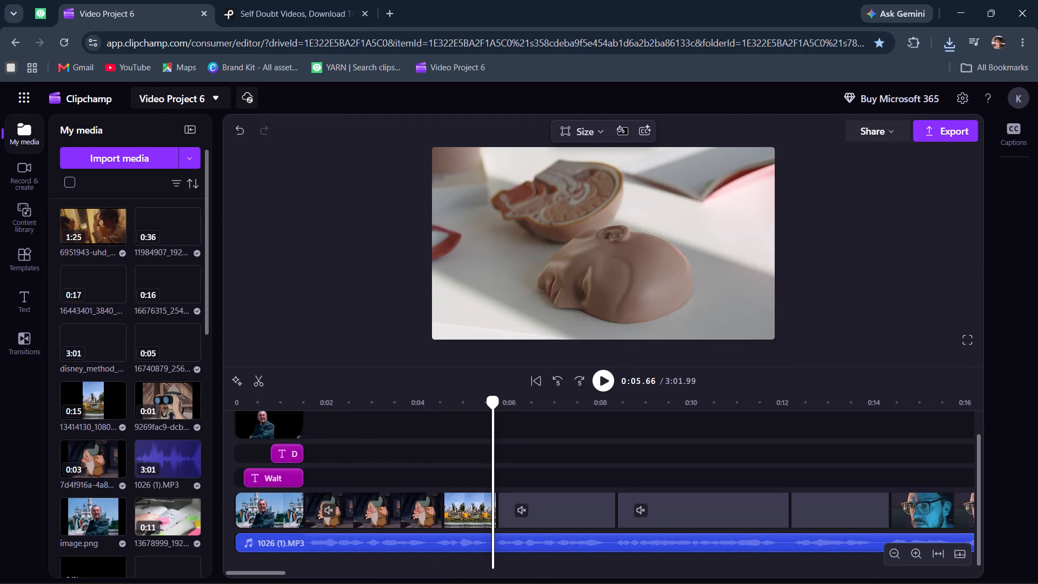
pyautogui.press('space')
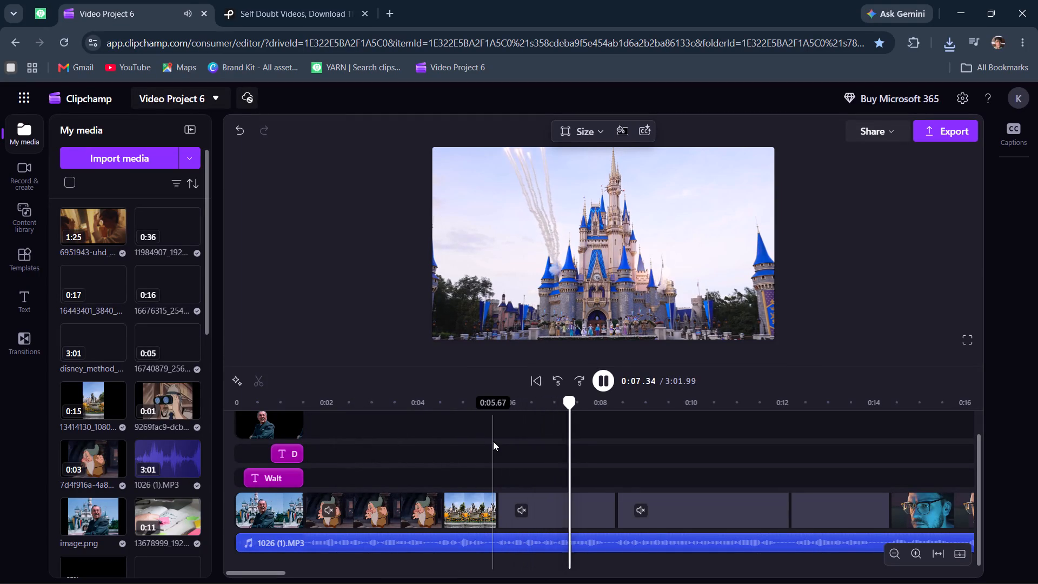
pyautogui.hscroll(-4, 493, 441)
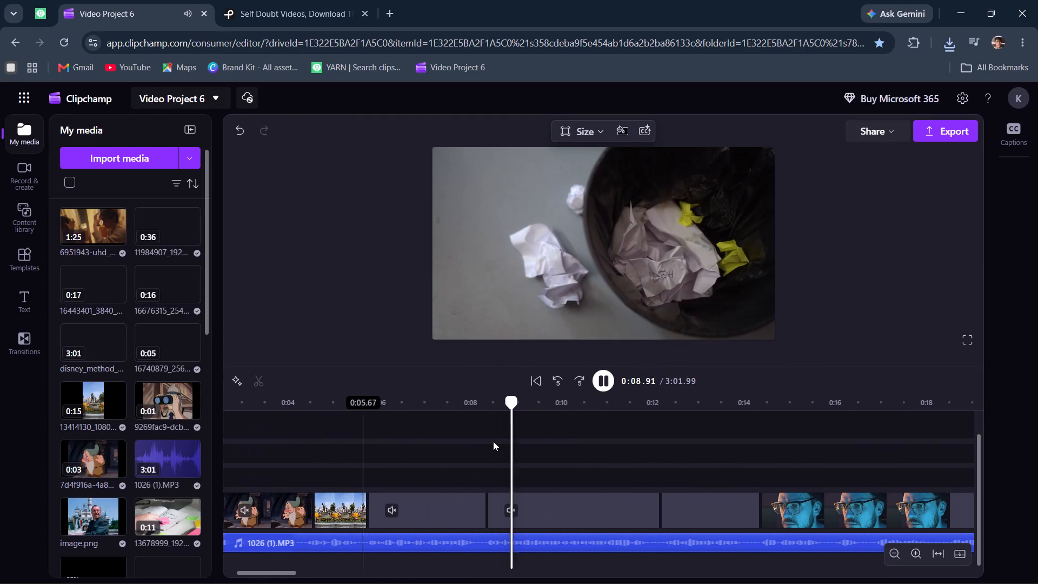
pyautogui.hscroll(-3, 524, 435)
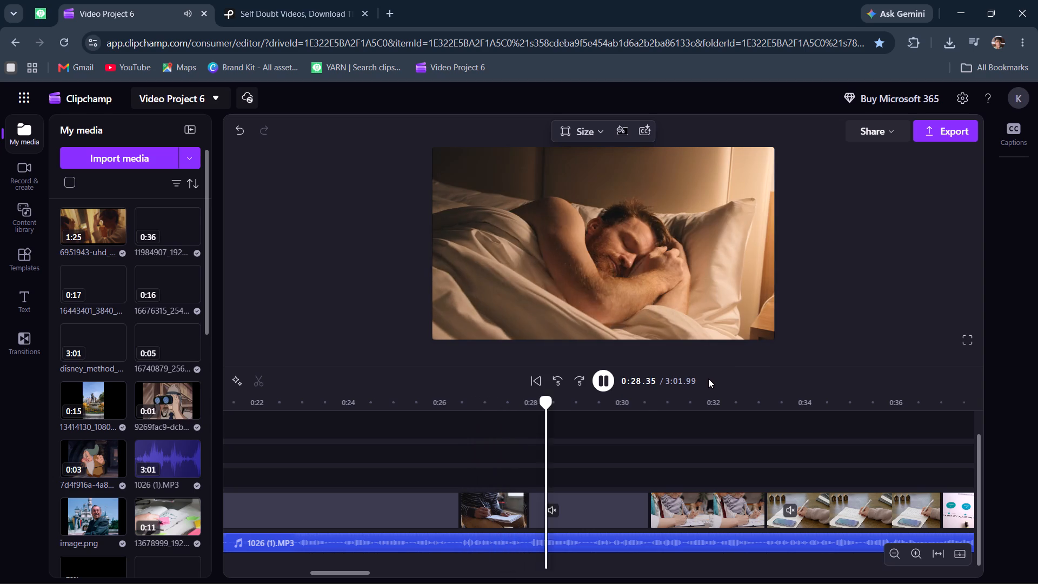
pyautogui.hscroll(-2, 654, 415)
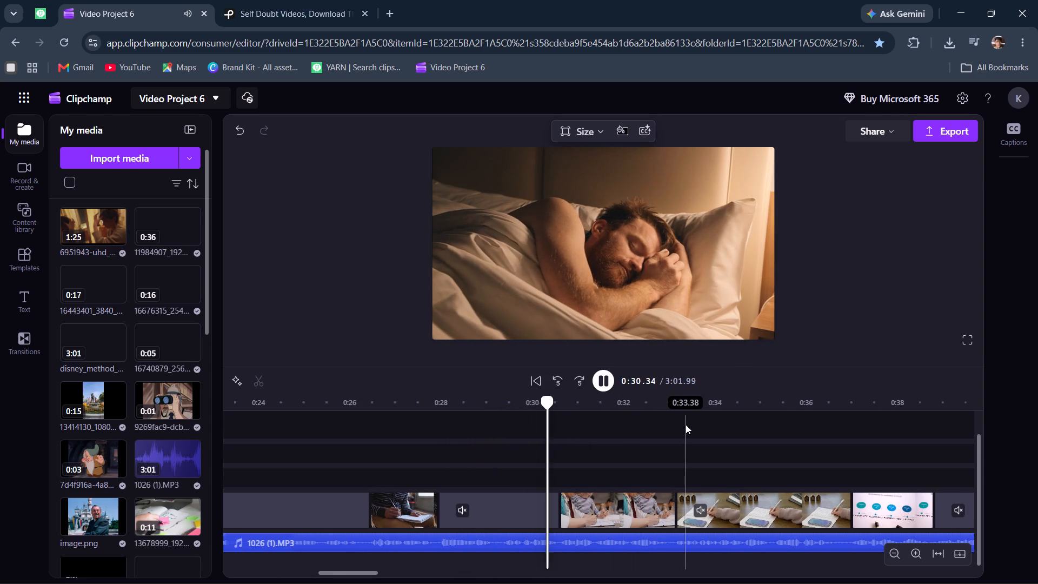
pyautogui.hscroll(-1, 686, 424)
pyautogui.press('space')
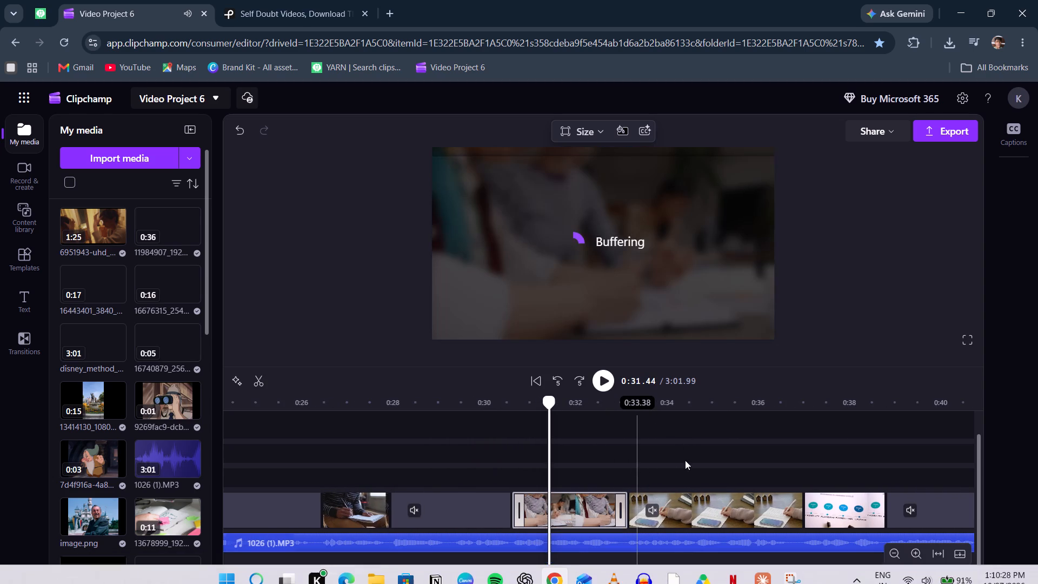
pyautogui.hscroll(-4, 703, 450)
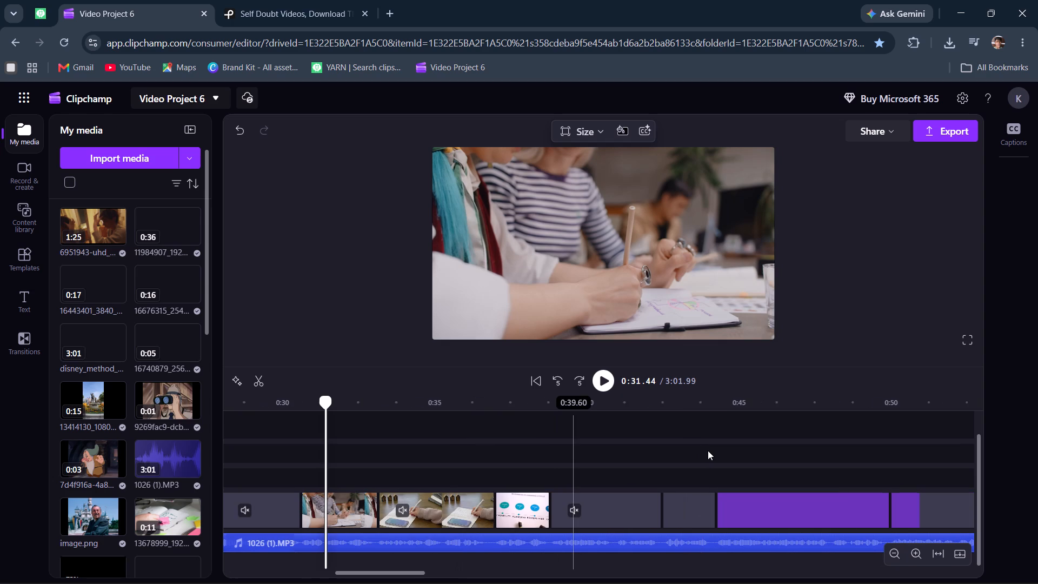
pyautogui.hscroll(-6, 554, 459)
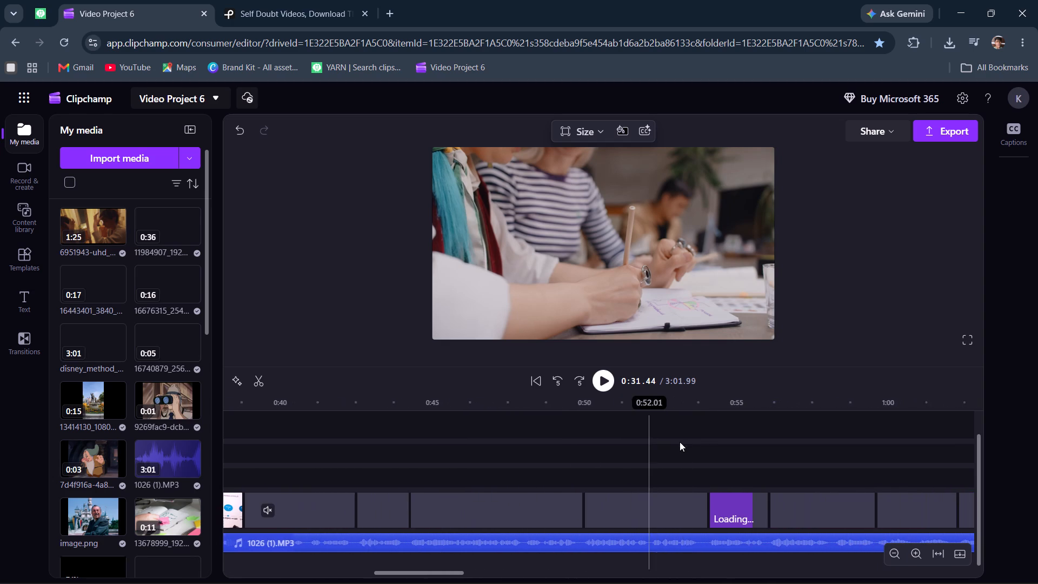
pyautogui.click(329, 446)
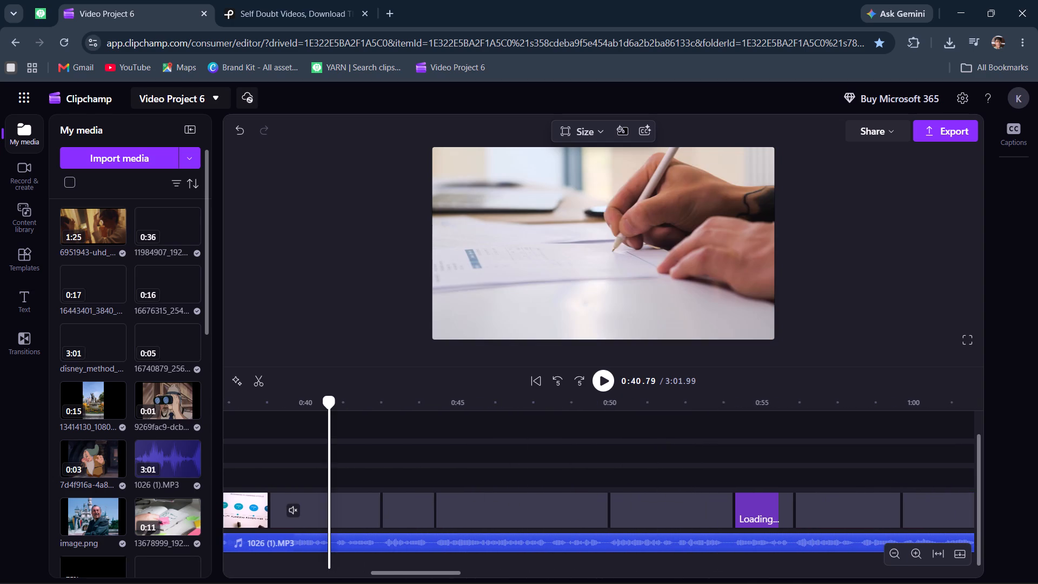
pyautogui.press('space')
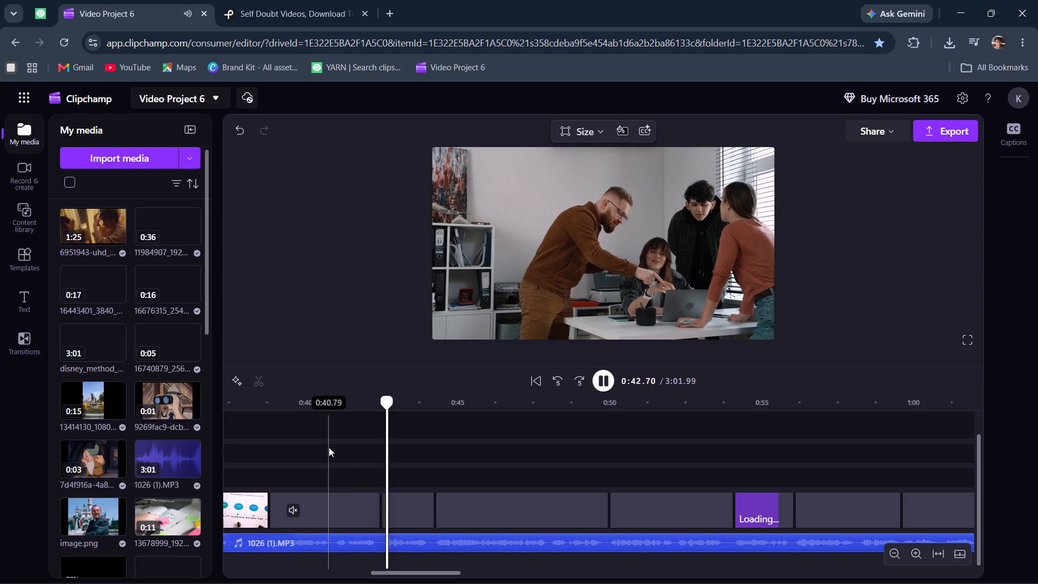
pyautogui.hscroll(-2, 329, 449)
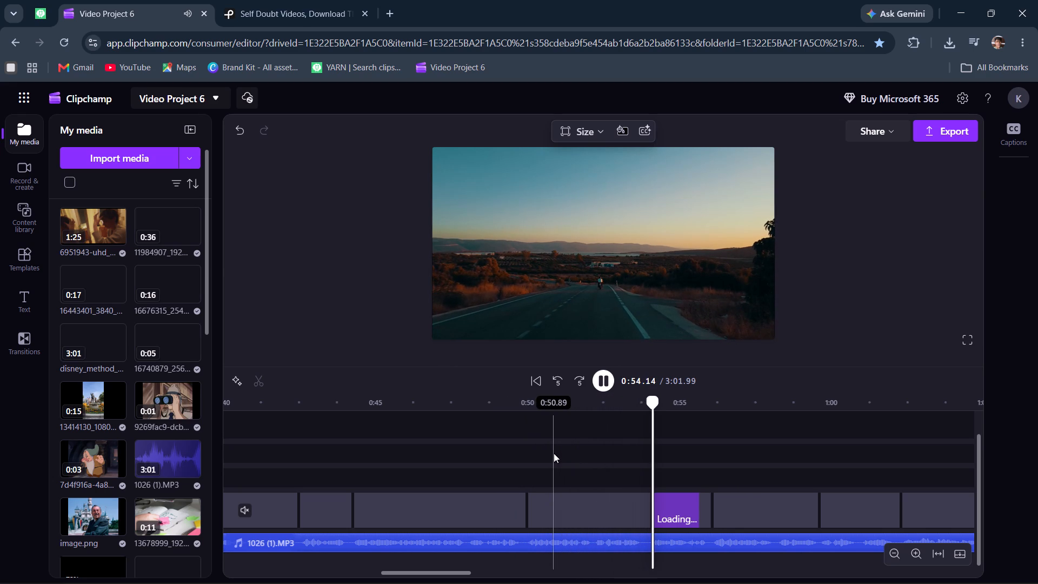
# Select the still-loading clip at about 0:54 and look up its source file in the project media to check its import.
pyautogui.click(683, 517)
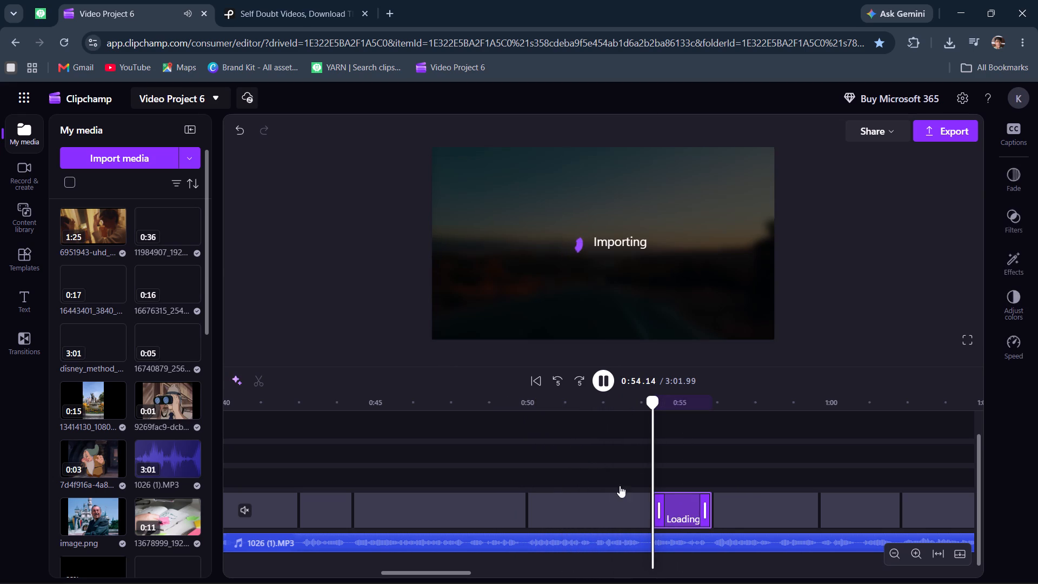
pyautogui.scroll(-13, 139, 337)
pyautogui.scroll(5, 138, 363)
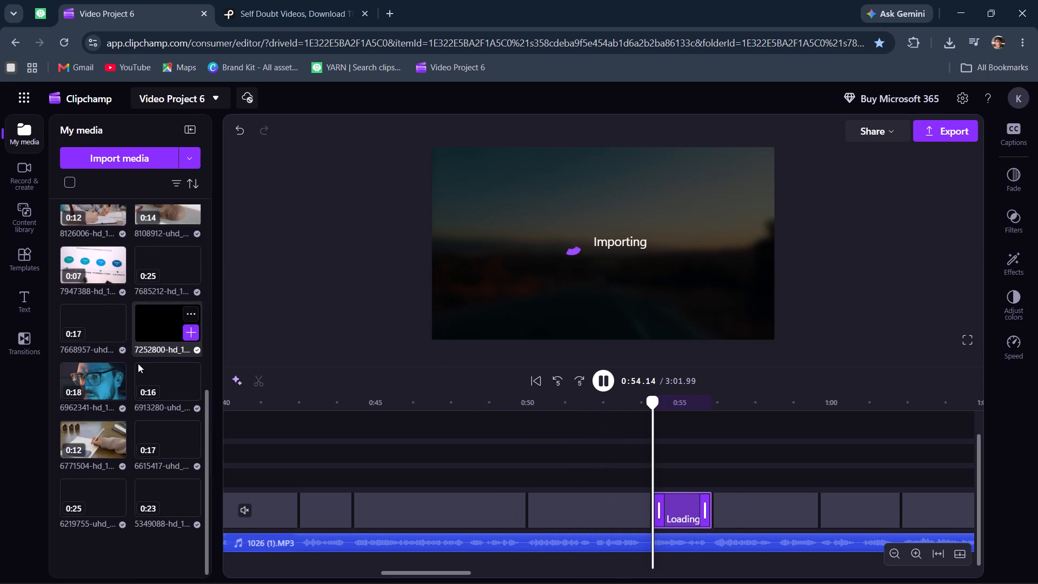
pyautogui.scroll(3, 123, 341)
pyautogui.scroll(-3, 123, 341)
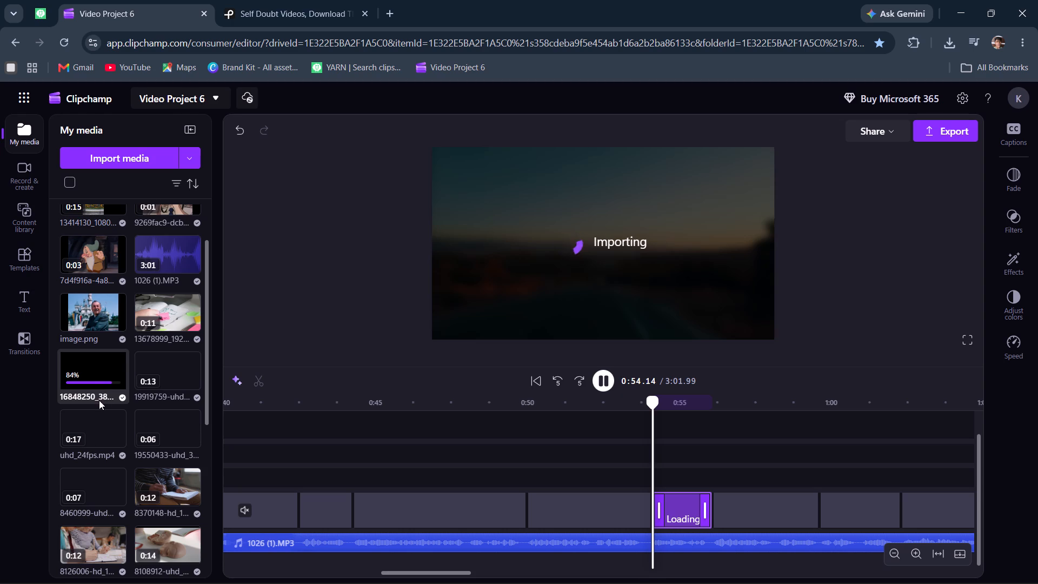
# Play the timeline from about 0:56, just after the still-loading clip, to check the following B-roll.
pyautogui.click(710, 444)
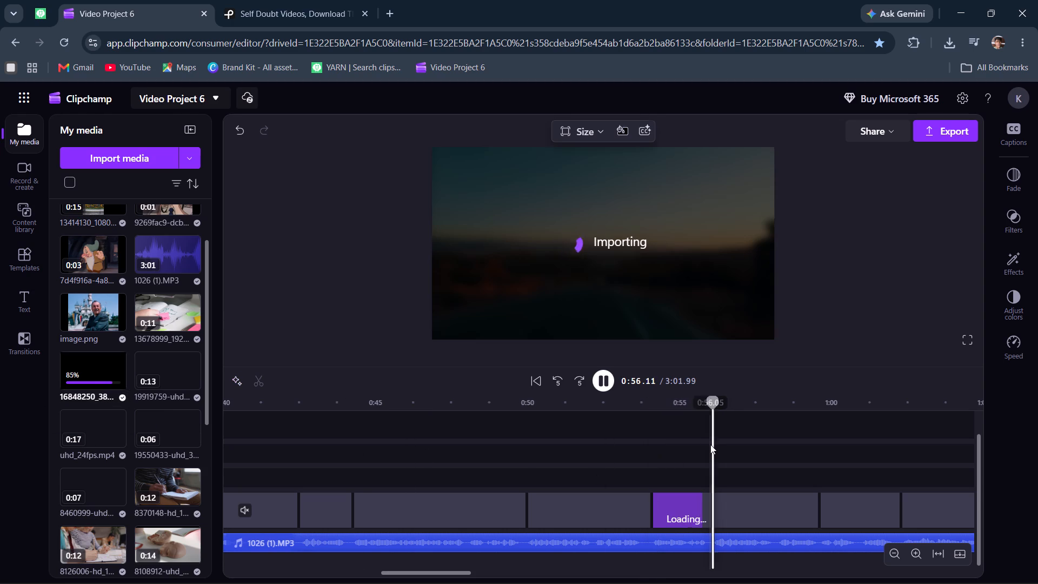
pyautogui.press('space')
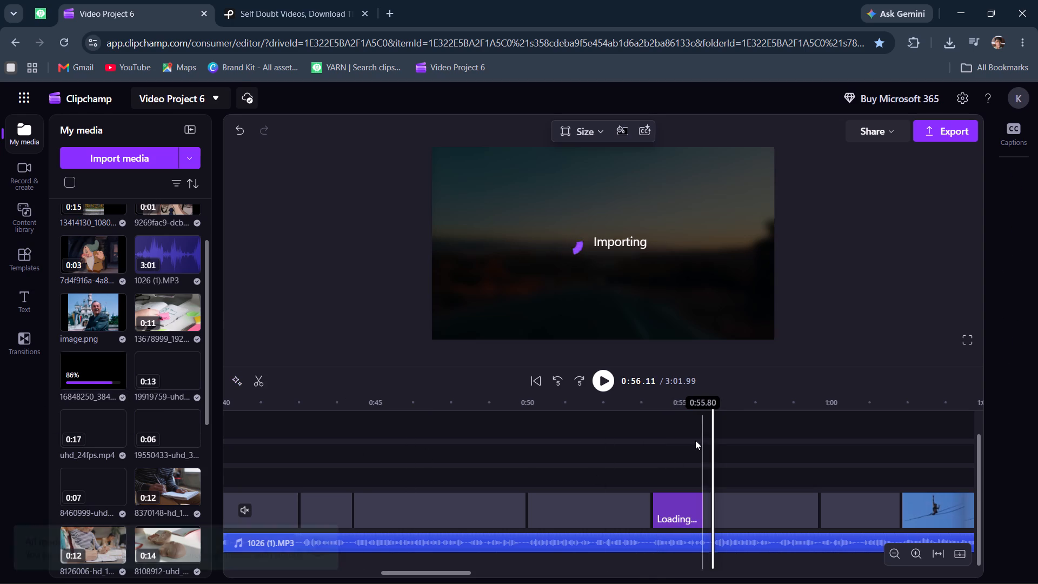
pyautogui.click(706, 443)
pyautogui.click(718, 444)
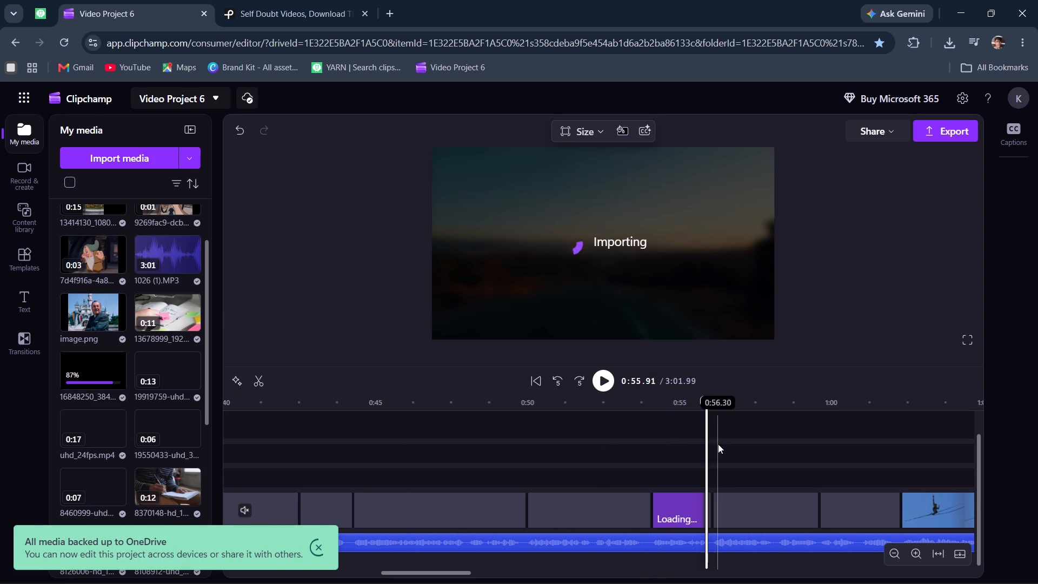
pyautogui.press('space')
pyautogui.click(709, 441)
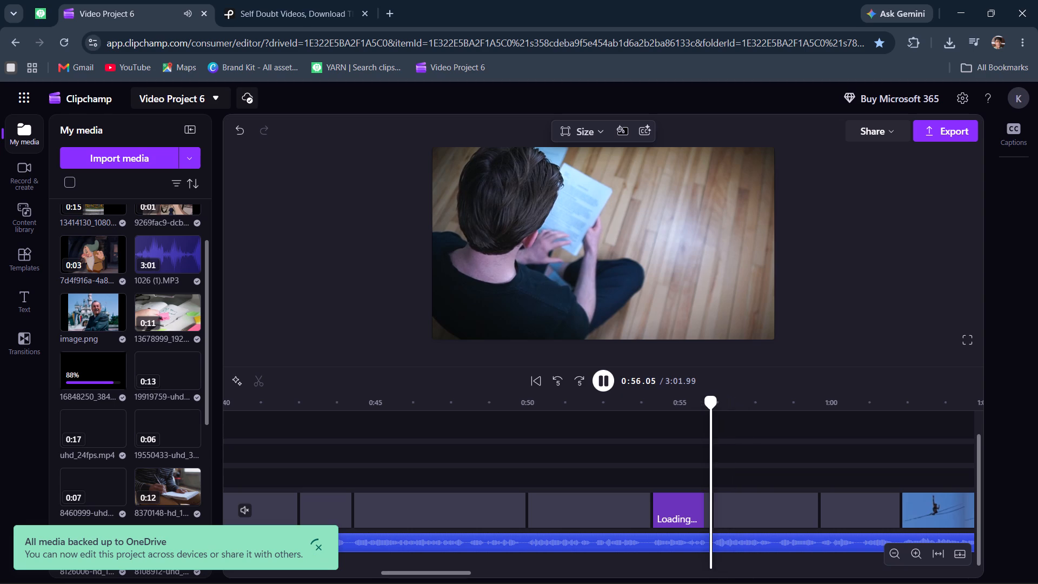
pyautogui.click(721, 443)
pyautogui.press('space')
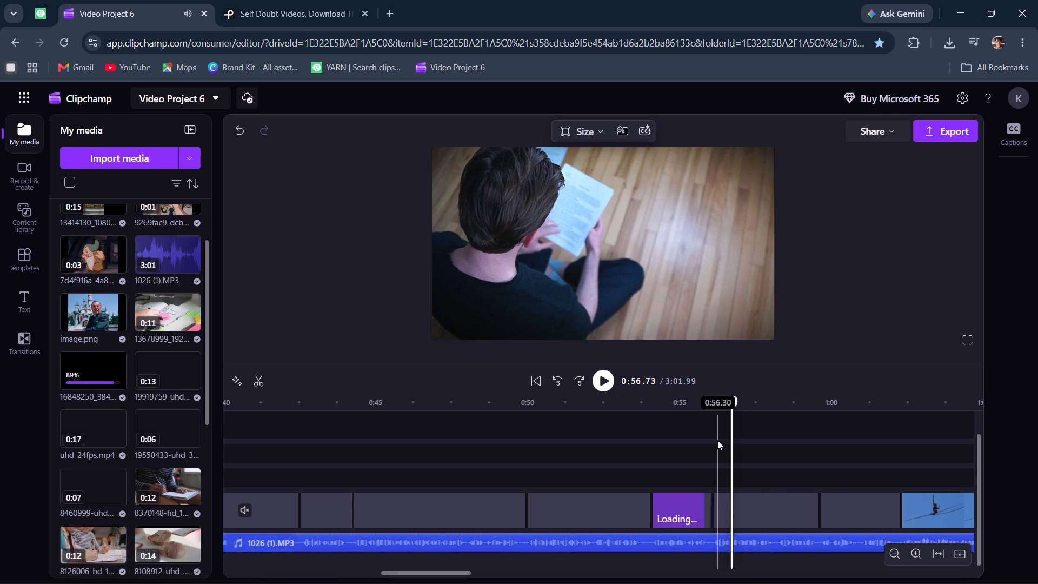
pyautogui.click(713, 437)
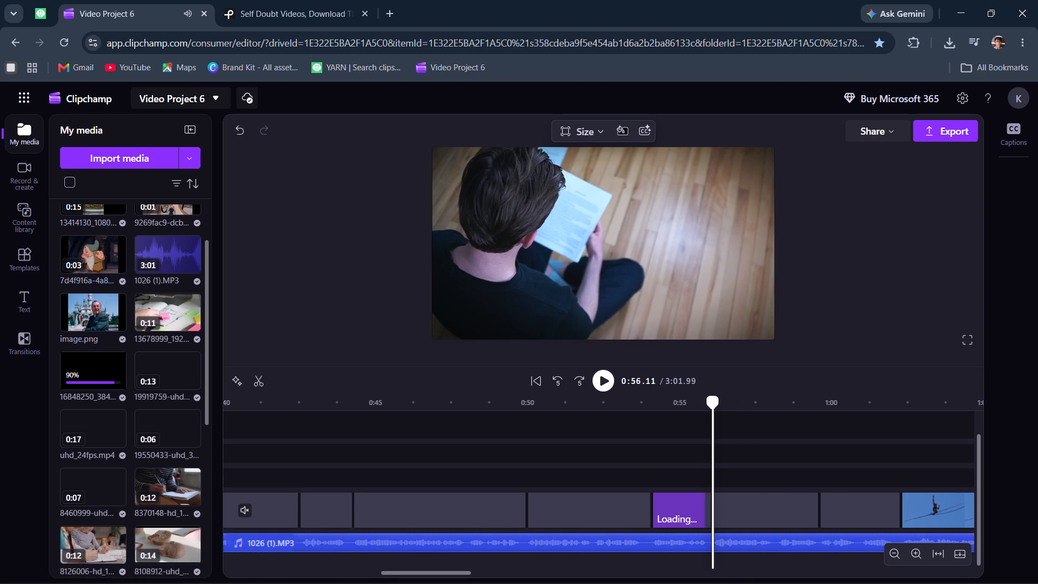
pyautogui.press('space')
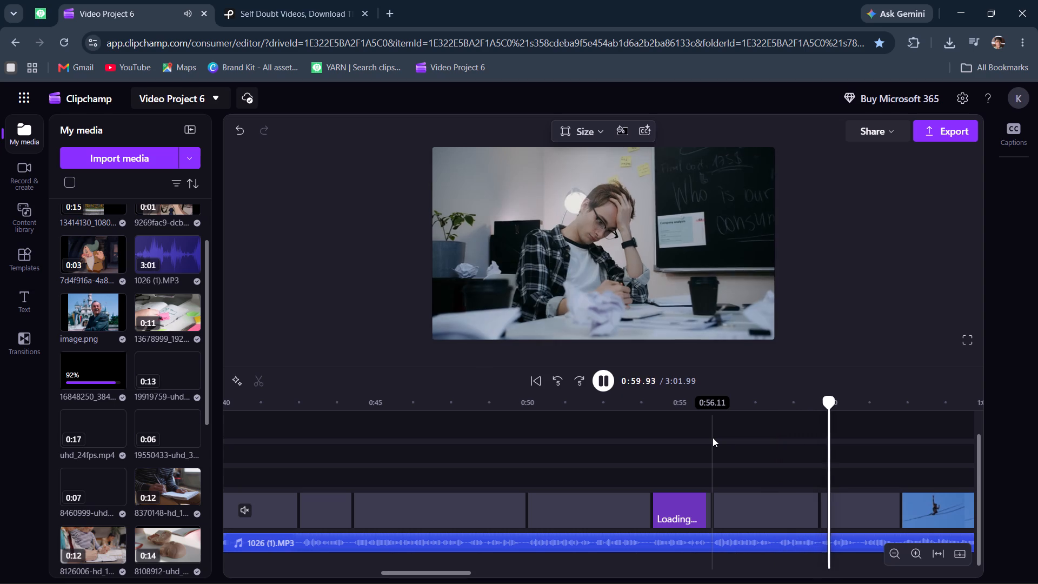
# Replay the section from about 0:50 through the still-loading clip at 0:54 to check its playback.
pyautogui.click(649, 444)
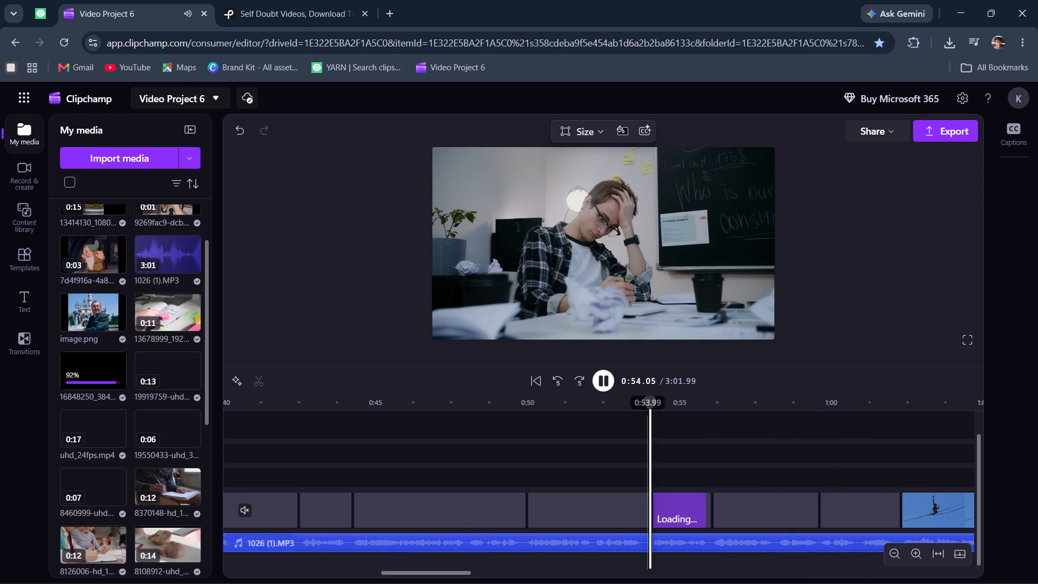
pyautogui.press('space')
pyautogui.press('space')
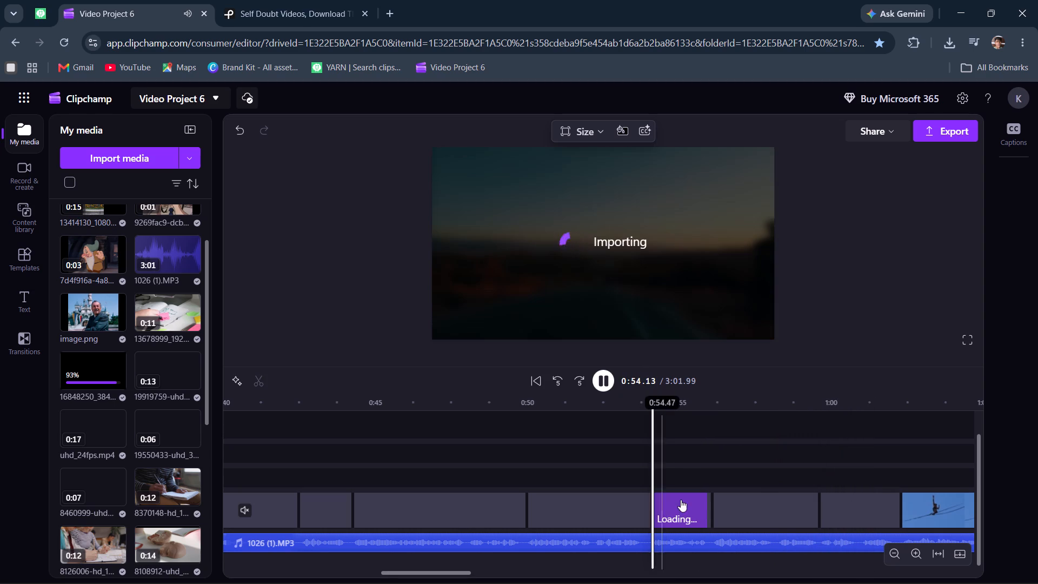
pyautogui.click(637, 468)
pyautogui.click(651, 468)
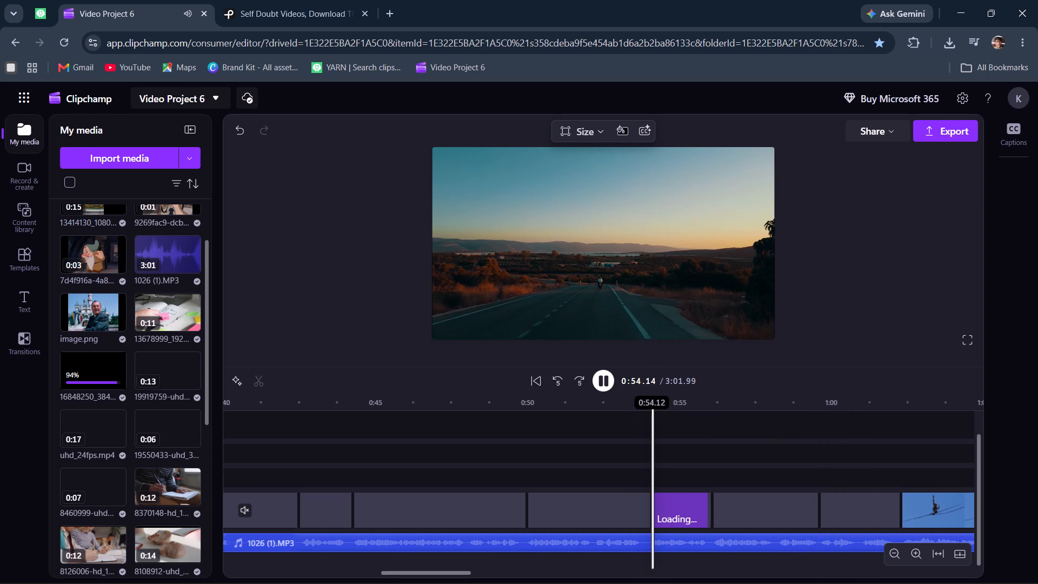
pyautogui.click(644, 465)
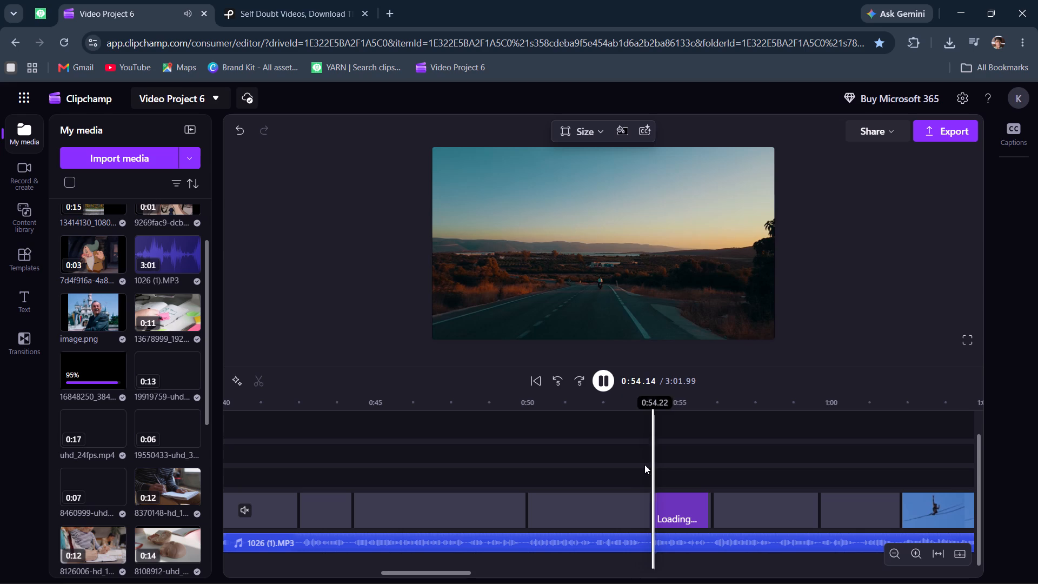
pyautogui.click(635, 463)
pyautogui.click(554, 461)
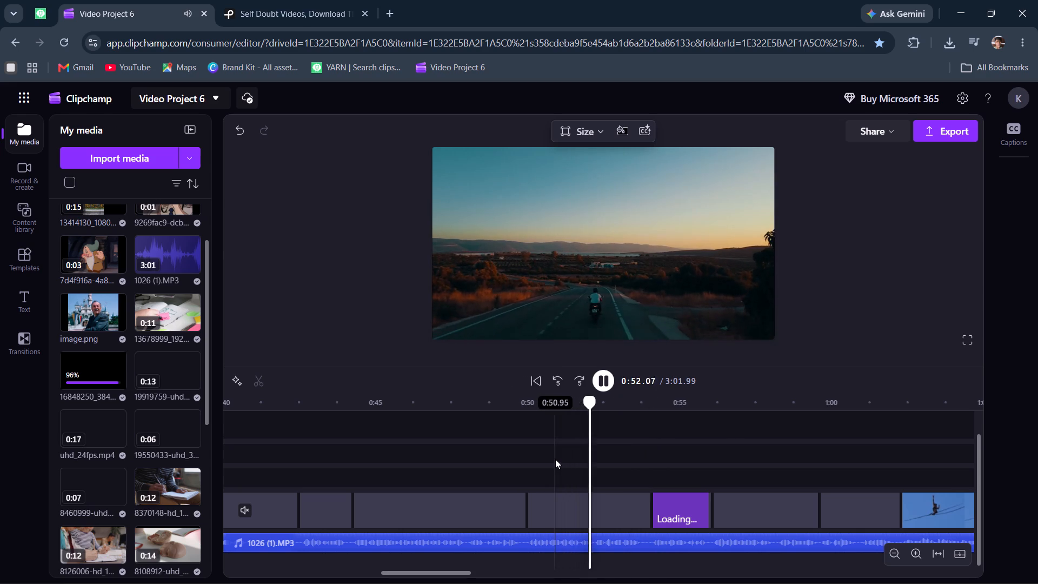
pyautogui.click(535, 461)
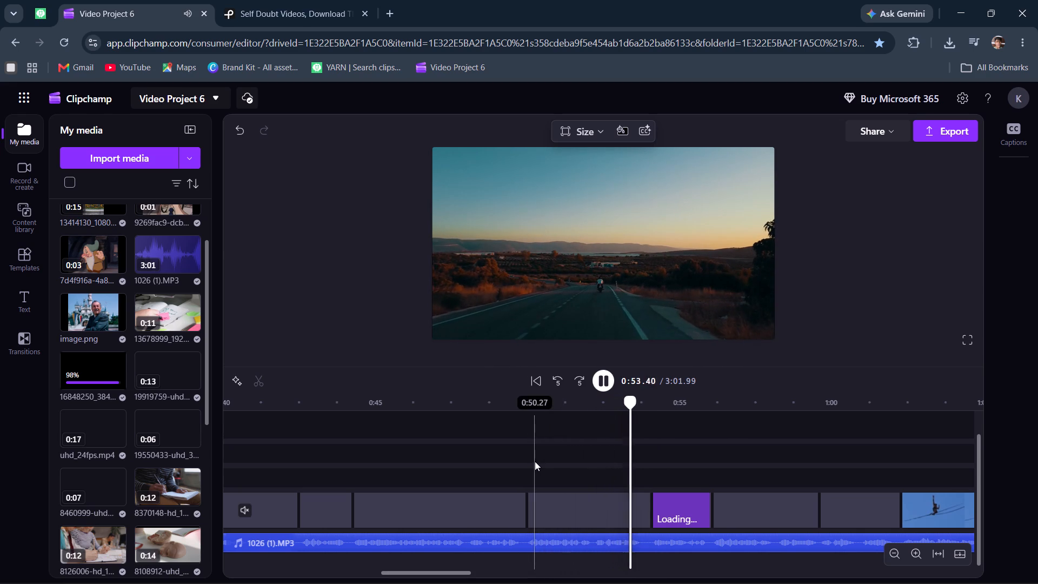
pyautogui.click(524, 463)
pyautogui.press('space')
pyautogui.press('space')
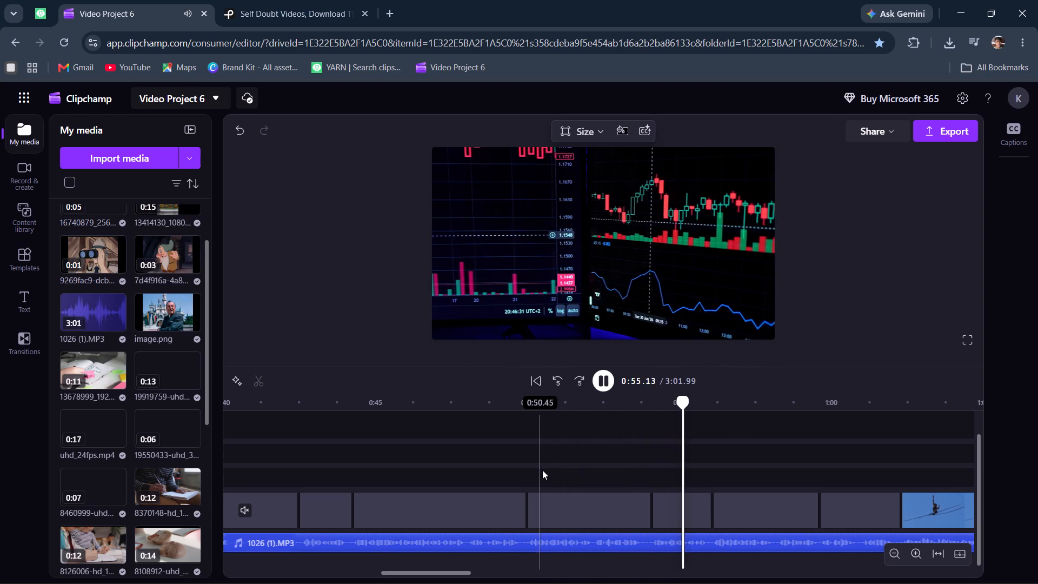
# Check playback briefly at about 0:59, then place the playhead at 1:24.17, where the mirror clip starts.
pyautogui.hscroll(-3, 546, 468)
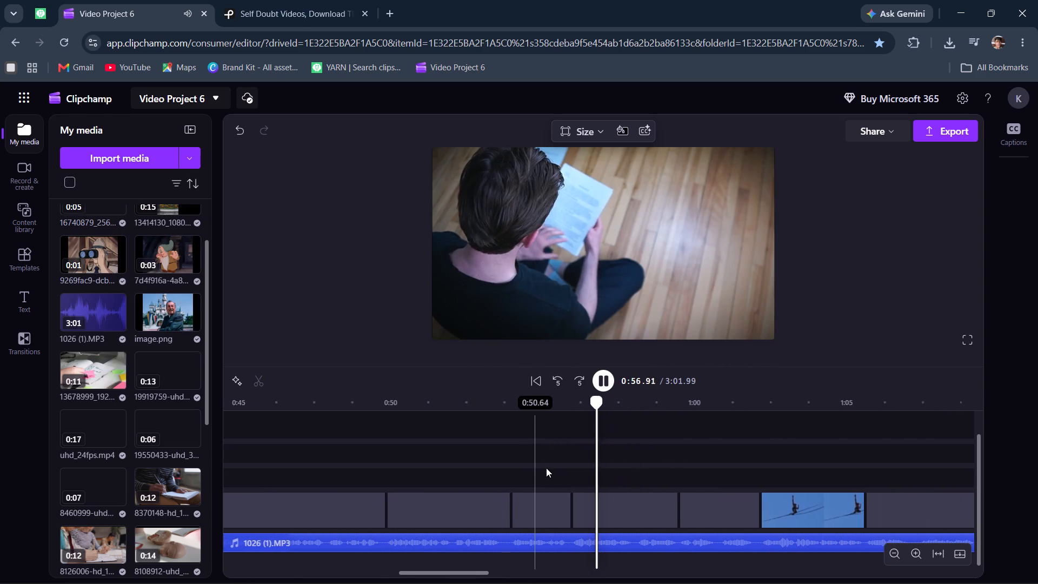
pyautogui.hscroll(-1, 546, 468)
pyautogui.click(646, 463)
pyautogui.press('space')
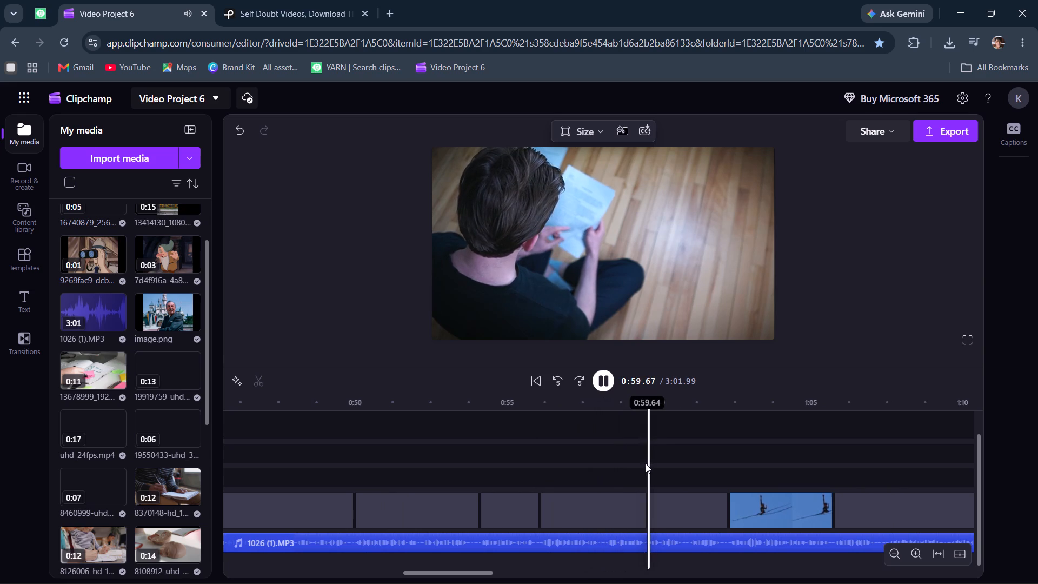
pyautogui.hscroll(-5, 667, 462)
pyautogui.hscroll(-1, 720, 456)
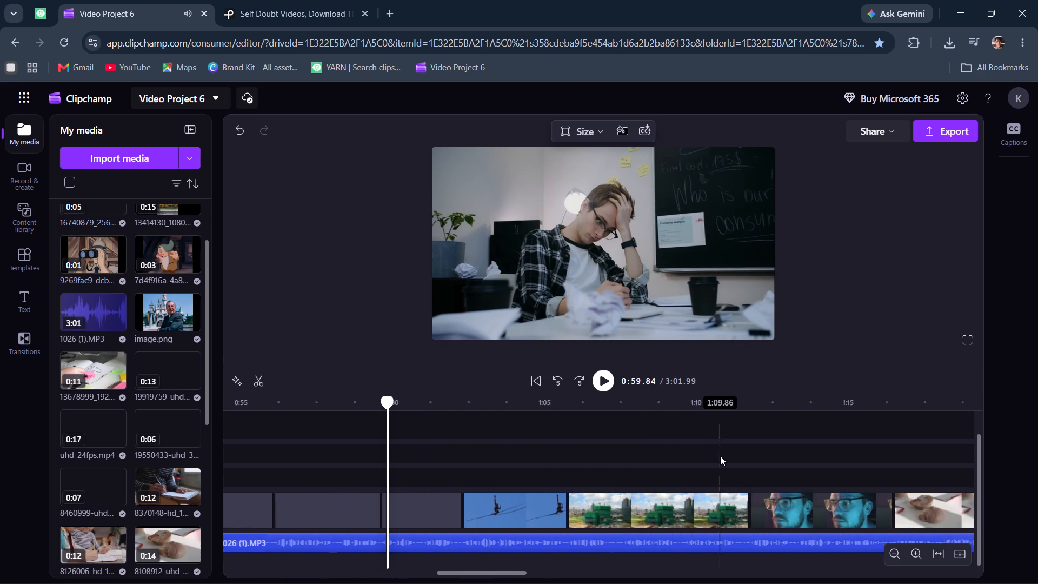
pyautogui.hscroll(-8, 720, 456)
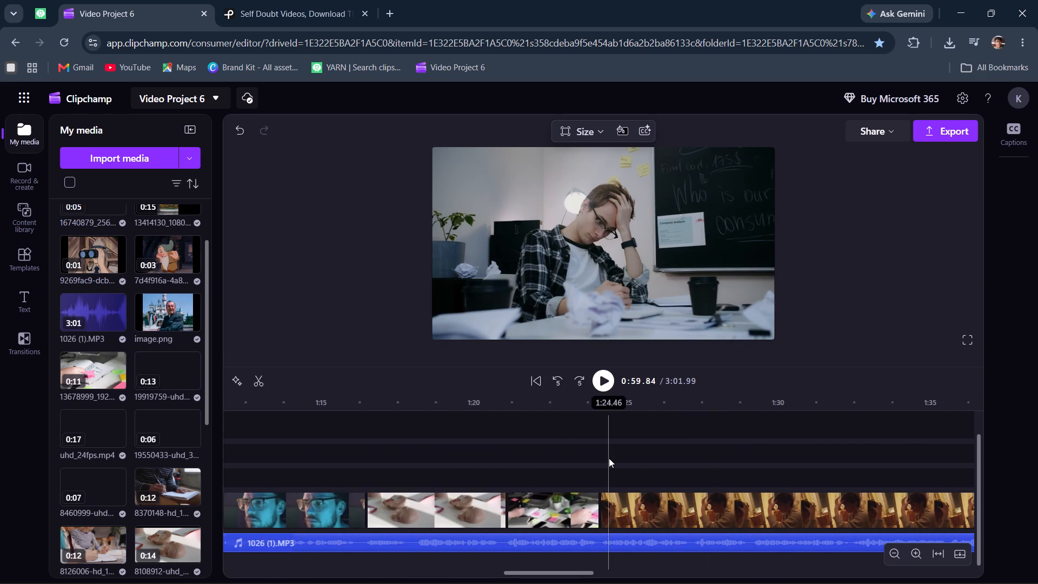
pyautogui.press('space')
pyautogui.press('space')
pyautogui.hscroll(-5, 586, 443)
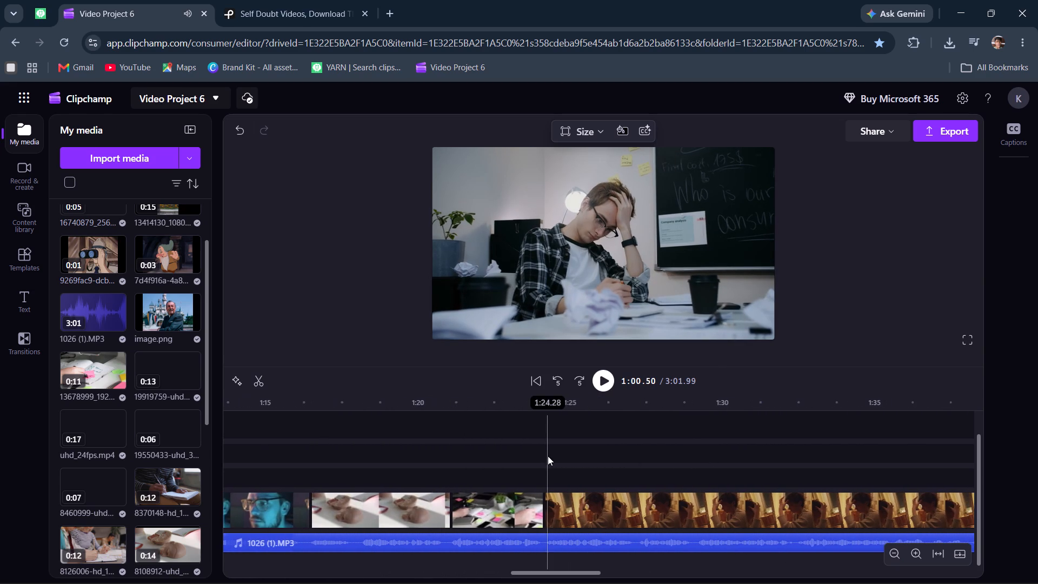
pyautogui.click(543, 452)
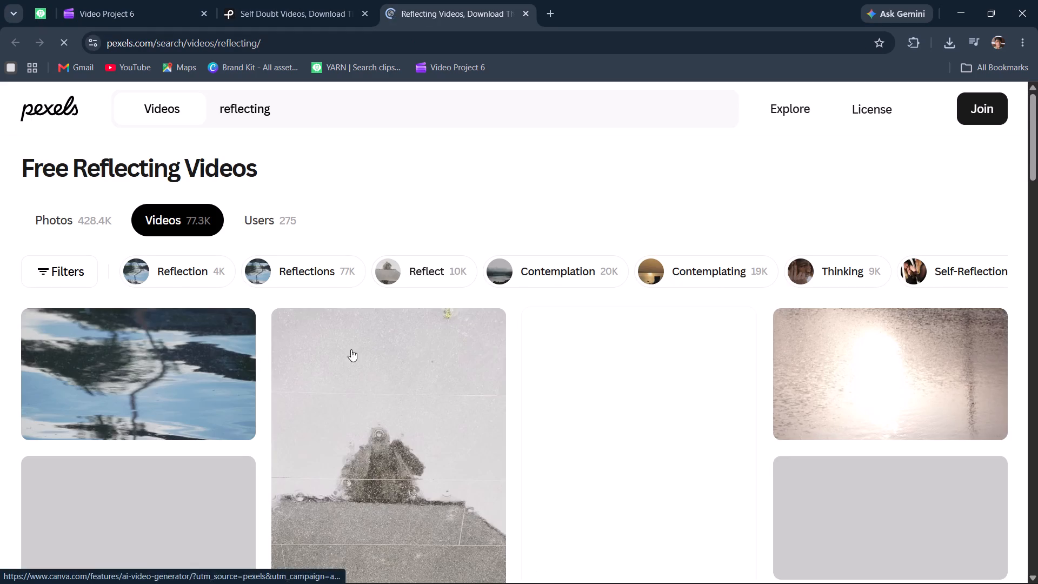
# Browse the Pexels reflecting videos and download the clip of a person sitting on seaside rocks at sunset.
pyautogui.scroll(-9, 328, 365)
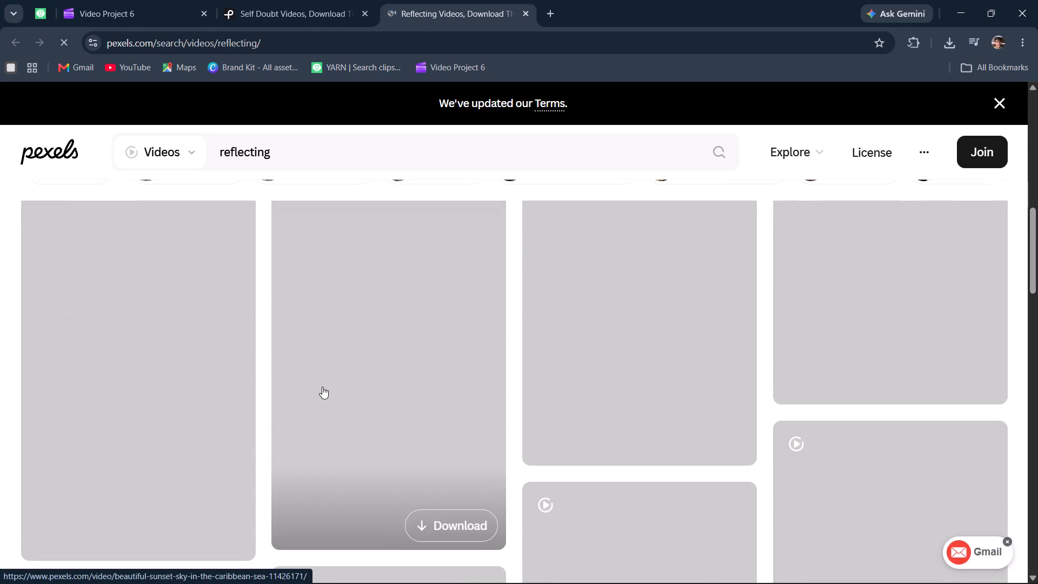
pyautogui.scroll(-4, 320, 388)
pyautogui.scroll(7, 322, 395)
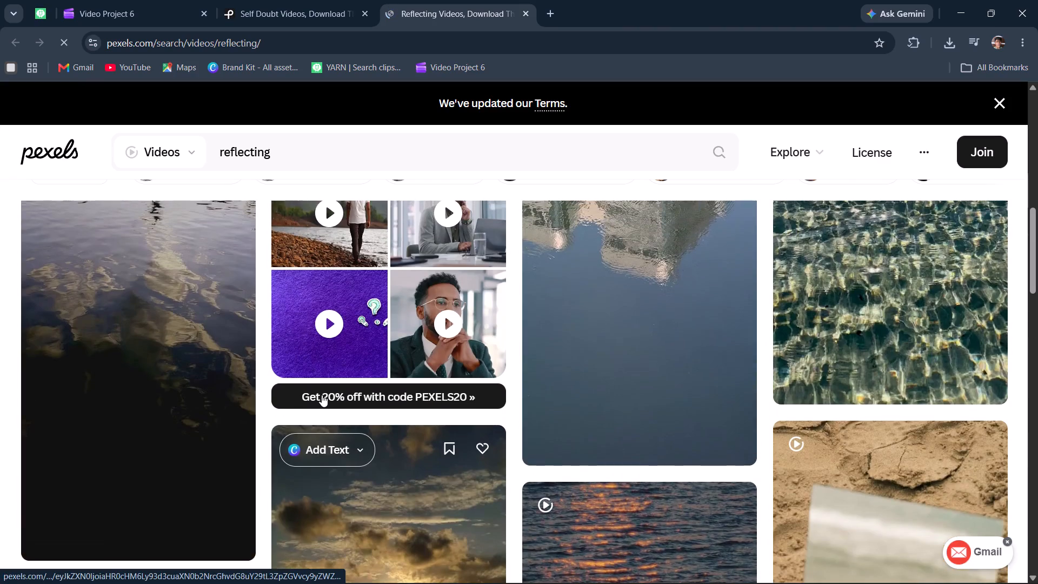
pyautogui.scroll(-11, 221, 403)
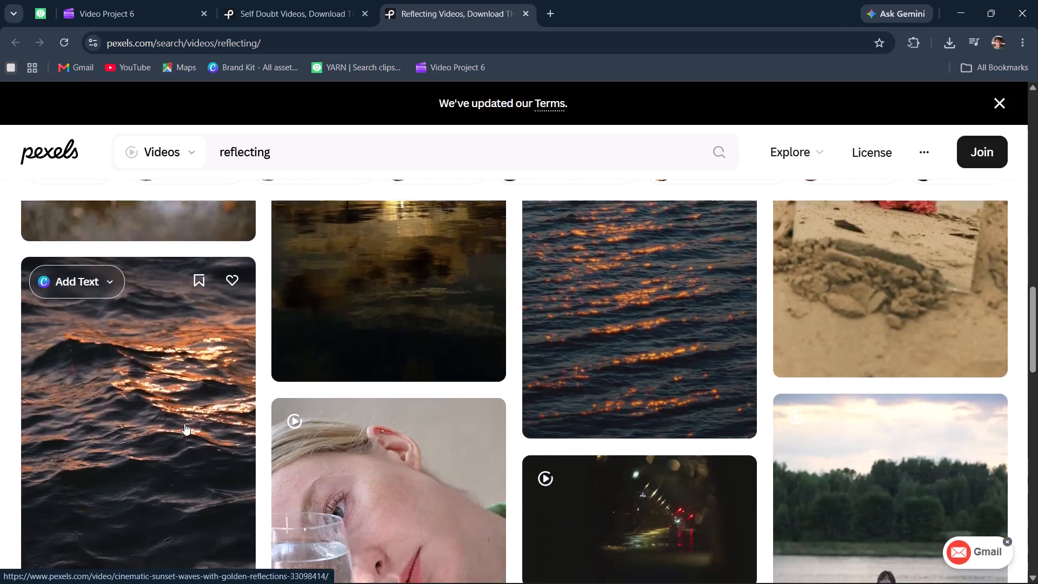
pyautogui.scroll(-4, 184, 423)
pyautogui.scroll(3, 184, 423)
pyautogui.scroll(-11, 184, 423)
pyautogui.scroll(-2, 633, 428)
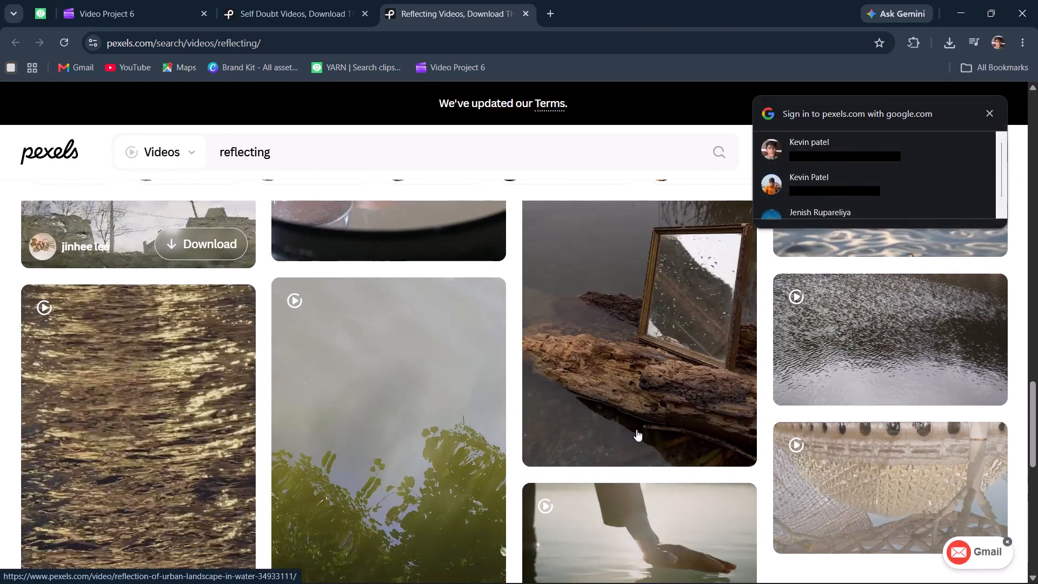
pyautogui.scroll(-2, 636, 429)
pyautogui.scroll(4, 603, 527)
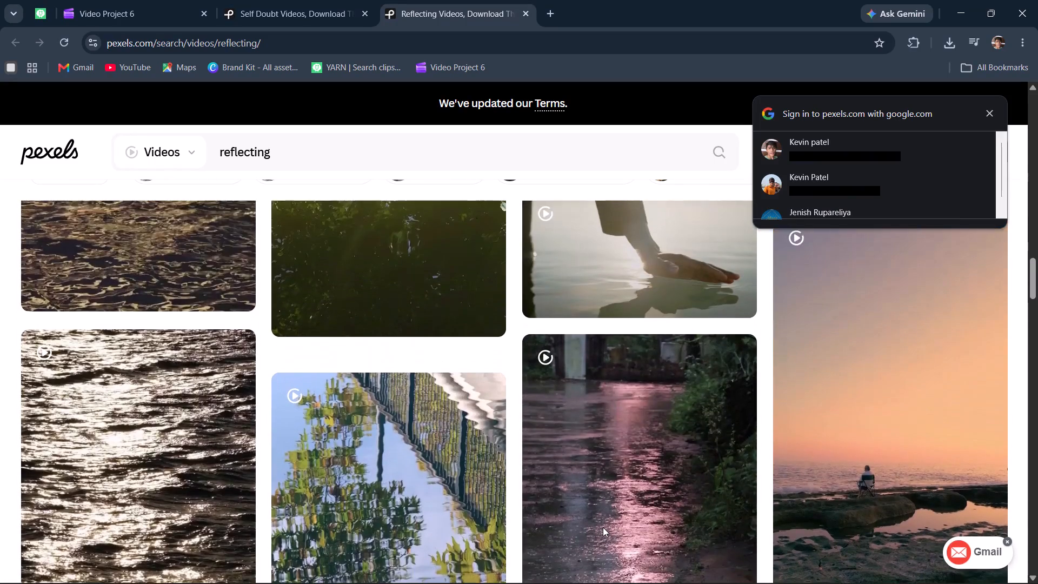
pyautogui.scroll(-3, 603, 527)
pyautogui.click(981, 397)
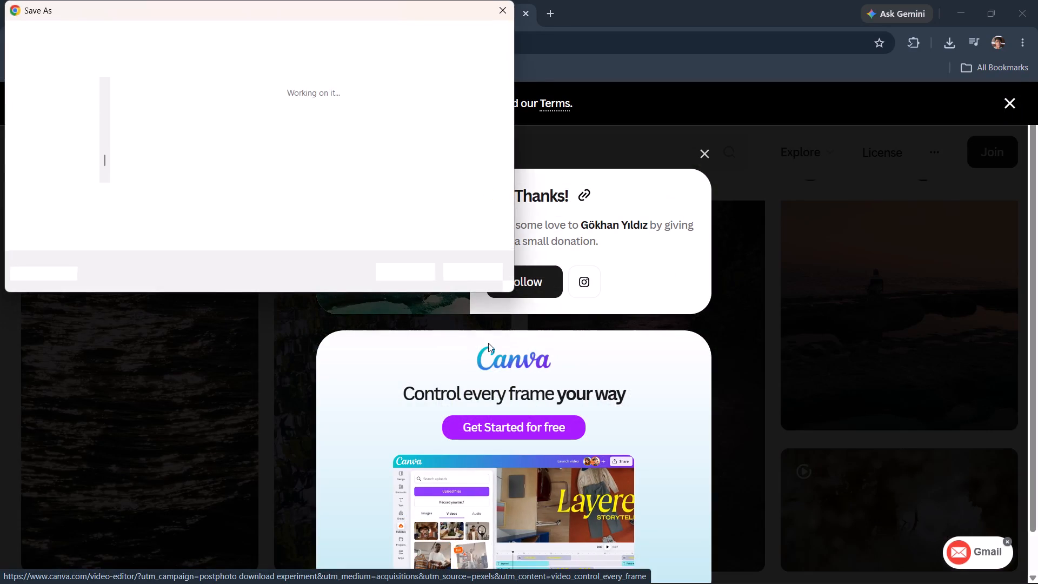
pyautogui.click(401, 275)
# Switch to the Clipchamp project, replay the mirror clip from 1:24.17, and split it at 1:29.20.
pyautogui.click(166, 15)
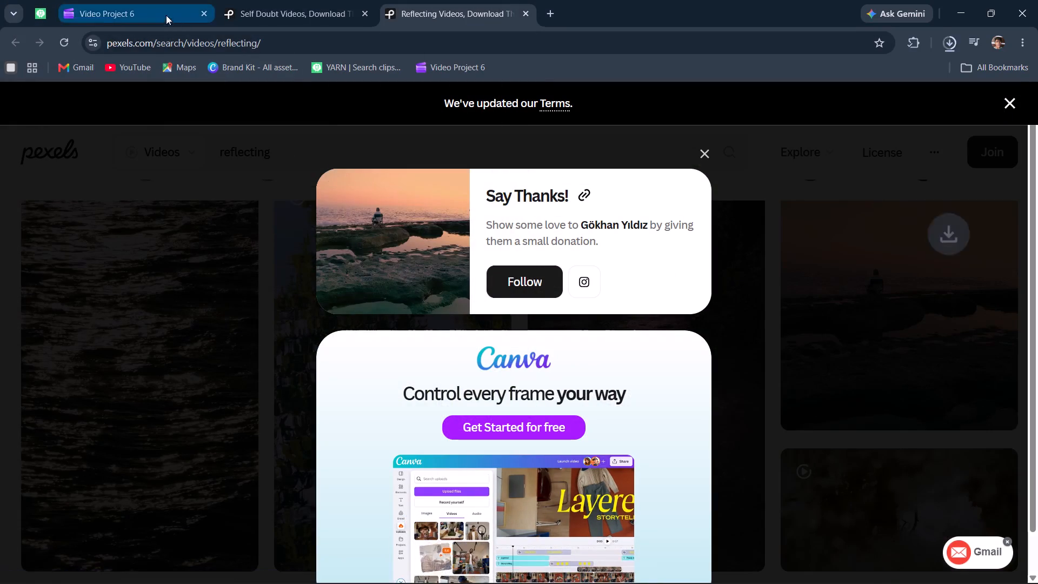
pyautogui.click(503, 446)
pyautogui.press('space')
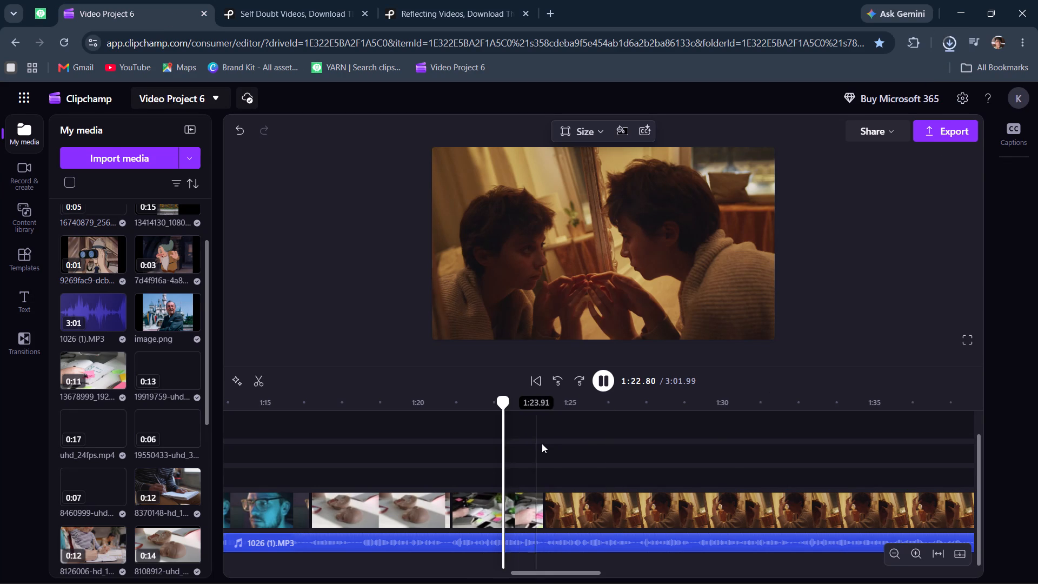
pyautogui.click(543, 444)
pyautogui.press('space')
pyautogui.click(543, 444)
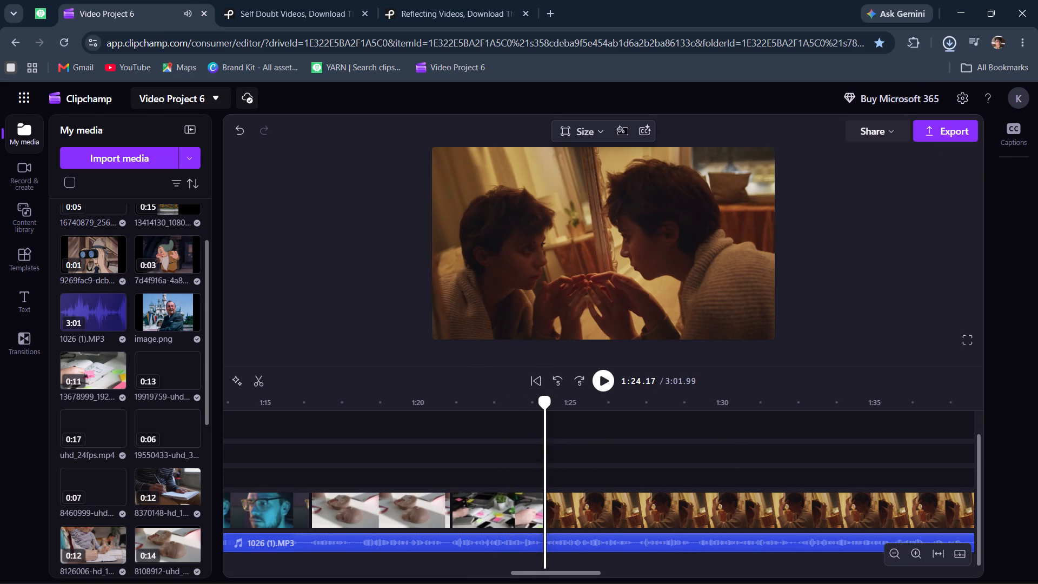
pyautogui.press('space')
pyautogui.click(543, 444)
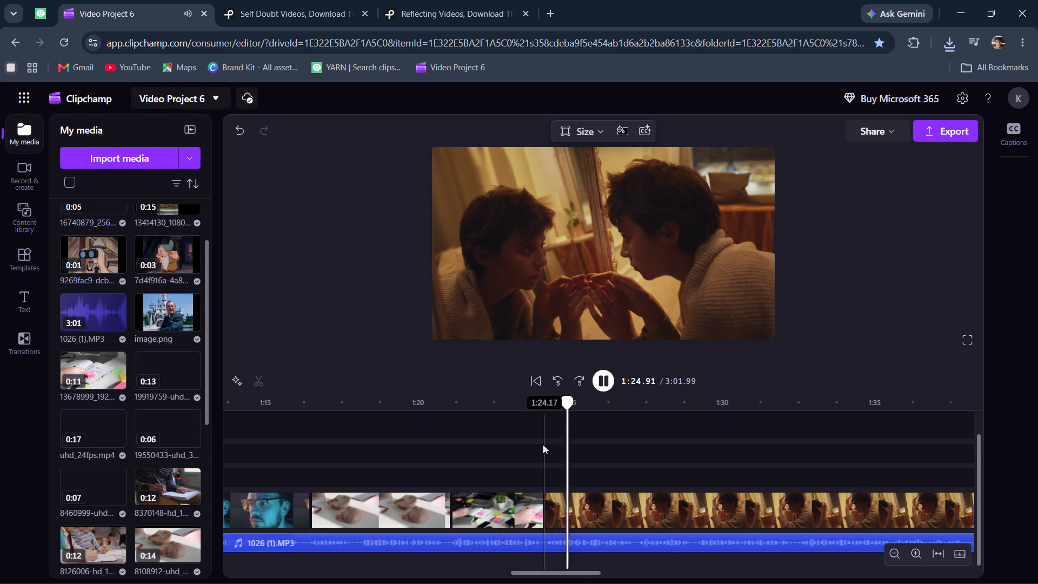
pyautogui.hscroll(-2, 543, 444)
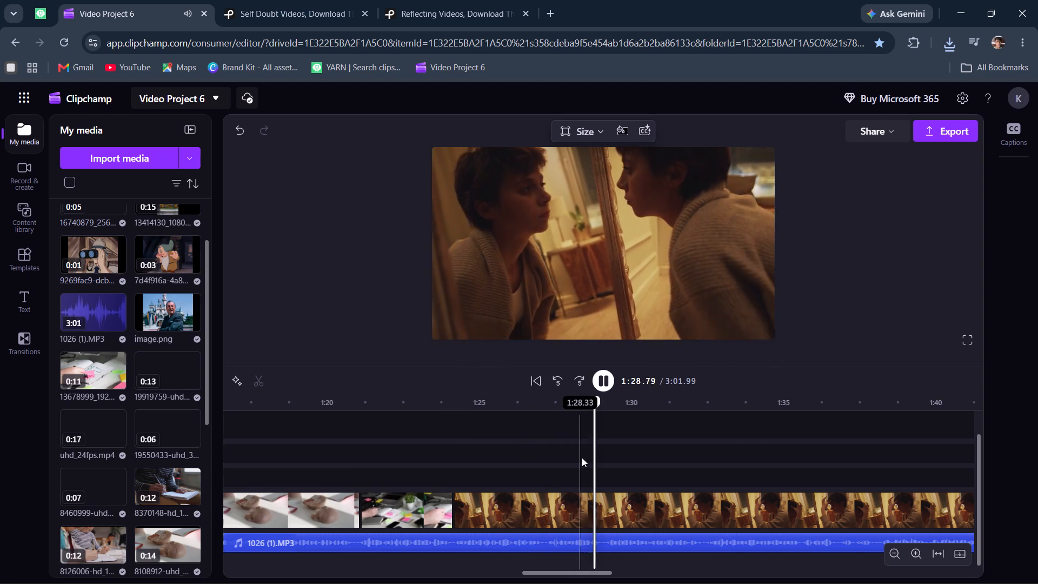
pyautogui.press('space')
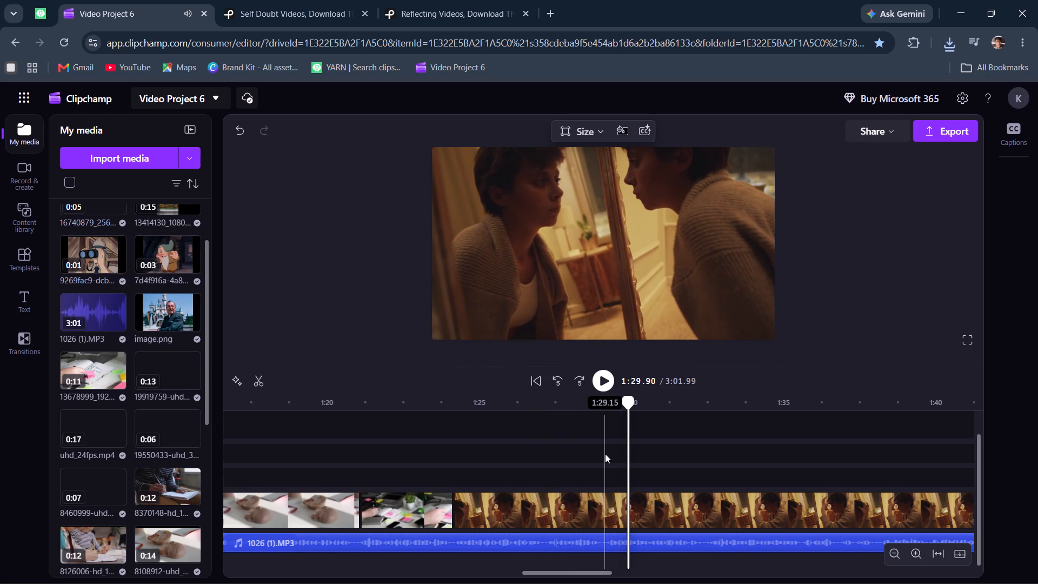
pyautogui.click(607, 467)
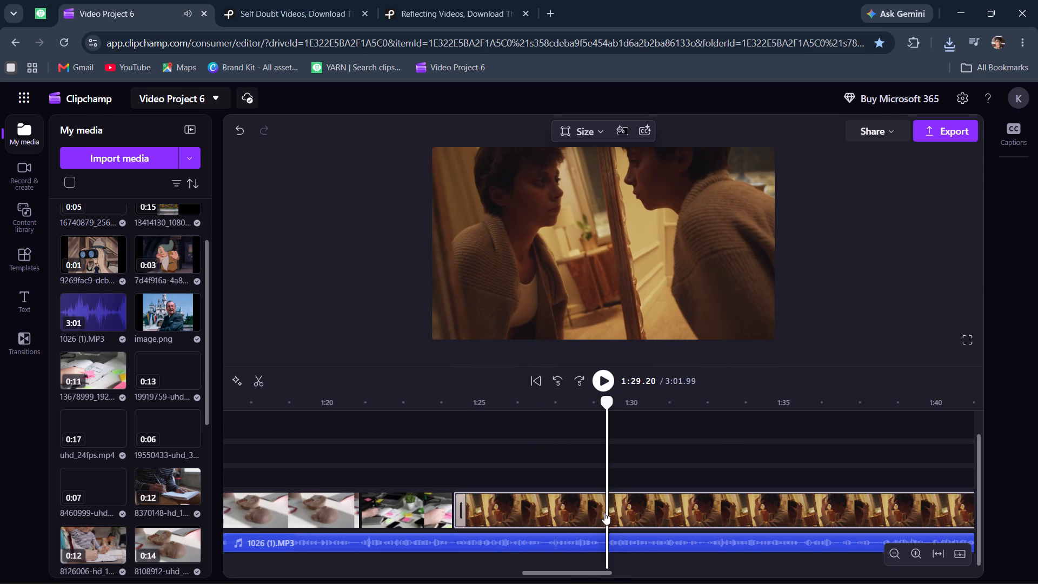
pyautogui.click(611, 512)
pyautogui.press('s')
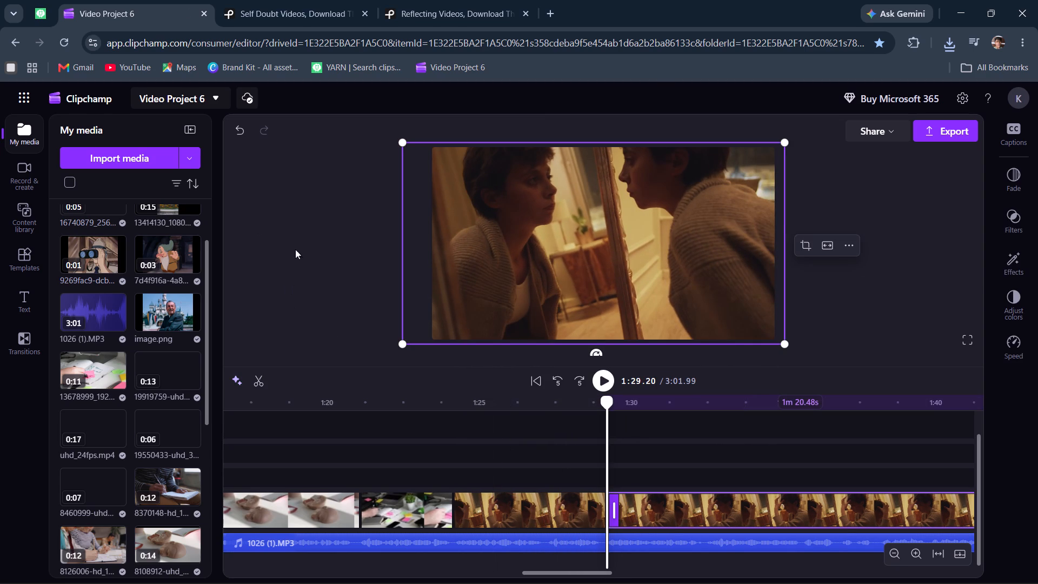
# Import the downloaded seaside sunset video 12419411_1080_1920_30fps from the recent files into the project media.
pyautogui.scroll(12, 151, 283)
pyautogui.click(128, 156)
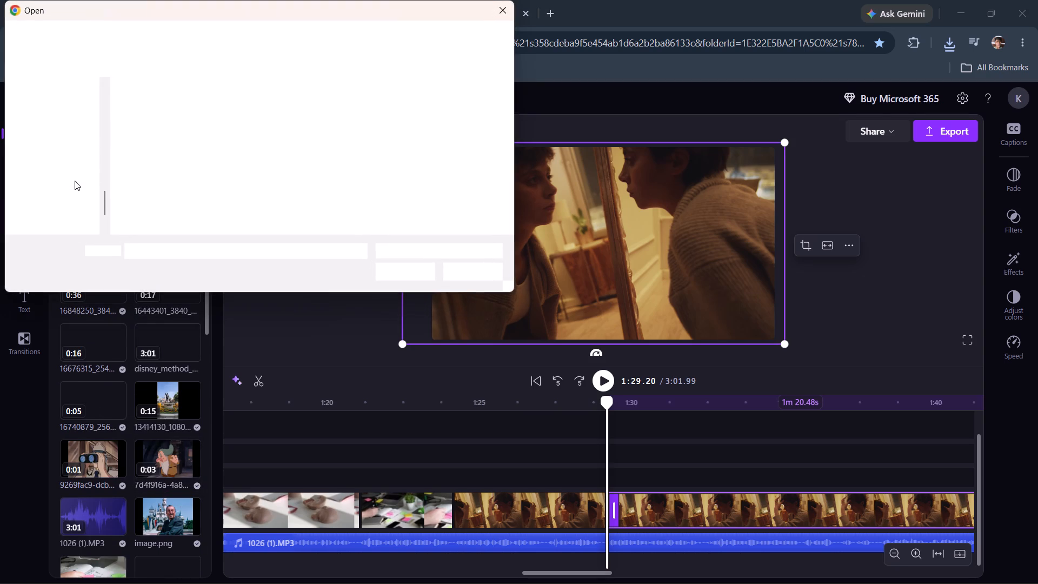
pyautogui.scroll(11, 75, 181)
pyautogui.scroll(1, 68, 97)
pyautogui.click(68, 97)
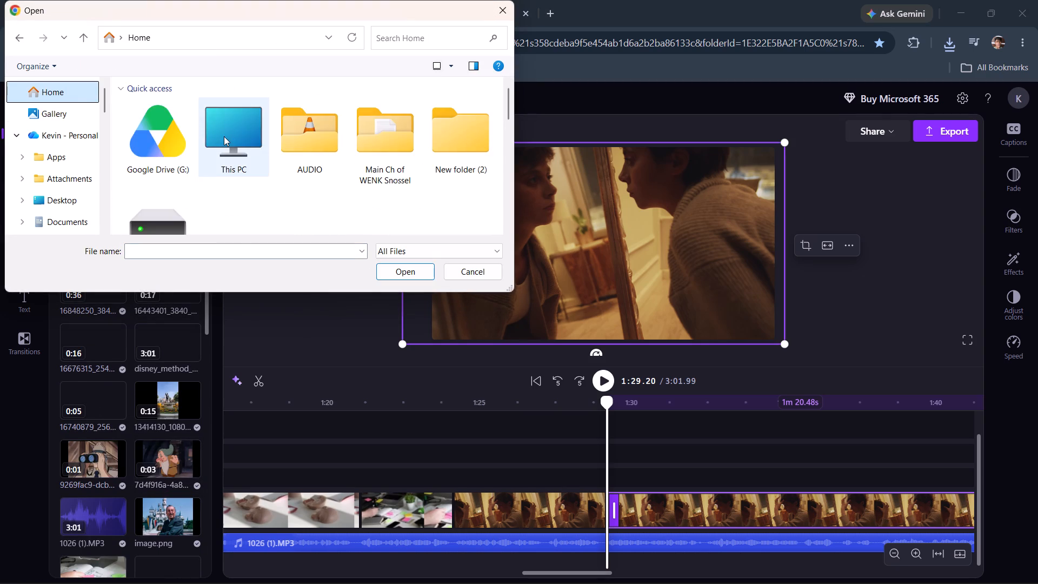
pyautogui.scroll(-5, 215, 172)
pyautogui.scroll(3, 158, 112)
pyautogui.click(159, 174)
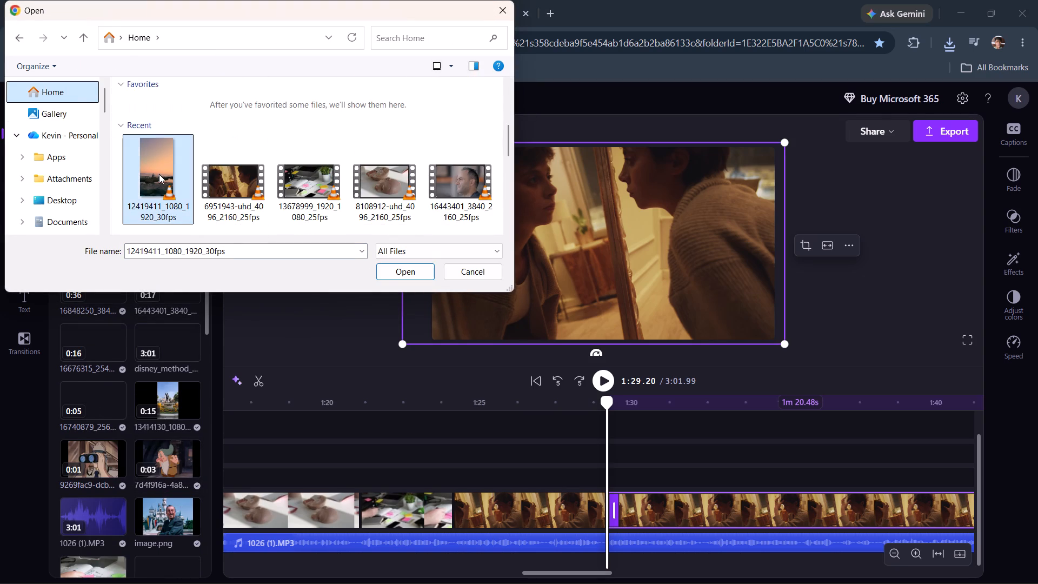
pyautogui.click(390, 277)
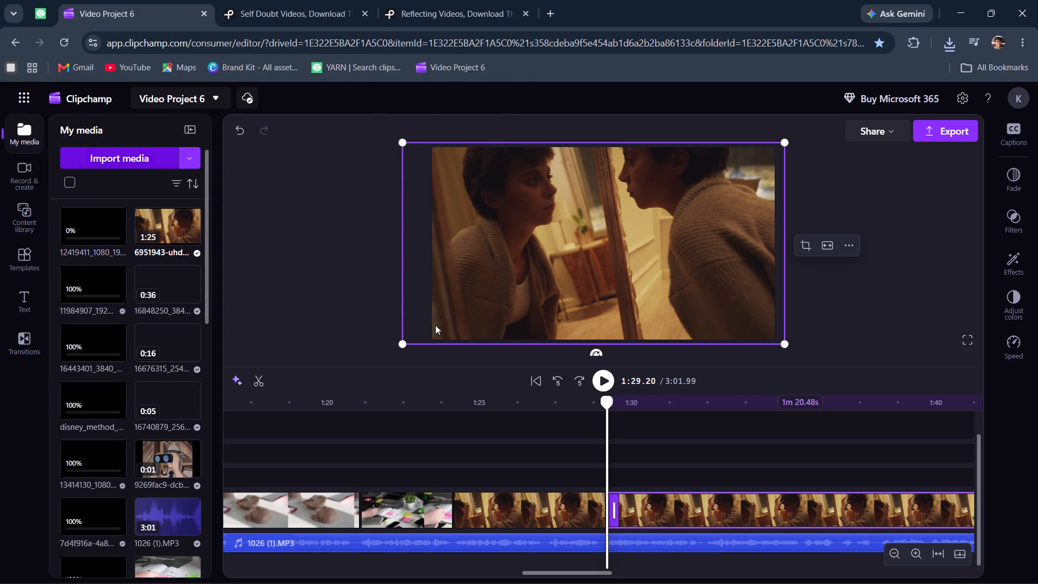
# Replace the mirror footage after 1:29.20 with the imported seaside sunset clip on the timeline.
pyautogui.press('BackSpace')
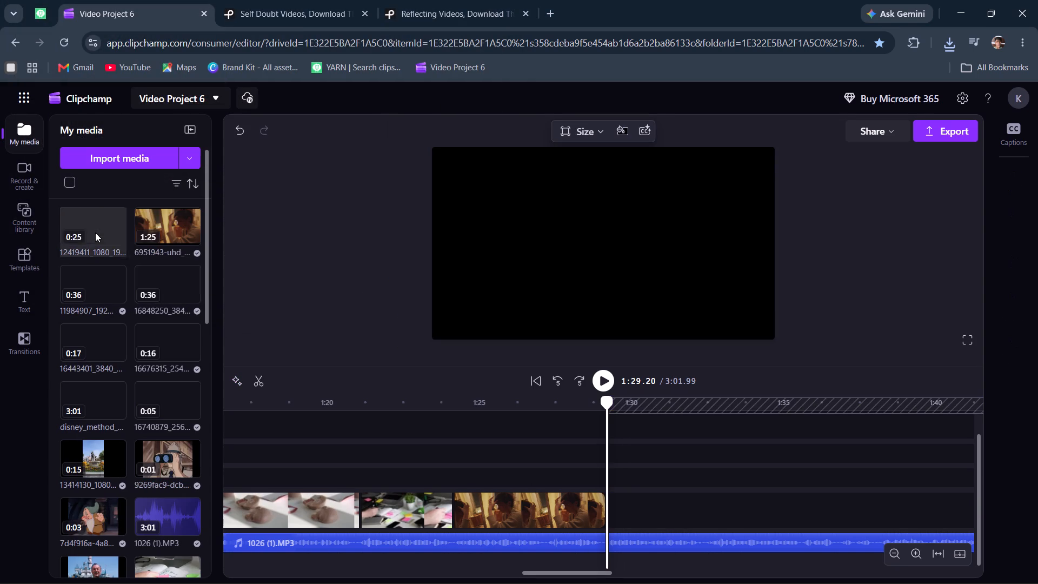
pyautogui.click(111, 237)
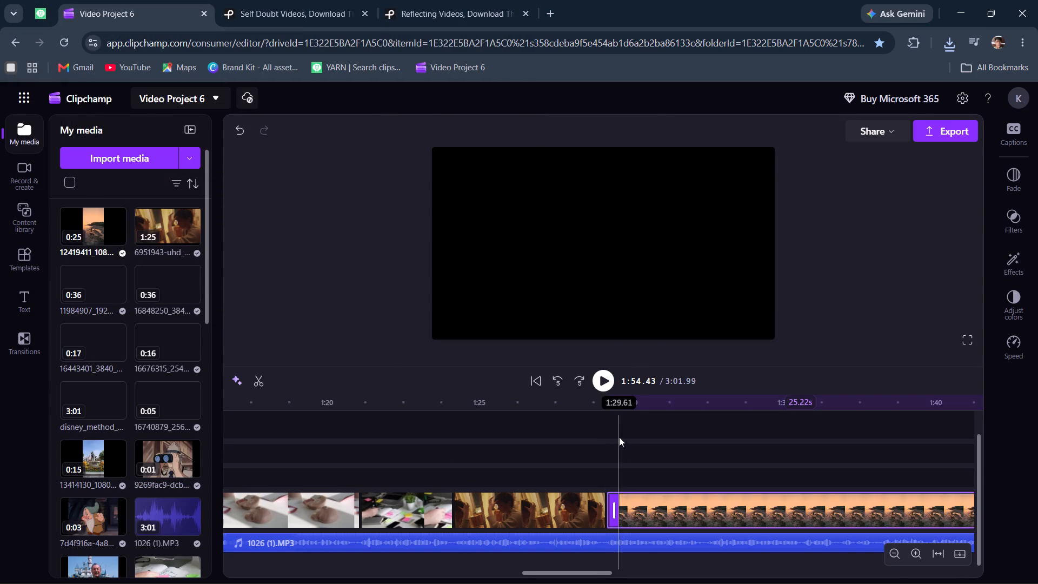
# Enlarge the vertical seaside clip in the preview until it spans the full width of the video frame.
pyautogui.click(619, 437)
pyautogui.click(570, 277)
pyautogui.moveTo(551, 147); pyautogui.dragTo(462, 122)
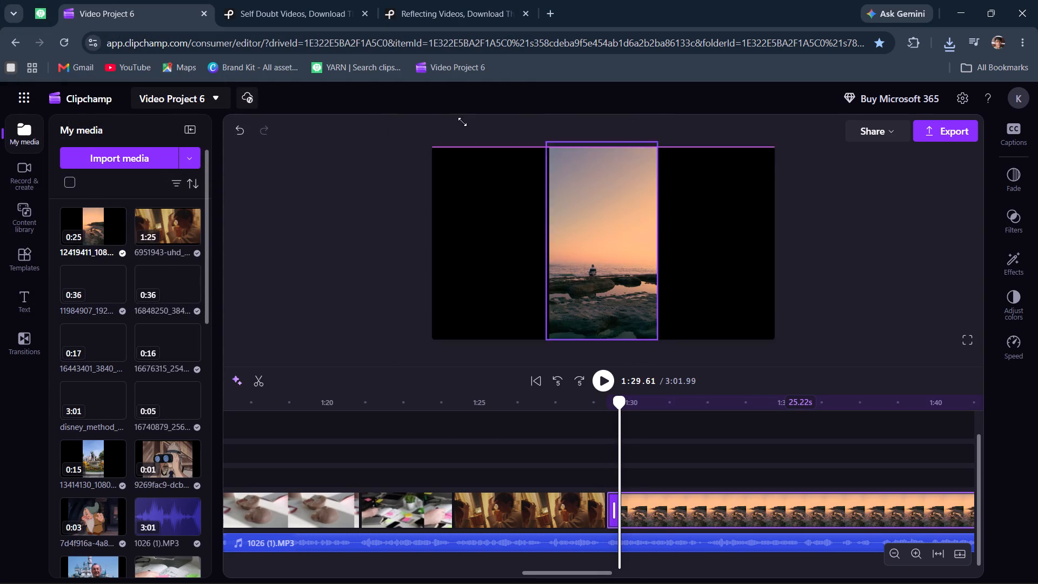
pyautogui.moveTo(462, 122); pyautogui.dragTo(181, 42)
pyautogui.moveTo(541, 262); pyautogui.dragTo(622, 353)
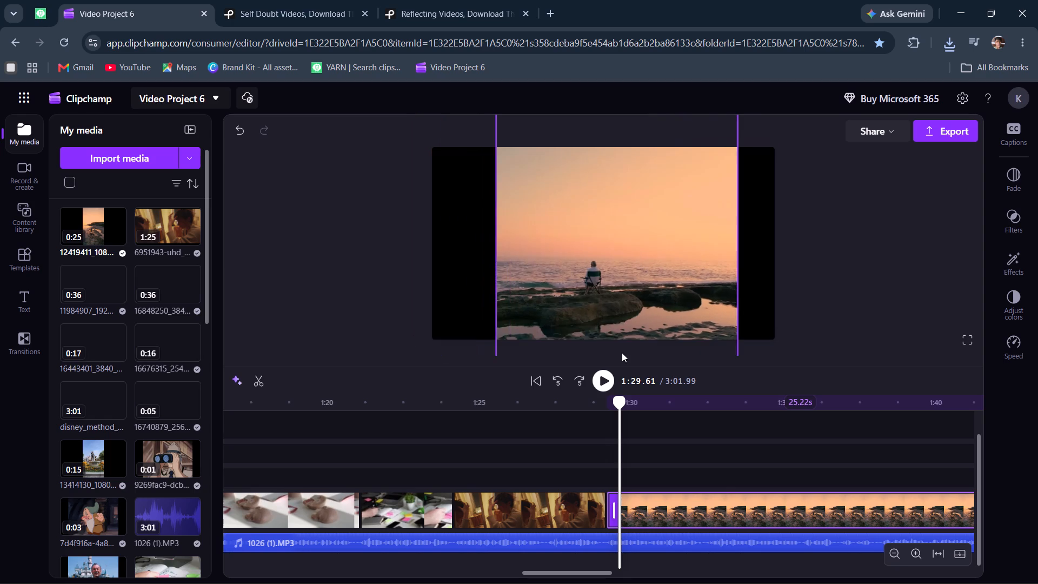
pyautogui.moveTo(622, 353); pyautogui.dragTo(601, 362)
pyautogui.moveTo(576, 298); pyautogui.dragTo(638, 406)
pyautogui.moveTo(568, 221); pyautogui.dragTo(578, 322)
pyautogui.moveTo(546, 216); pyautogui.dragTo(370, 155)
pyautogui.moveTo(596, 282); pyautogui.dragTo(585, 278)
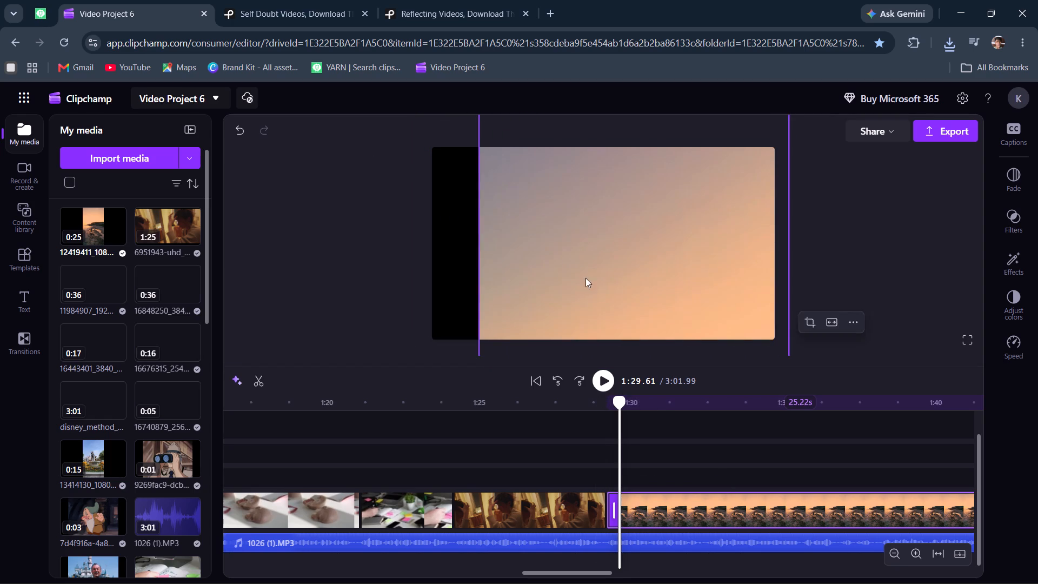
pyautogui.moveTo(585, 278); pyautogui.dragTo(666, 363)
pyautogui.moveTo(547, 178); pyautogui.dragTo(506, 164)
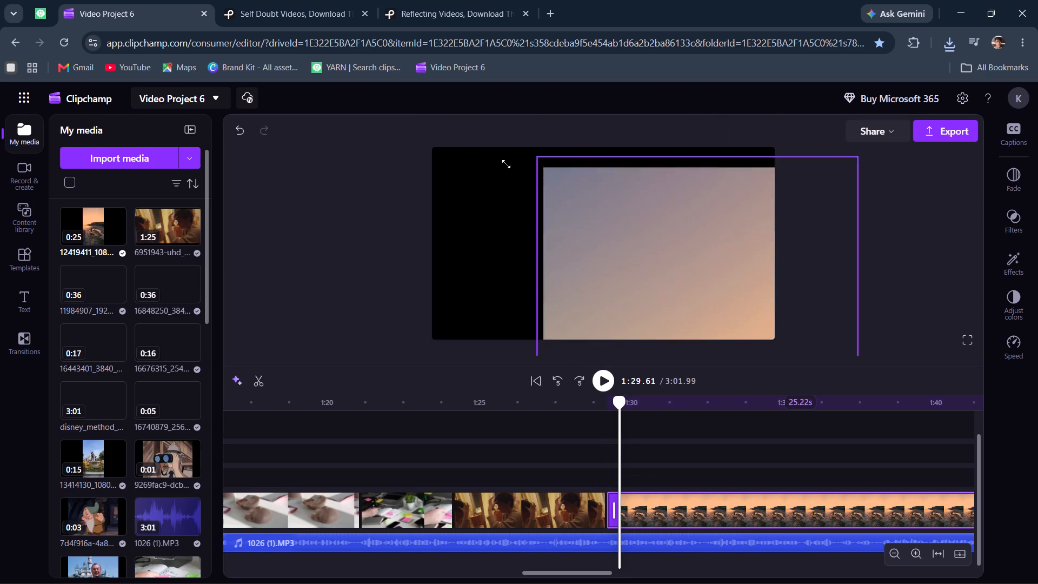
pyautogui.moveTo(506, 164); pyautogui.dragTo(505, 163)
pyautogui.moveTo(671, 263); pyautogui.dragTo(596, 222)
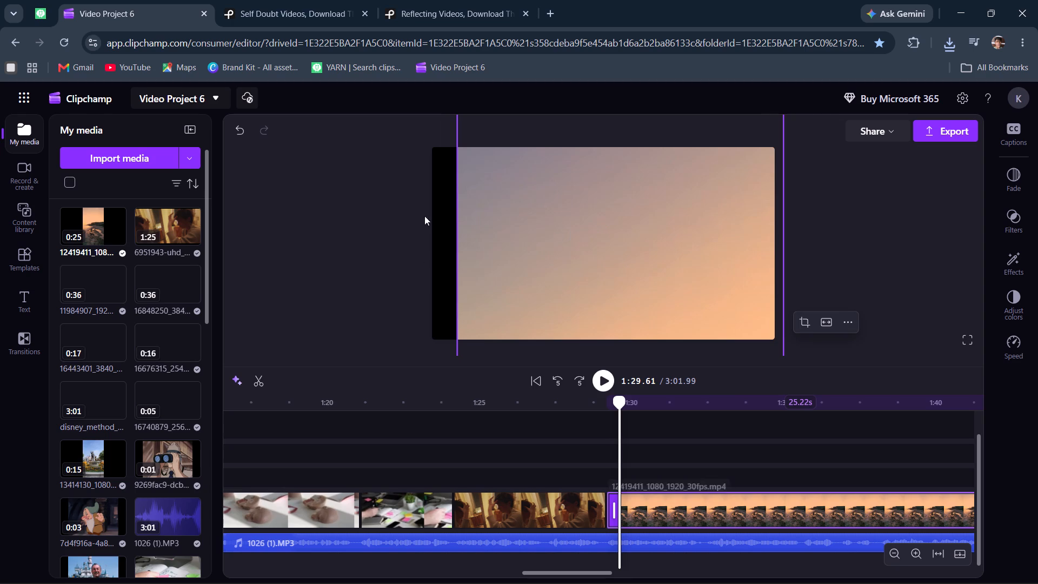
pyautogui.moveTo(547, 213); pyautogui.dragTo(564, 313)
pyautogui.moveTo(471, 205); pyautogui.dragTo(437, 188)
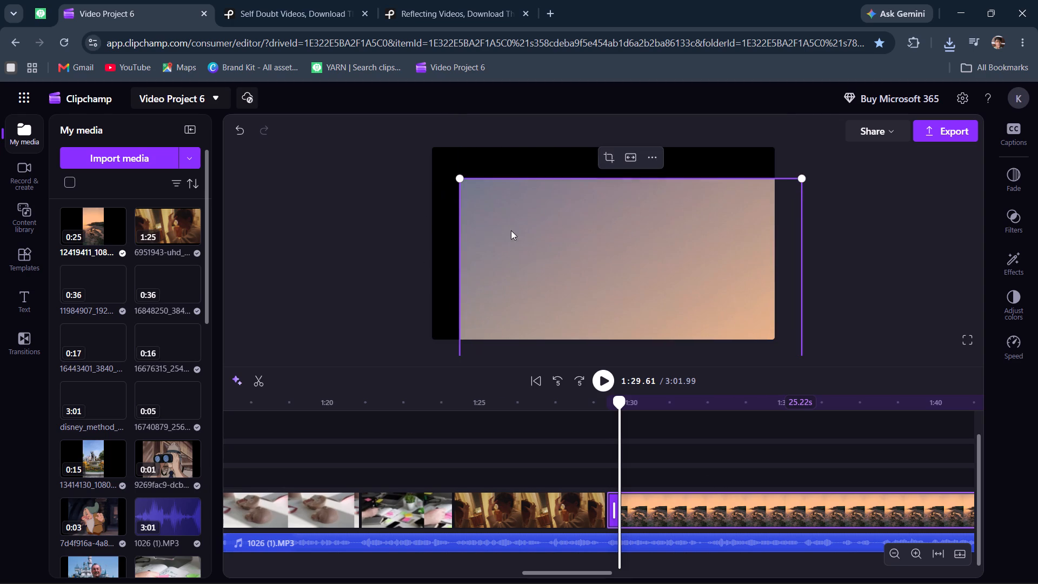
pyautogui.moveTo(605, 258); pyautogui.dragTo(576, 247)
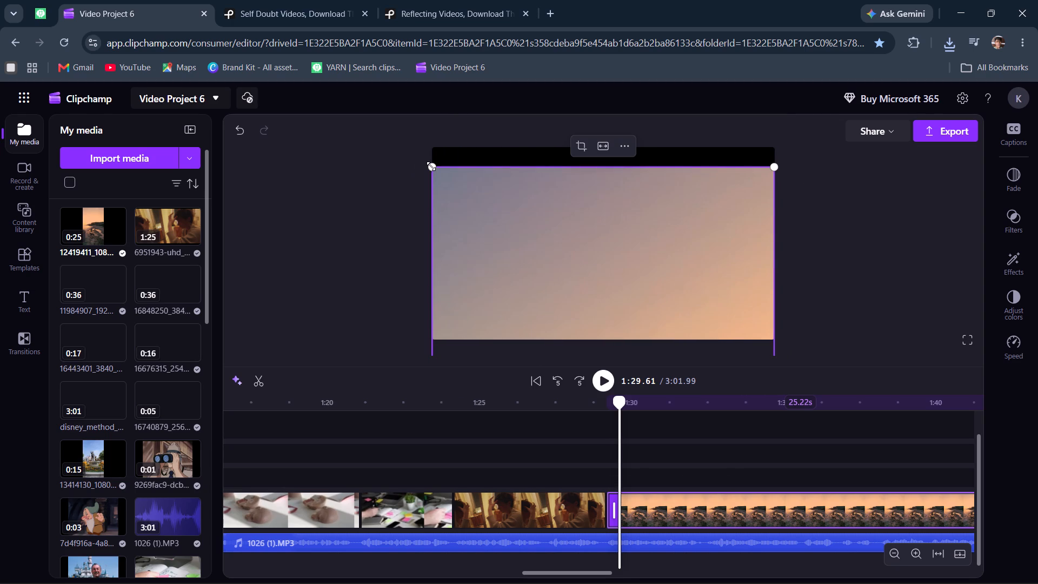
pyautogui.moveTo(431, 166); pyautogui.dragTo(411, 157)
# Reposition the enlarged seaside clip so the seated person and the rocks fill the frame.
pyautogui.moveTo(485, 268); pyautogui.dragTo(488, 238)
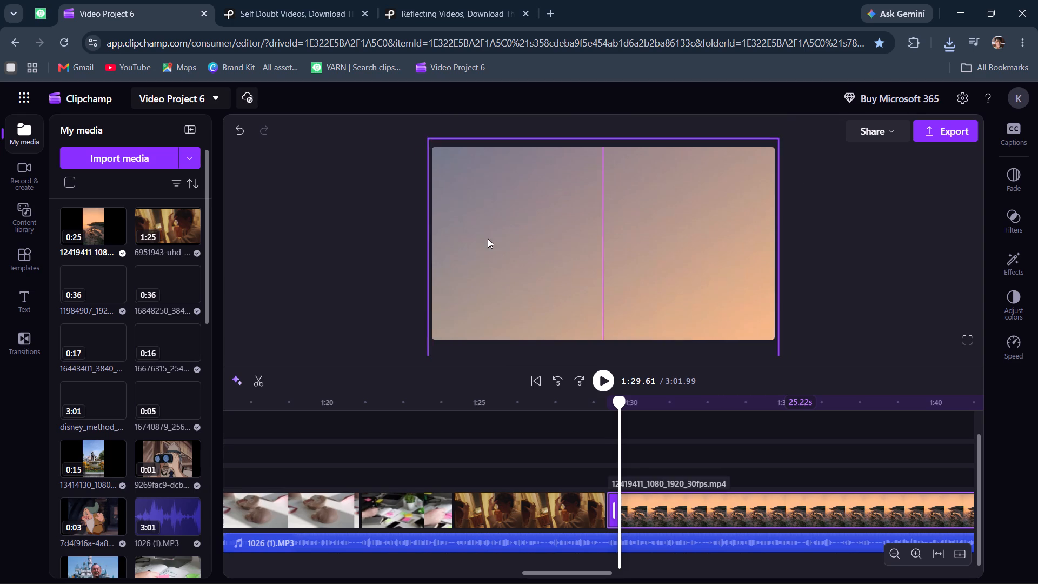
pyautogui.moveTo(488, 238); pyautogui.dragTo(491, 0)
pyautogui.moveTo(600, 388); pyautogui.dragTo(611, 353)
pyautogui.moveTo(626, 313); pyautogui.dragTo(626, 287)
# Play back the transition from the mirror clip into the seaside clip, split the seaside clip at 1:31.91, and delete the remainder.
pyautogui.click(588, 473)
pyautogui.press('space')
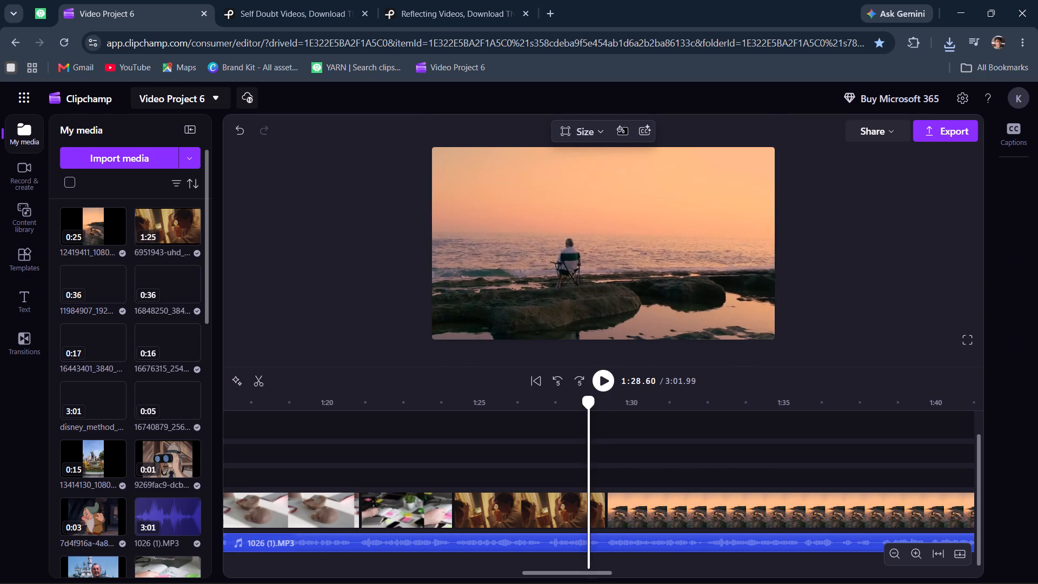
pyautogui.click(593, 444)
pyautogui.click(573, 446)
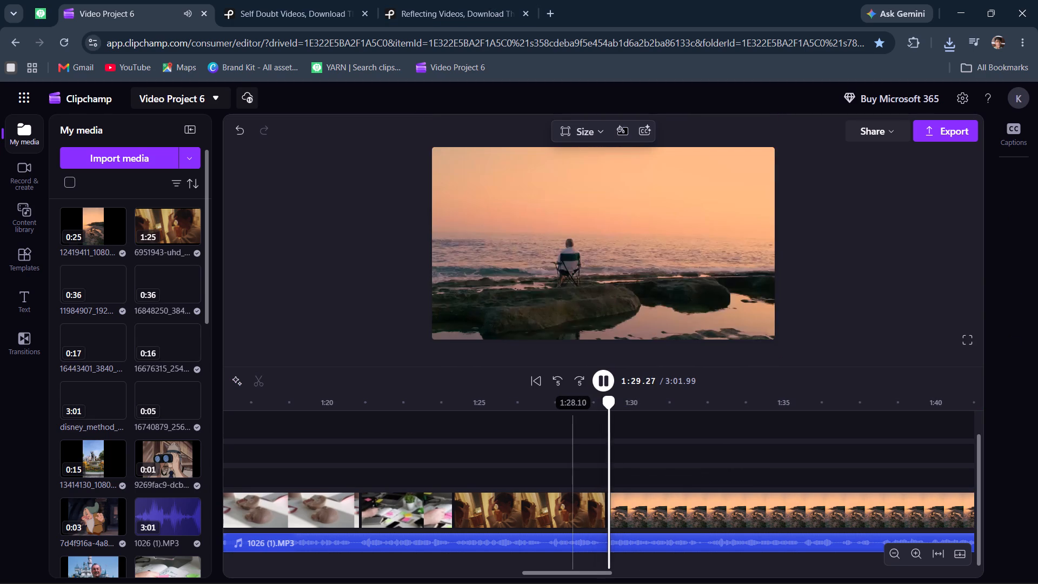
pyautogui.hscroll(-1, 573, 446)
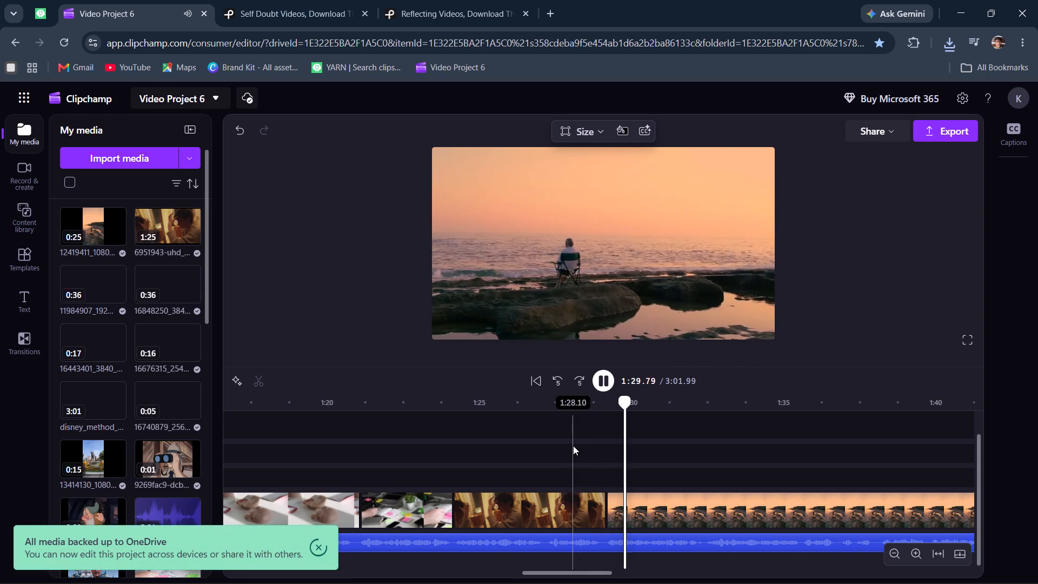
pyautogui.hscroll(-3, 573, 446)
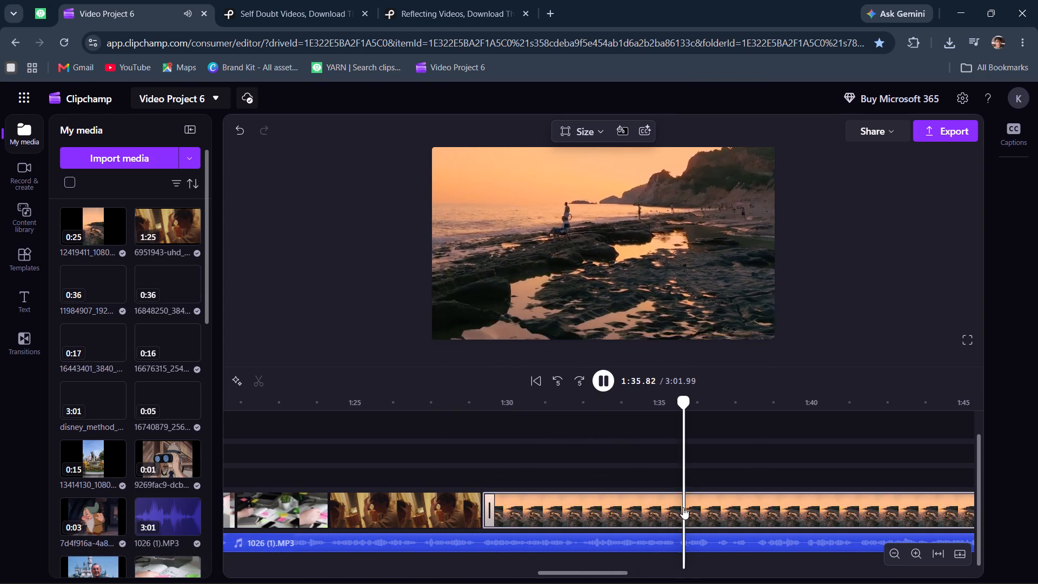
pyautogui.press('space')
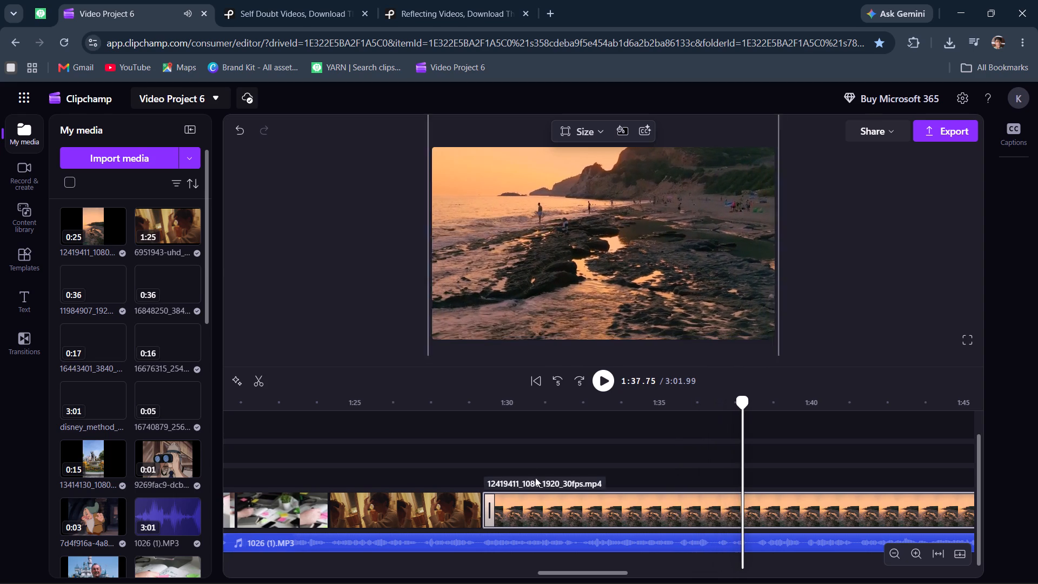
pyautogui.click(482, 455)
pyautogui.press('space')
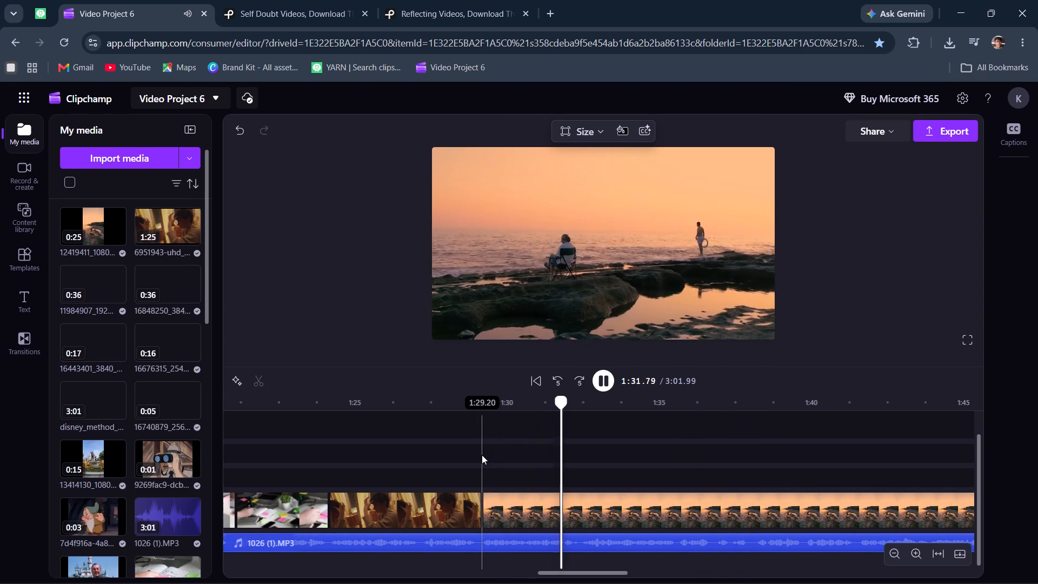
pyautogui.press('space')
pyautogui.click(584, 513)
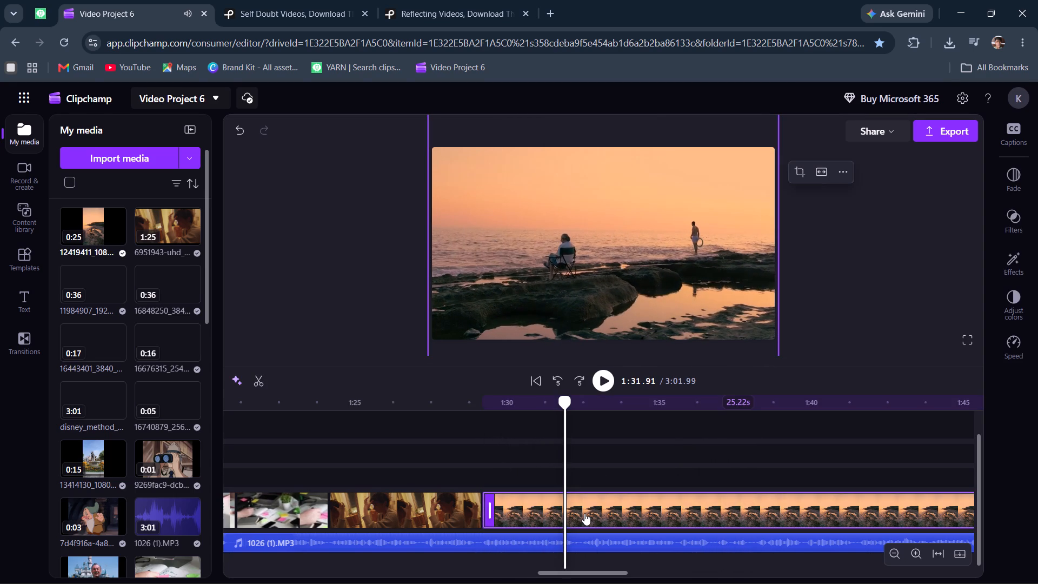
pyautogui.press('s')
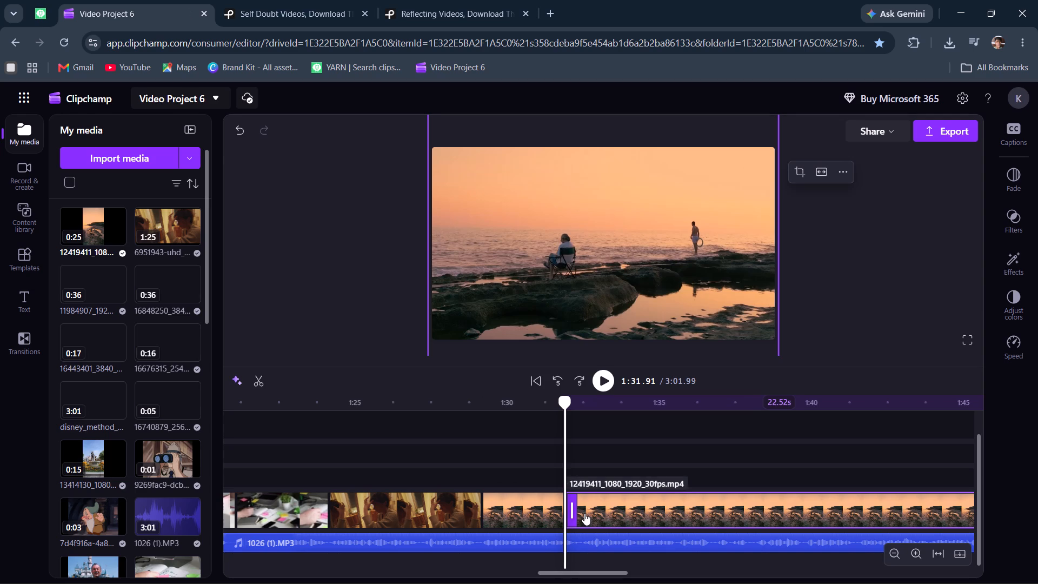
pyautogui.press('BackSpace')
# Switch to Pexels and replace the reflecting search with a video search for pullup.
pyautogui.click(439, 0)
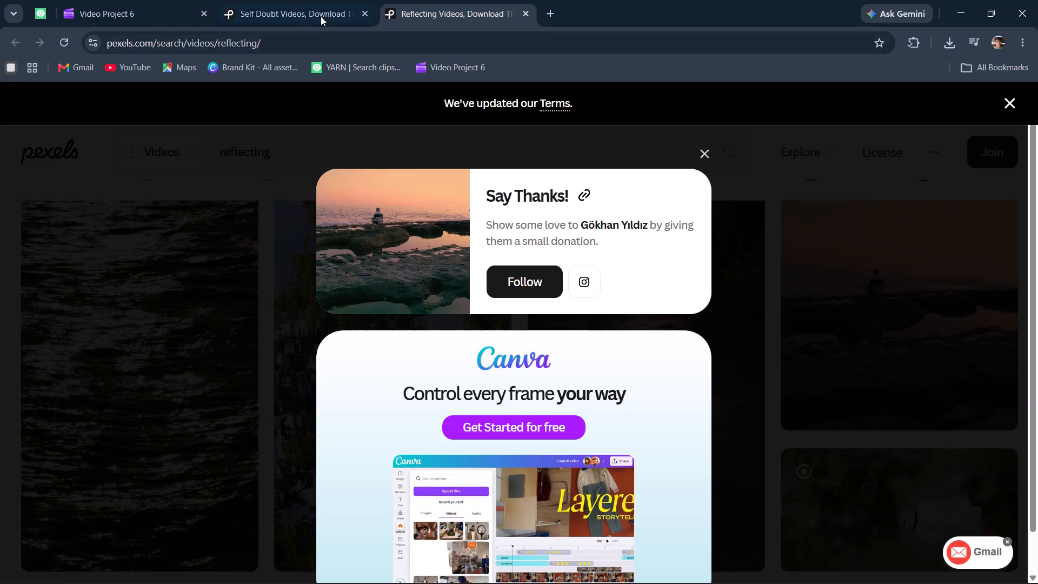
pyautogui.click(700, 156)
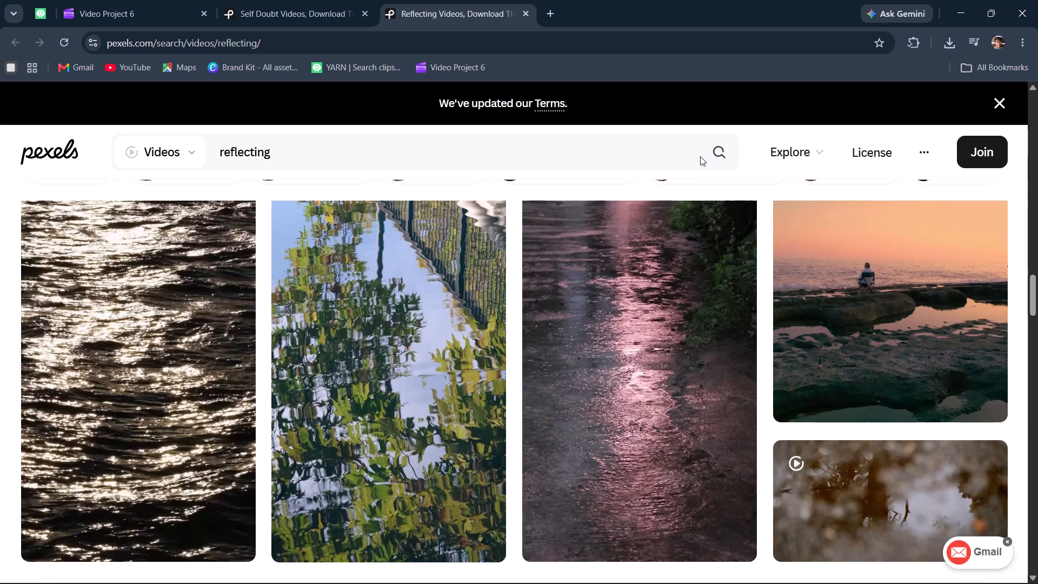
pyautogui.click(668, 160)
pyautogui.press('BackSpace')
pyautogui.press('BackSpace')
pyautogui.press('BackSpace')
pyautogui.press('BackSpace')
pyautogui.press('BackSpace')
pyautogui.press('BackSpace')
pyautogui.press('BackSpace')
pyautogui.press('BackSpace')
pyautogui.press('BackSpace')
pyautogui.press('BackSpace')
pyautogui.press('BackSpace')
pyautogui.press('BackSpace')
pyautogui.press('BackSpace')
pyautogui.press('BackSpace')
pyautogui.press('BackSpace')
pyautogui.press('BackSpace')
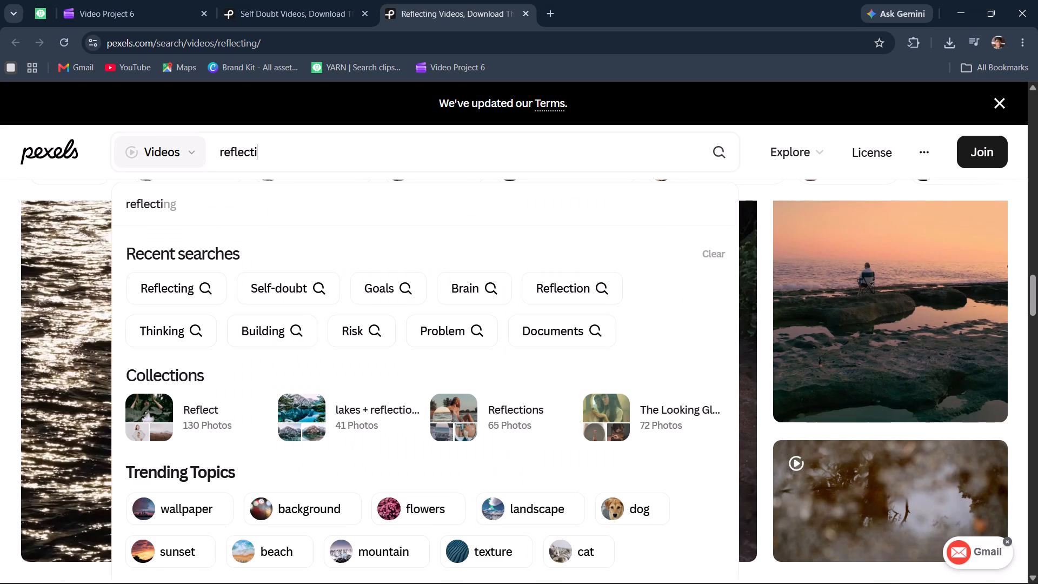
pyautogui.write('pullup')
pyautogui.press('Return')
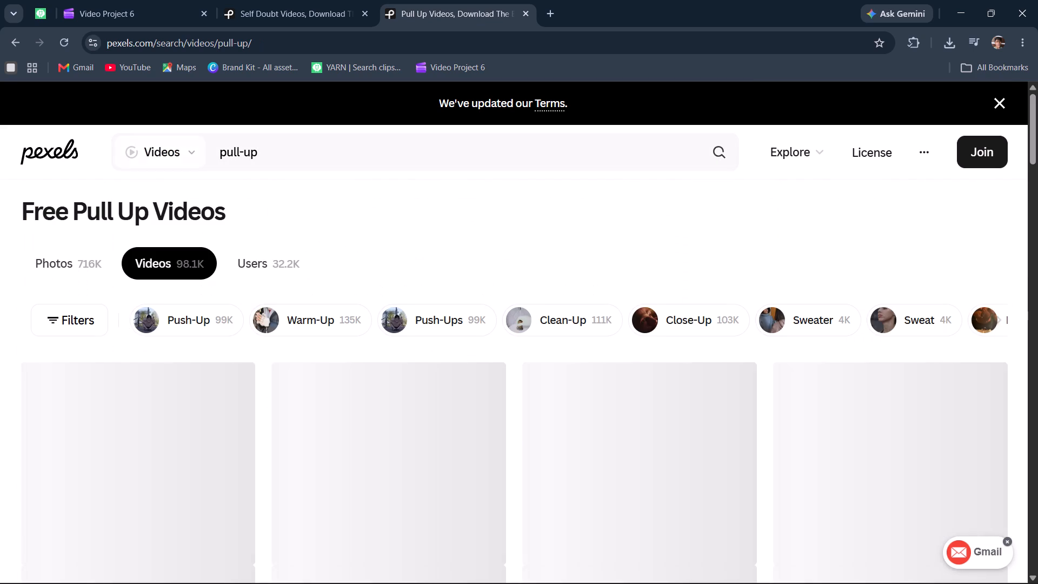
# Download the vertical clip of the shirtless man doing pull-ups at an outdoor wooden frame, saving it as 16692800-uhd_2160_3840_30fps.
pyautogui.scroll(-4, 366, 235)
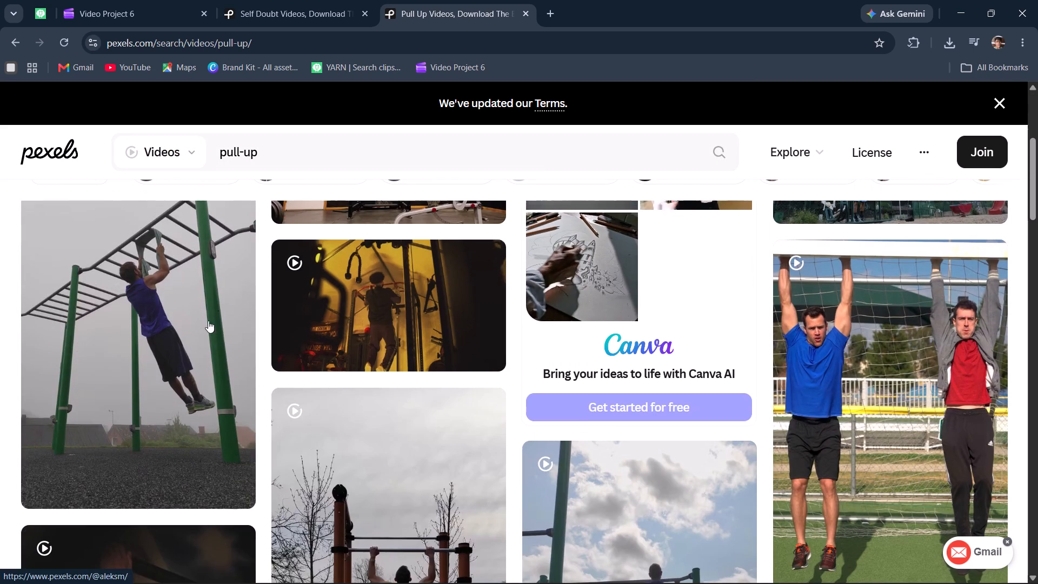
pyautogui.scroll(-5, 297, 360)
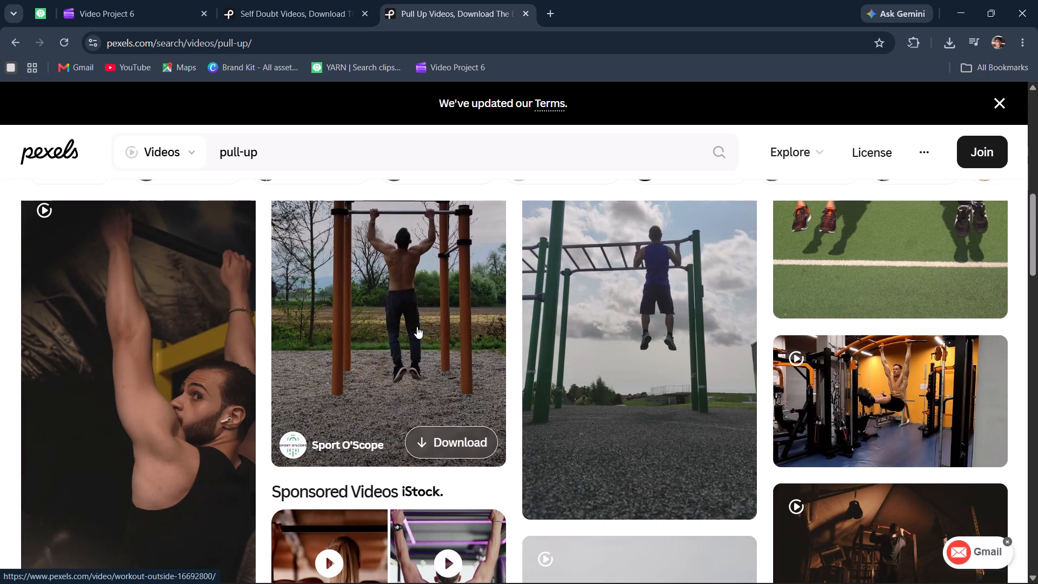
pyautogui.scroll(2, 417, 327)
pyautogui.scroll(-4, 417, 327)
pyautogui.scroll(3, 199, 339)
pyautogui.scroll(-9, 199, 339)
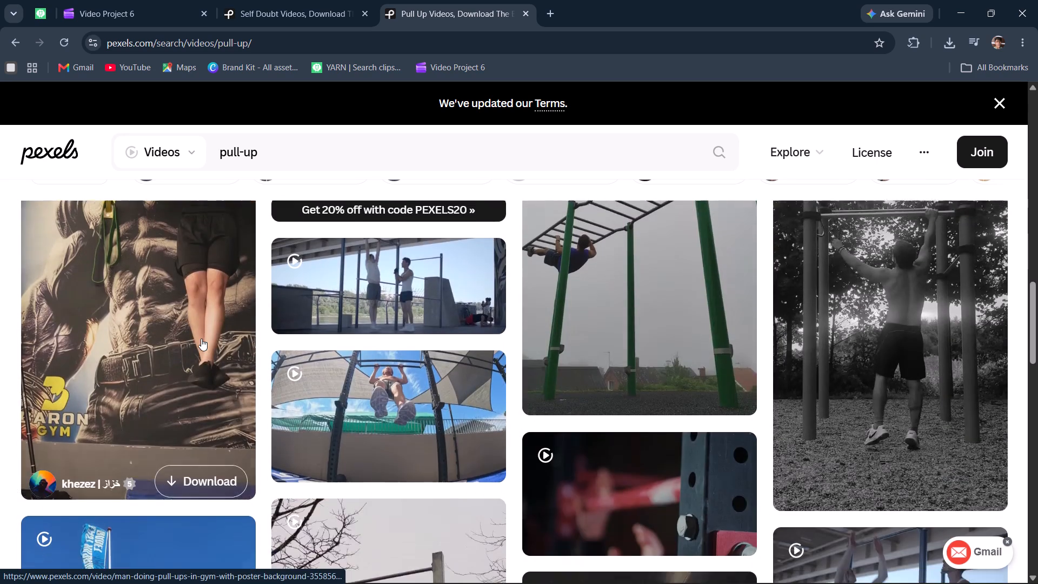
pyautogui.scroll(3, 201, 339)
pyautogui.scroll(-8, 201, 339)
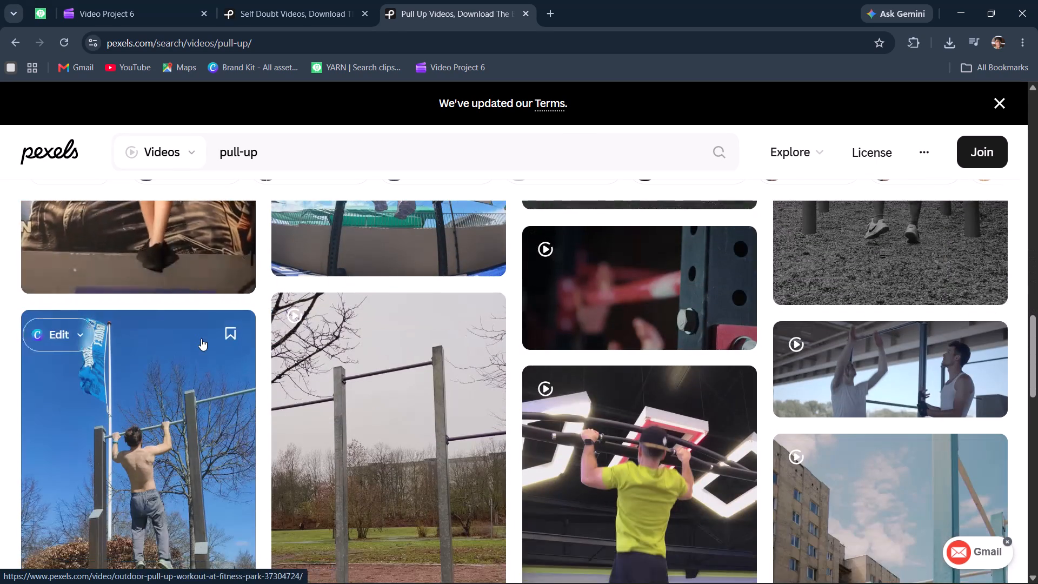
pyautogui.scroll(-7, 201, 339)
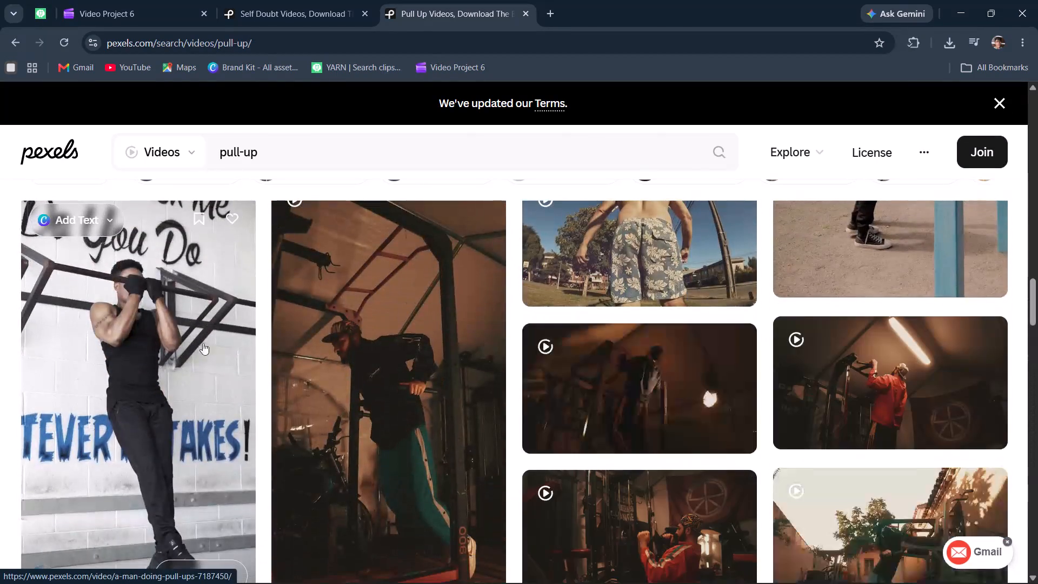
pyautogui.scroll(-5, 202, 368)
pyautogui.scroll(20, 202, 368)
pyautogui.scroll(2, 202, 368)
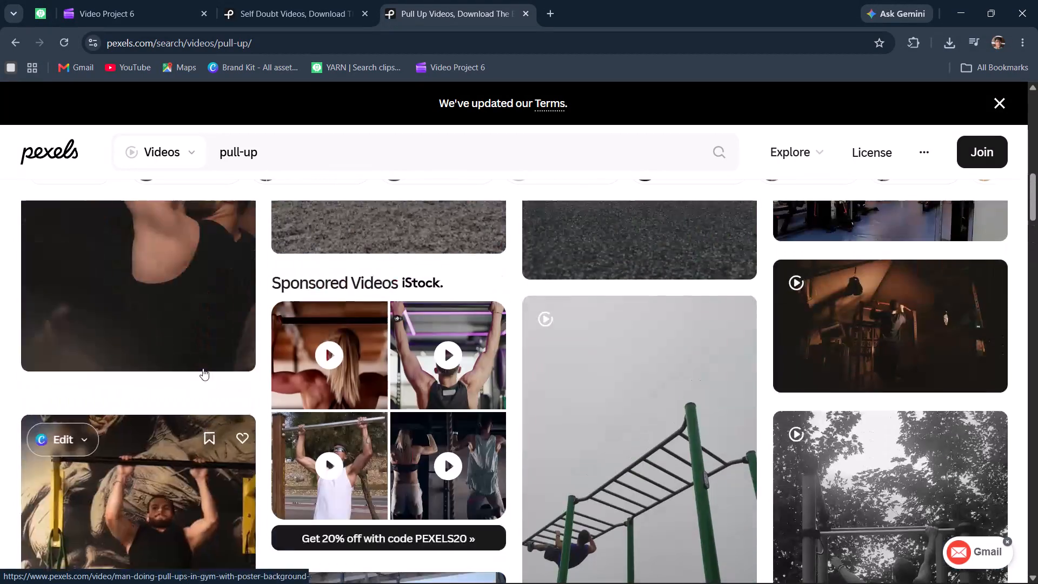
pyautogui.scroll(5, 203, 368)
pyautogui.scroll(-2, 407, 371)
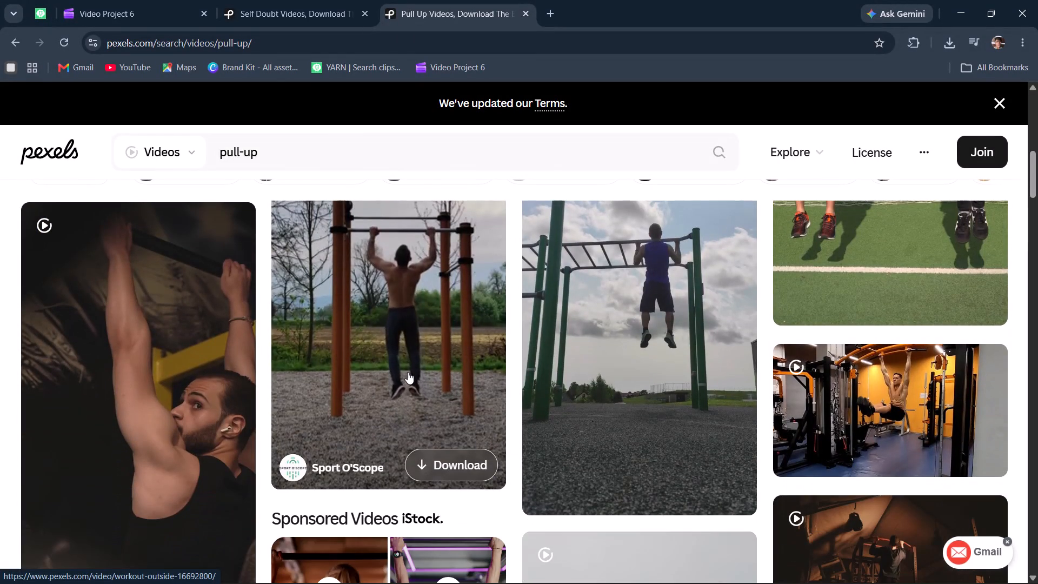
pyautogui.click(458, 464)
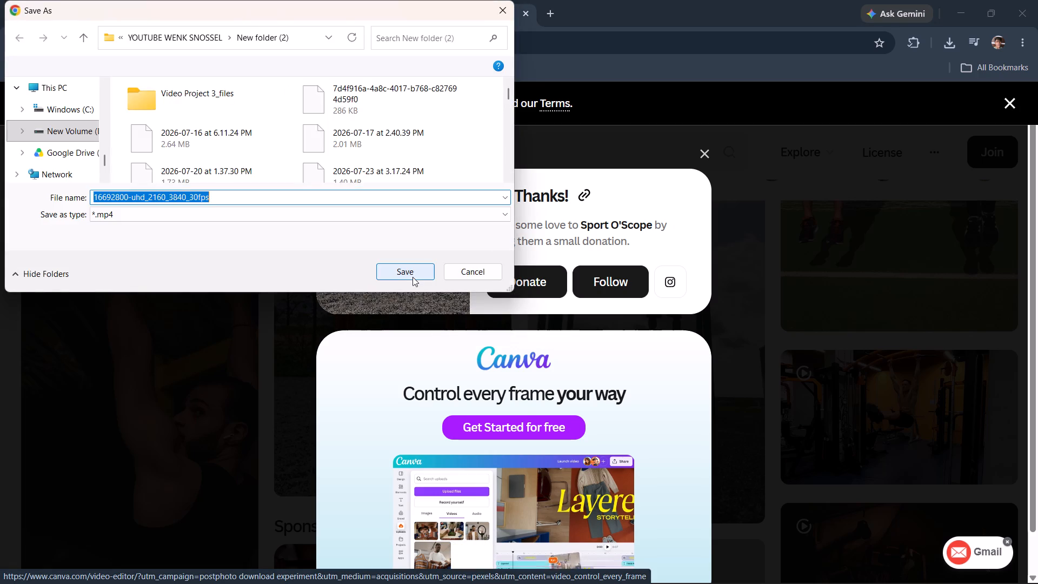
pyautogui.click(413, 277)
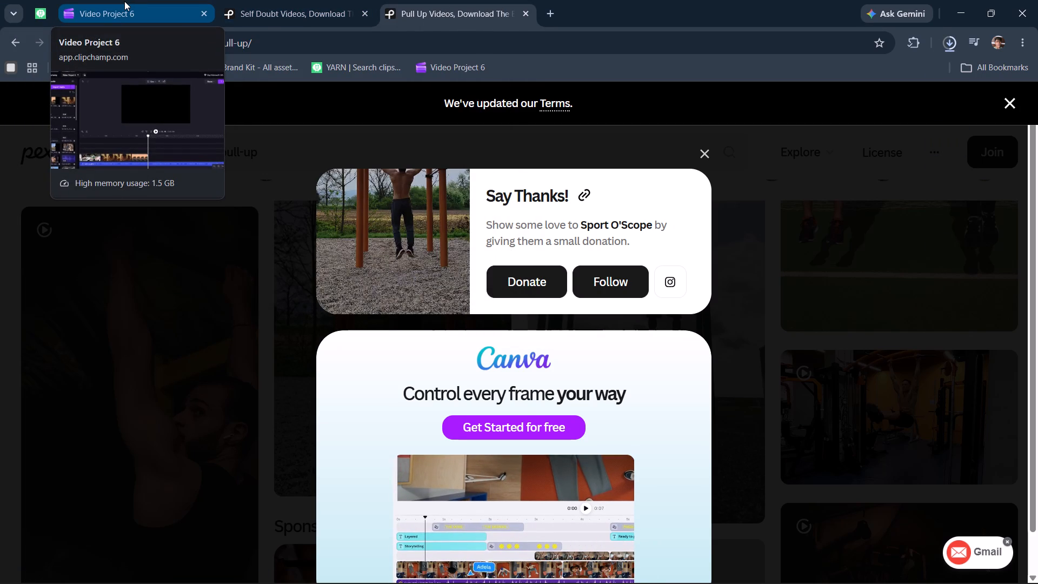
# Return to Clipchamp and import the downloaded 16692800-uhd_2160_3840_30fps clip from the recent files.
pyautogui.click(124, 1)
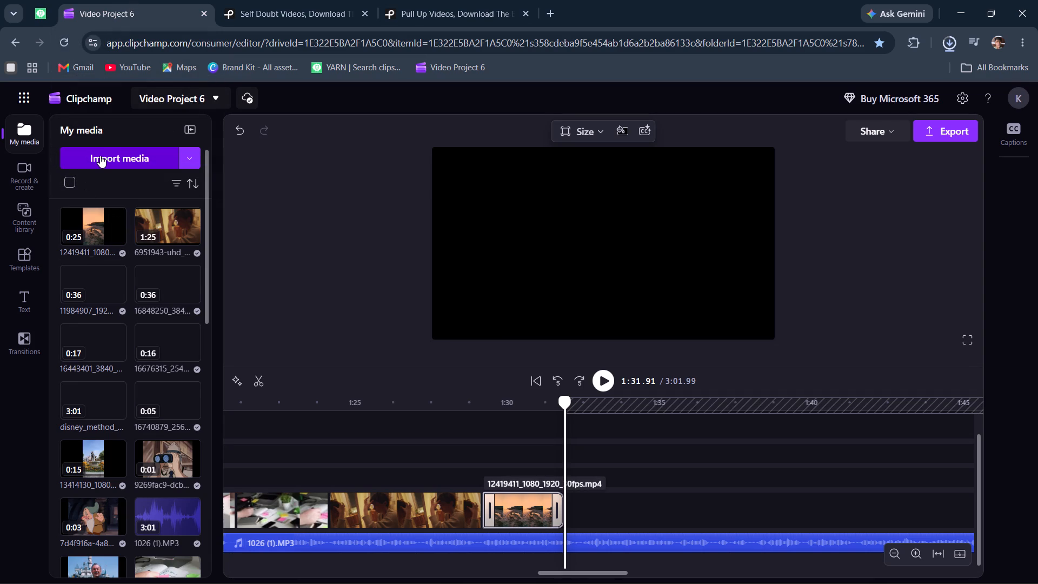
pyautogui.click(100, 156)
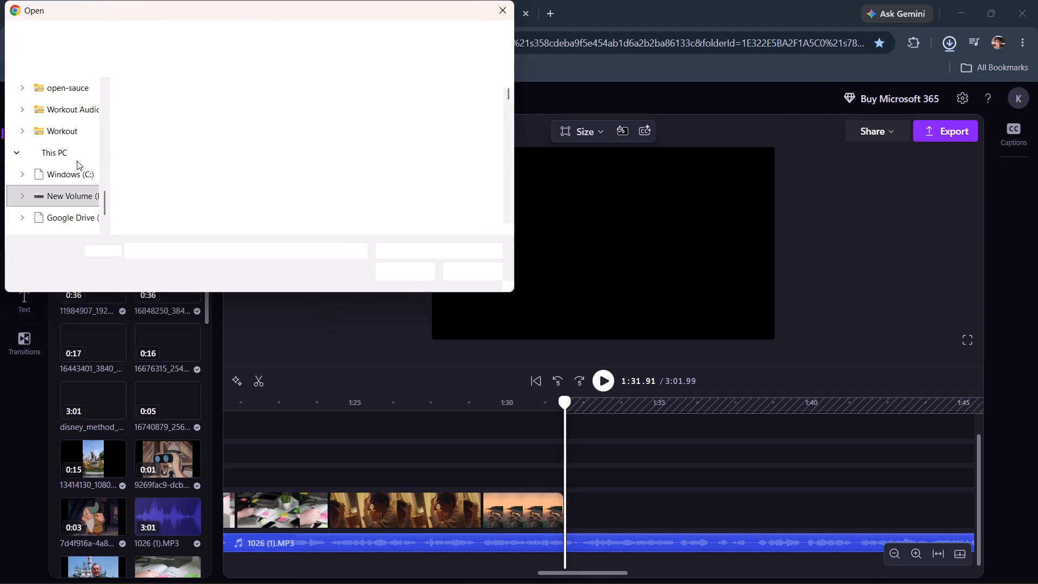
pyautogui.scroll(8, 24, 144)
pyautogui.click(62, 95)
pyautogui.scroll(-3, 246, 137)
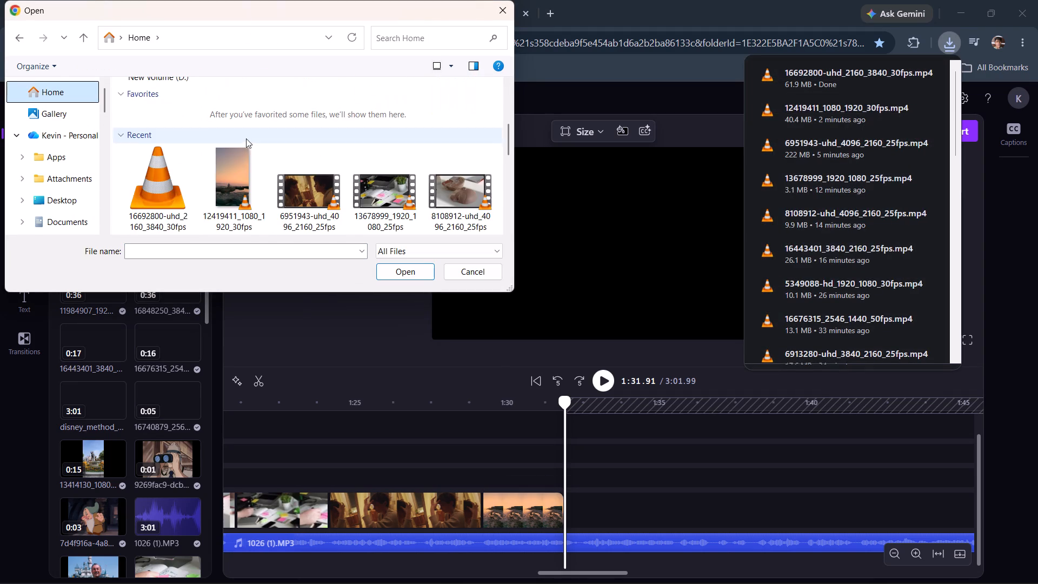
pyautogui.click(145, 187)
pyautogui.click(391, 266)
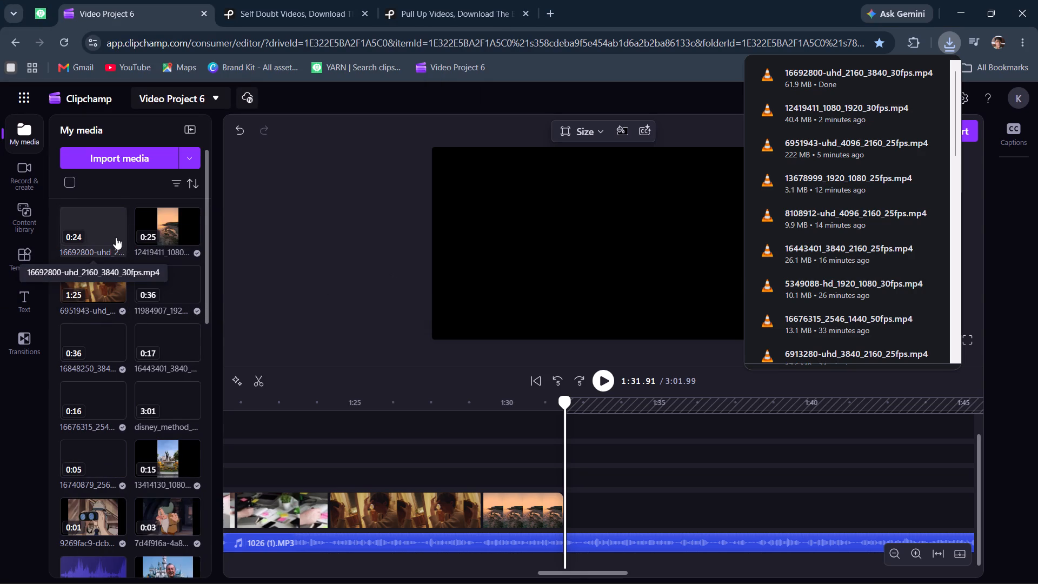
# Add the imported pull-up clip to the timeline after the seaside clip at 1:31.91 and mute its audio.
pyautogui.click(115, 237)
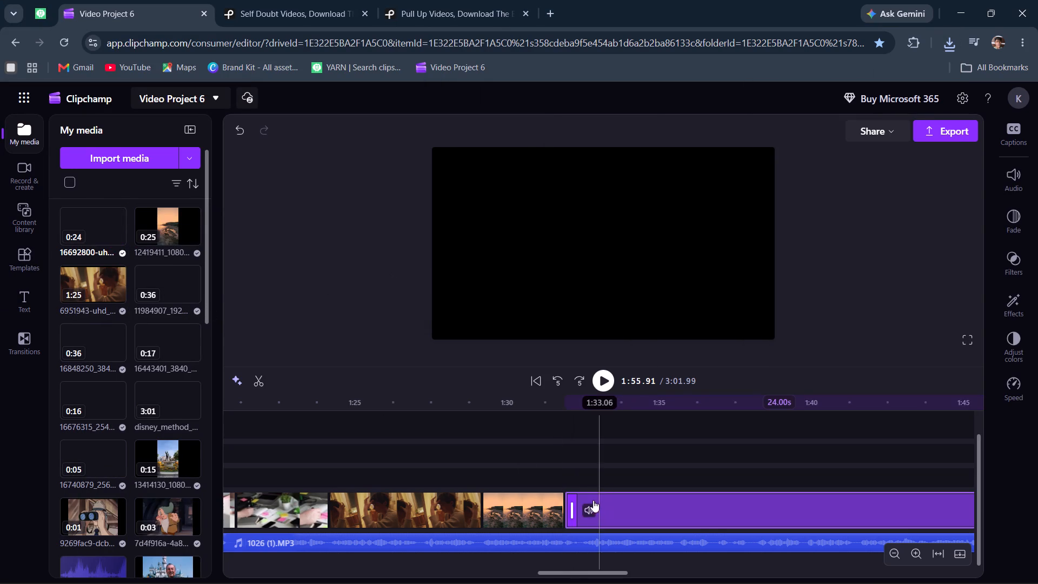
pyautogui.click(593, 509)
# Enlarge and reposition the vertical pull-up clip so it fills the video frame with the man and the bar in view.
pyautogui.click(608, 476)
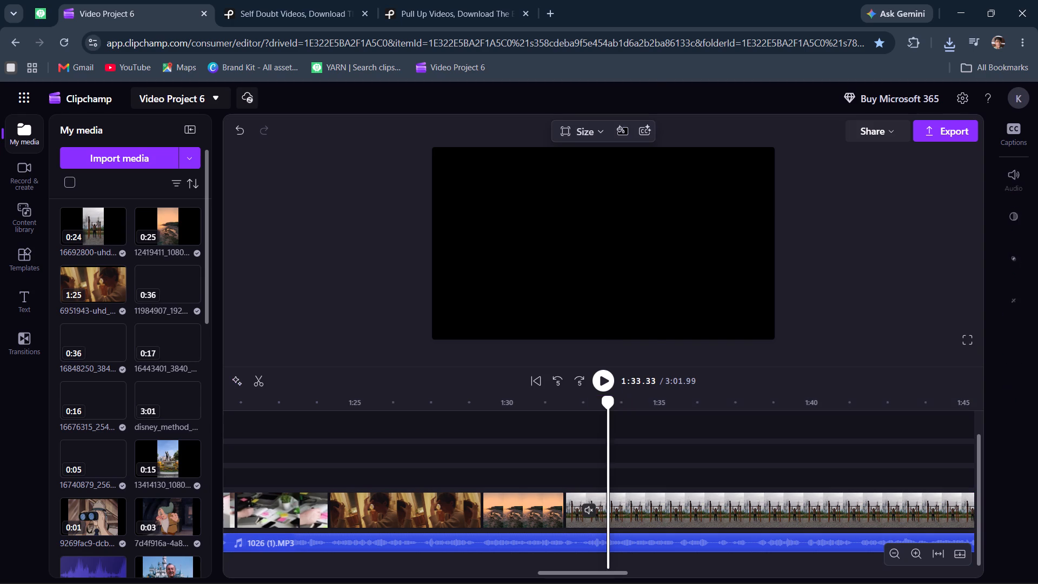
pyautogui.click(585, 240)
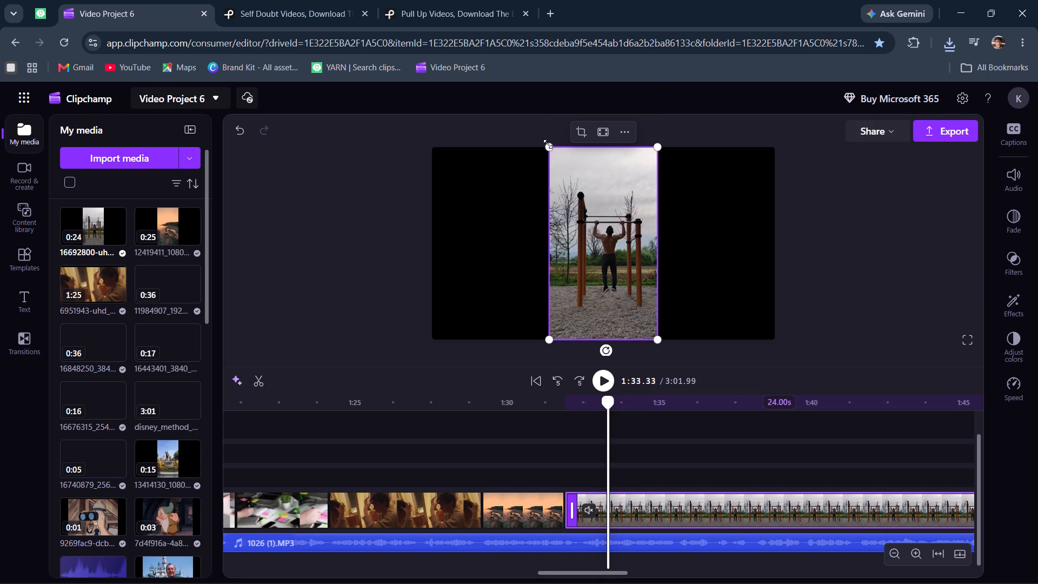
pyautogui.moveTo(548, 144); pyautogui.dragTo(3, 0)
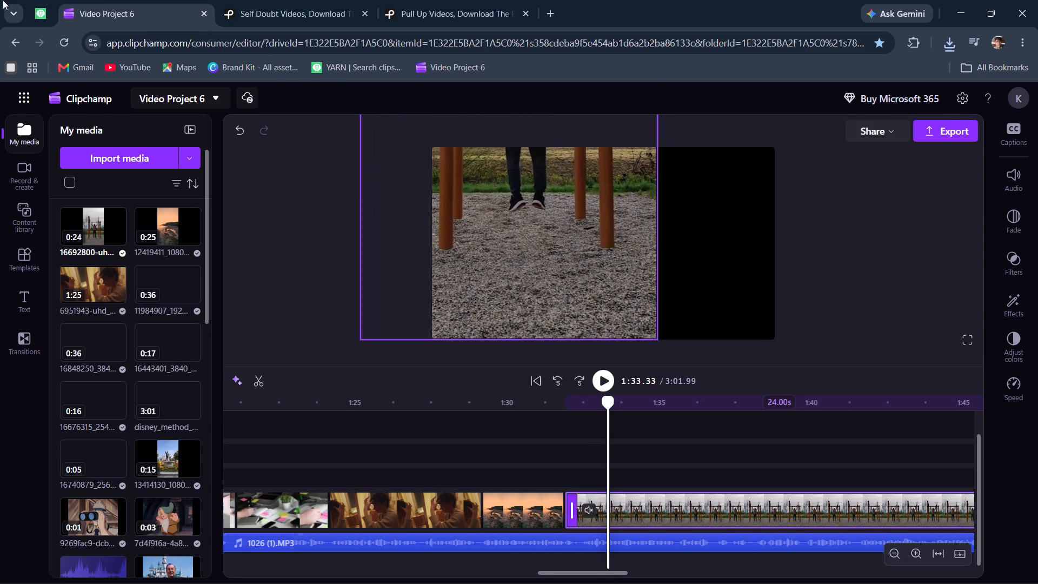
pyautogui.moveTo(3, 0); pyautogui.dragTo(0, 0)
pyautogui.moveTo(511, 291); pyautogui.dragTo(675, 540)
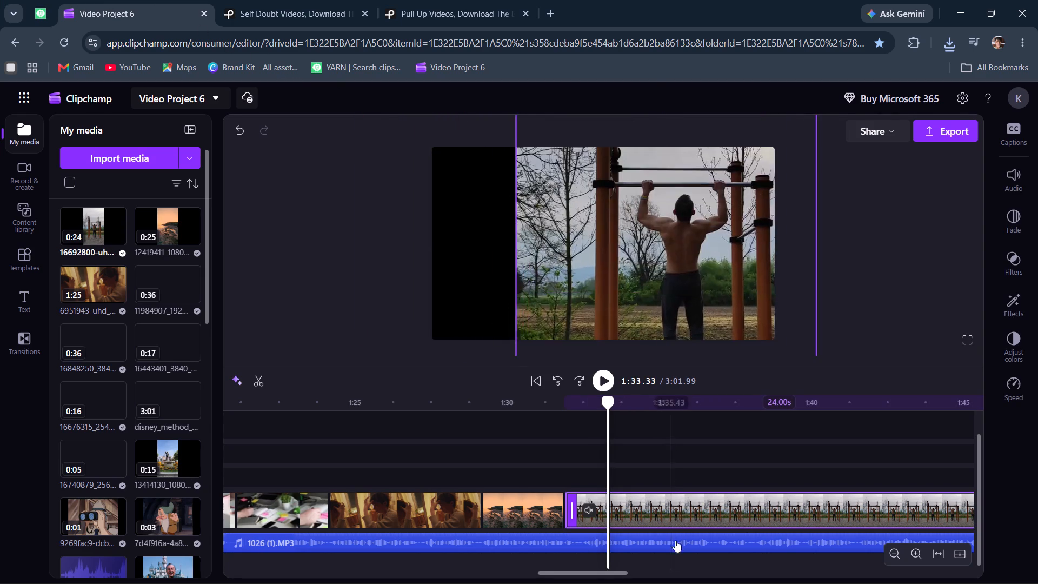
pyautogui.moveTo(675, 540); pyautogui.dragTo(673, 560)
pyautogui.moveTo(636, 281); pyautogui.dragTo(623, 364)
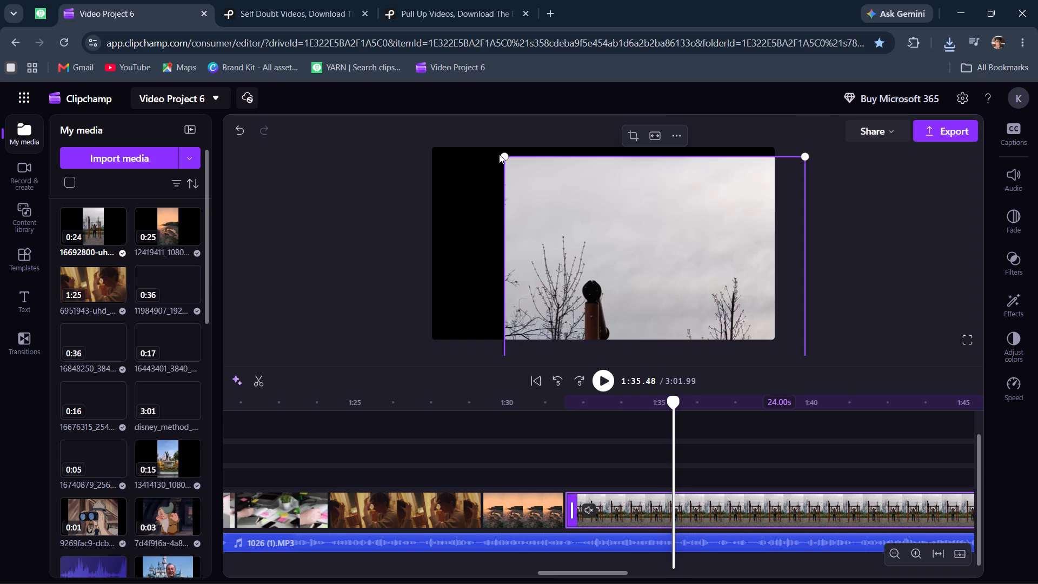
pyautogui.moveTo(505, 153); pyautogui.dragTo(330, 65)
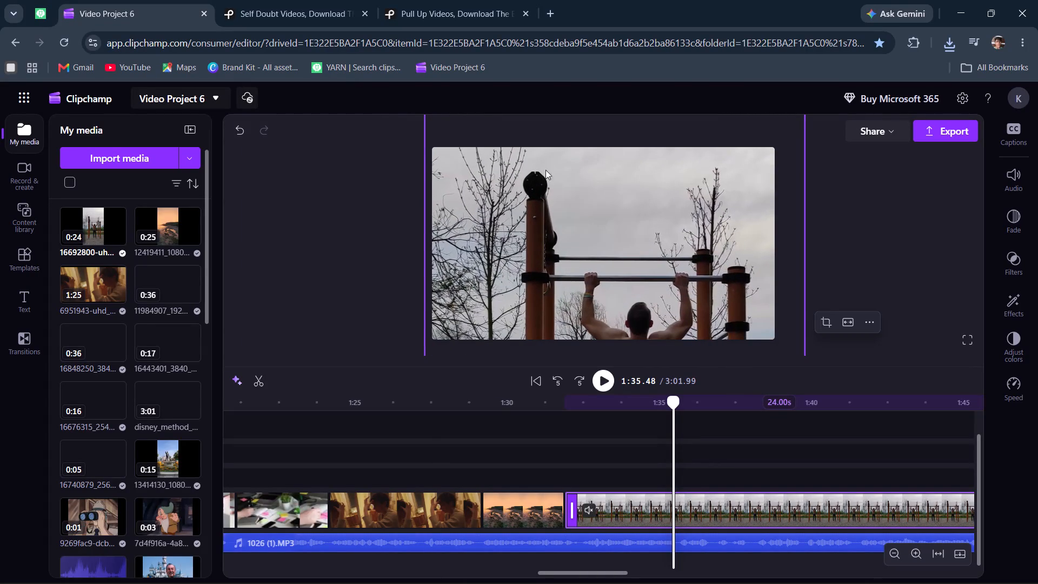
pyautogui.moveTo(647, 230); pyautogui.dragTo(634, 154)
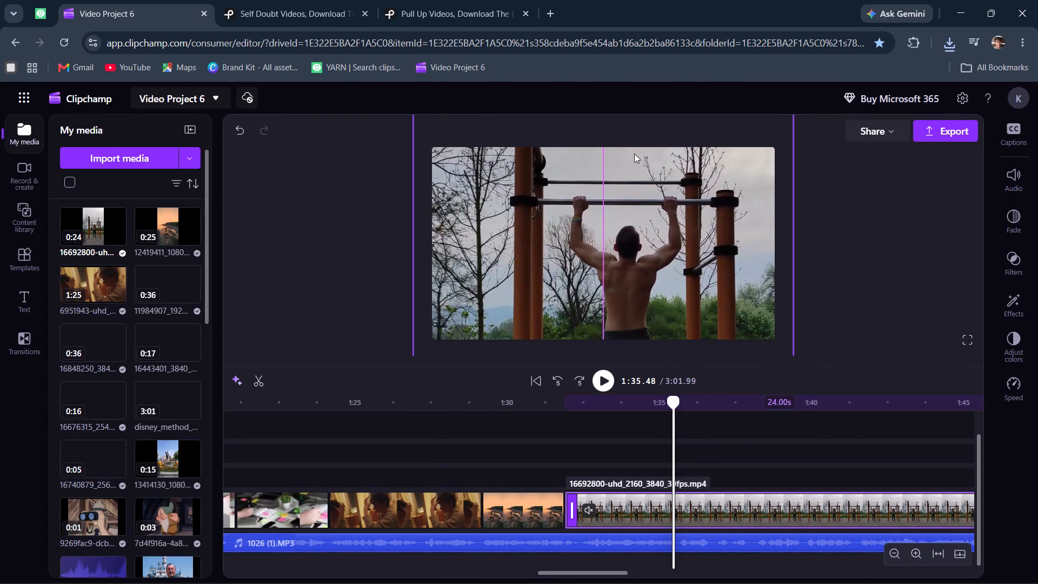
pyautogui.moveTo(634, 154); pyautogui.dragTo(637, 140)
# Play back the pull-up clip from its start and split it at 1:38.20.
pyautogui.press('space')
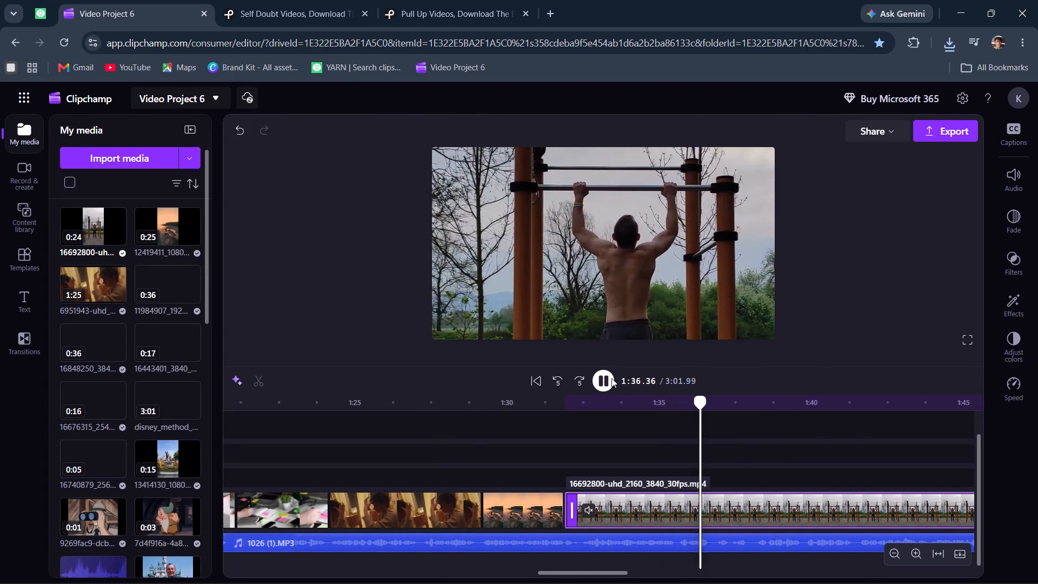
pyautogui.press('space')
pyautogui.click(563, 427)
pyautogui.press('space')
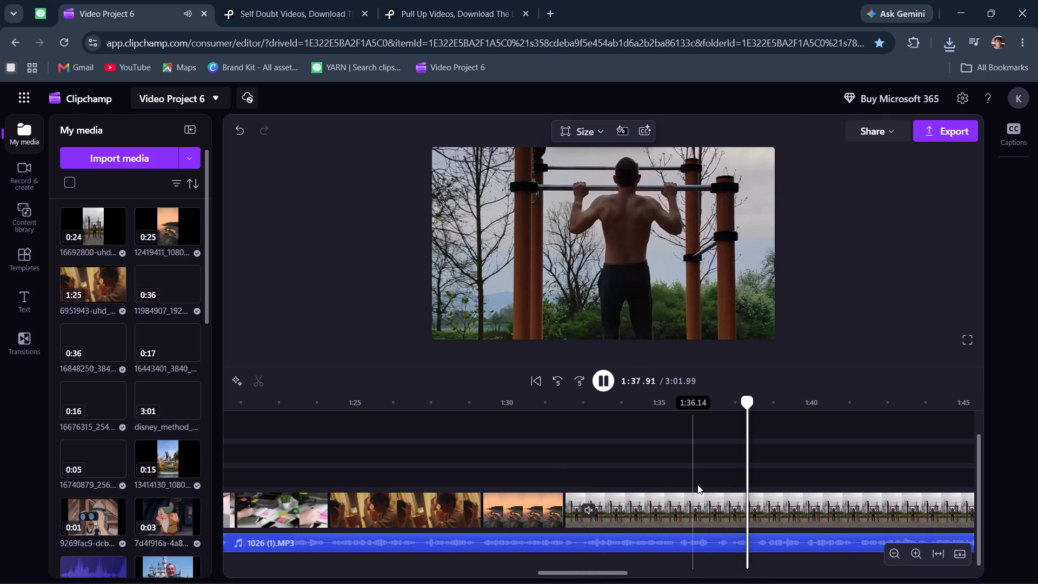
pyautogui.press('space')
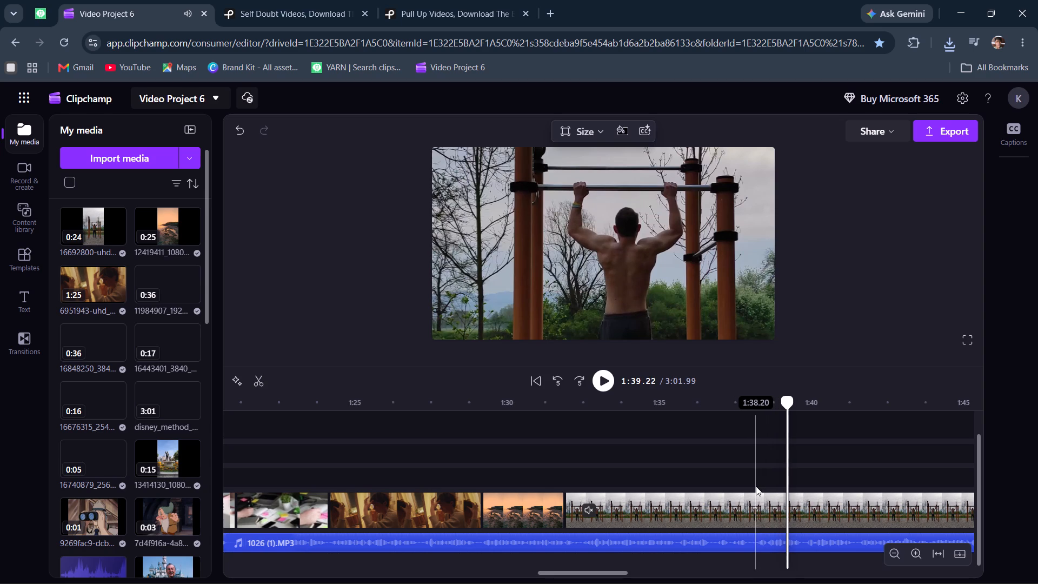
pyautogui.click(756, 486)
pyautogui.click(770, 513)
pyautogui.press('s')
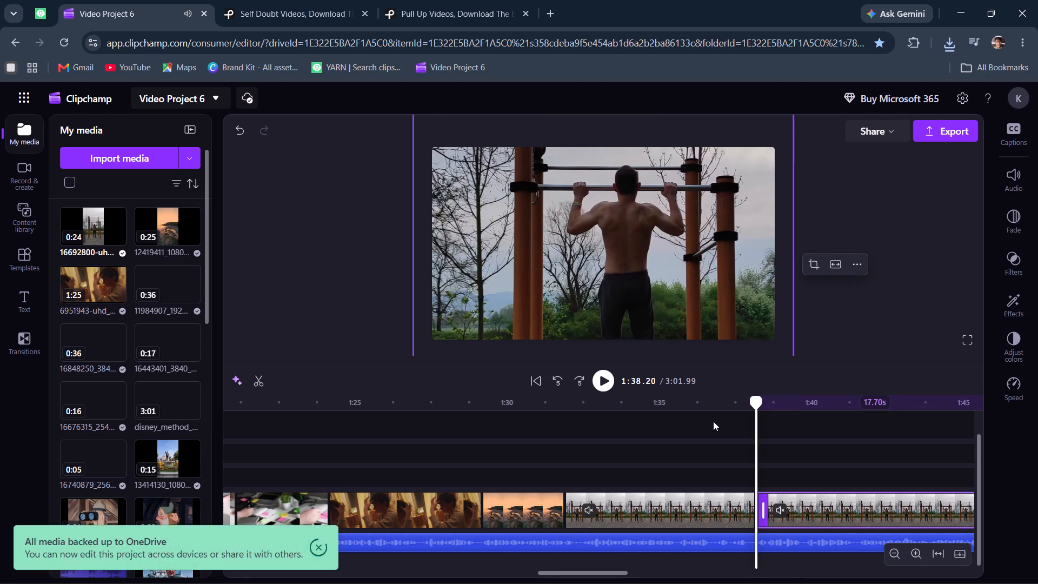
# Switch to Pexels and replace the pull-up search with a video search for giving up.
pyautogui.click(401, 10)
pyautogui.click(703, 159)
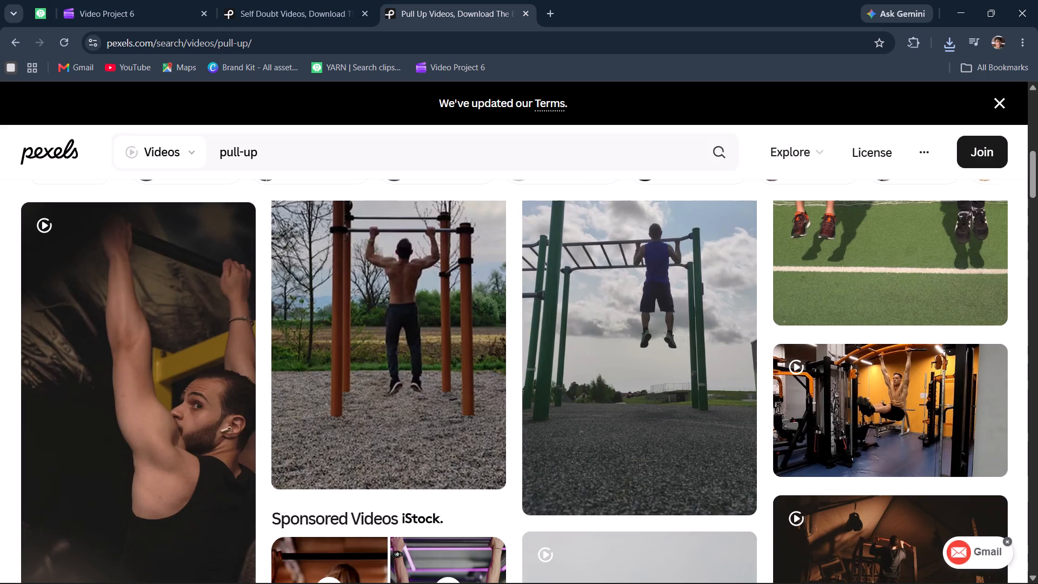
pyautogui.click(449, 157)
pyautogui.press('BackSpace')
pyautogui.press('BackSpace')
pyautogui.press('BackSpace')
pyautogui.press('BackSpace')
pyautogui.press('BackSpace')
pyautogui.press('BackSpace')
pyautogui.press('BackSpace')
pyautogui.press('BackSpace')
pyautogui.press('BackSpace')
pyautogui.press('BackSpace')
pyautogui.press('BackSpace')
pyautogui.press('BackSpace')
pyautogui.press('BackSpace')
pyautogui.press('BackSpace')
pyautogui.press('BackSpace')
pyautogui.press('BackSpace')
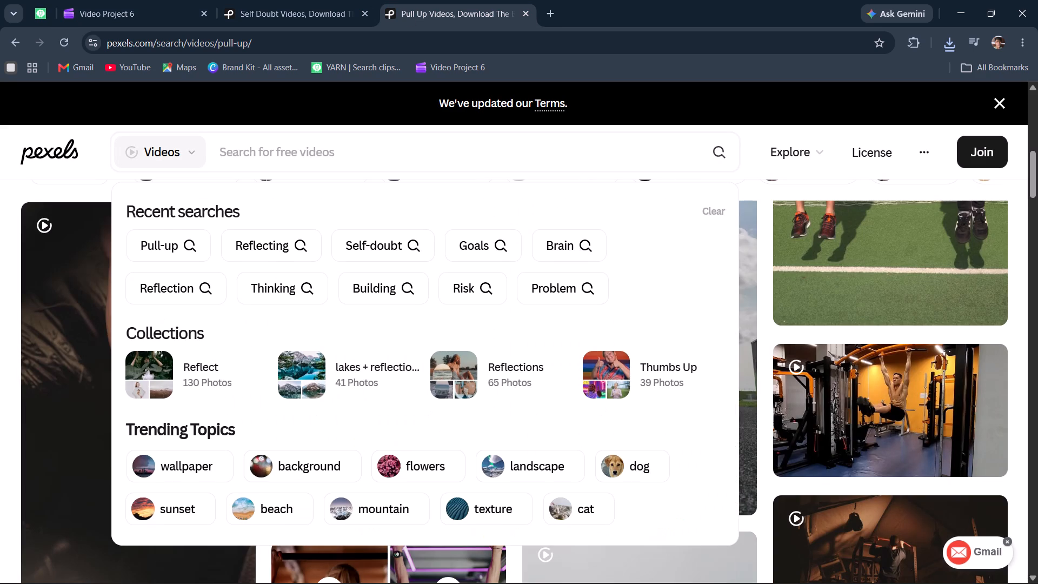
pyautogui.write('gi')
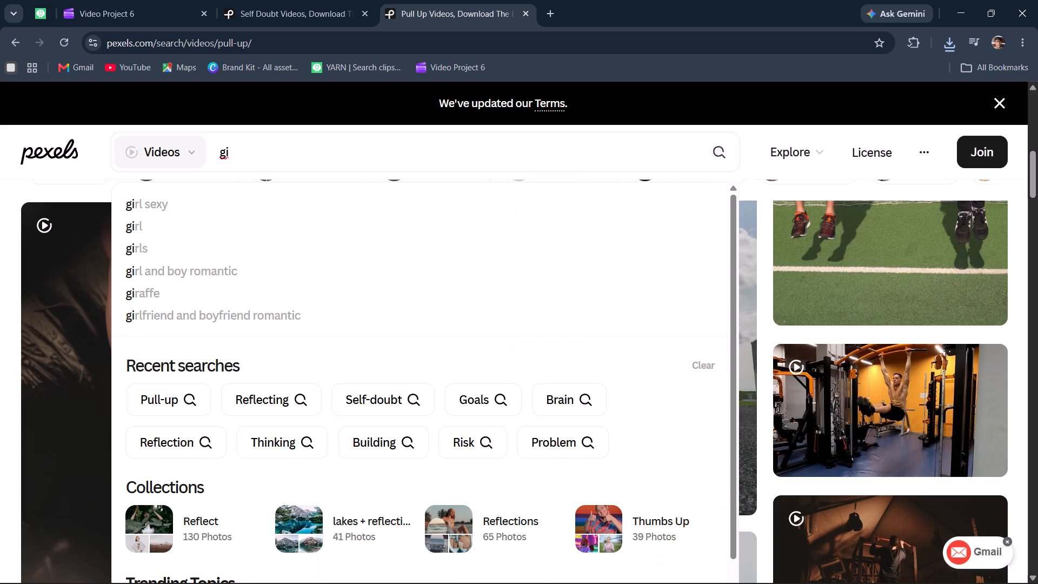
pyautogui.write('vi')
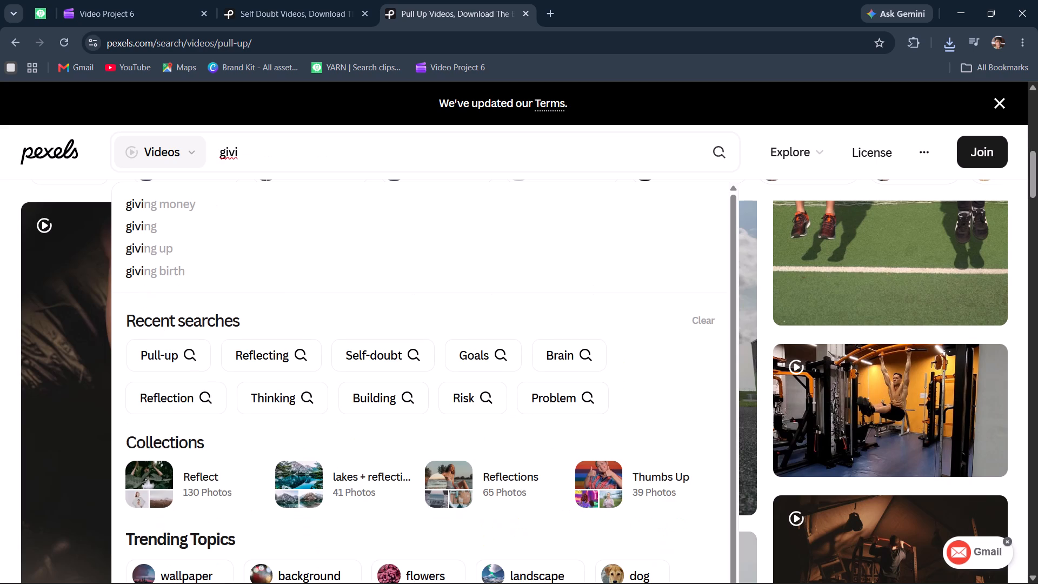
pyautogui.click(234, 244)
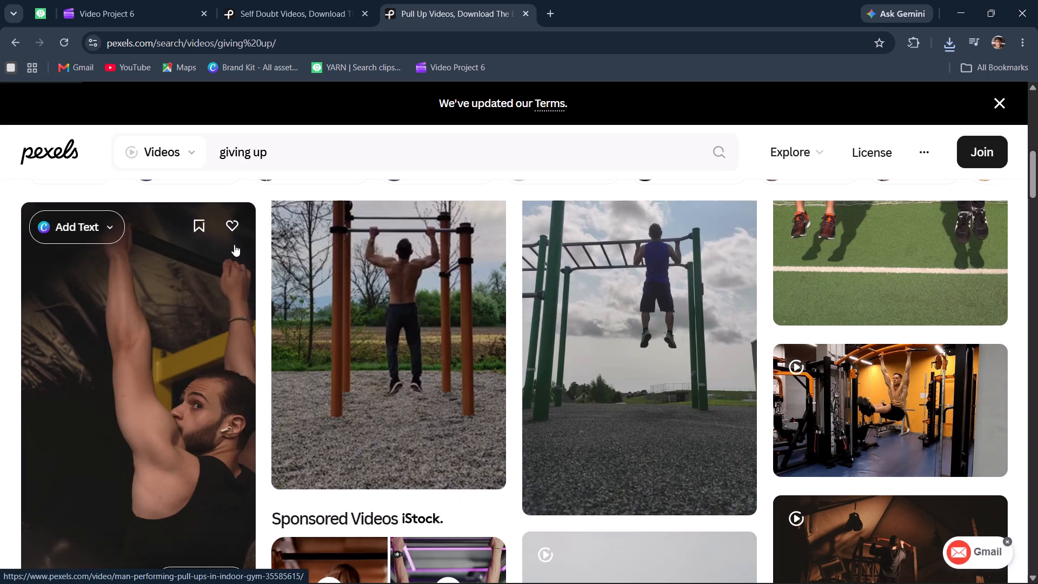
pyautogui.scroll(-4, 595, 369)
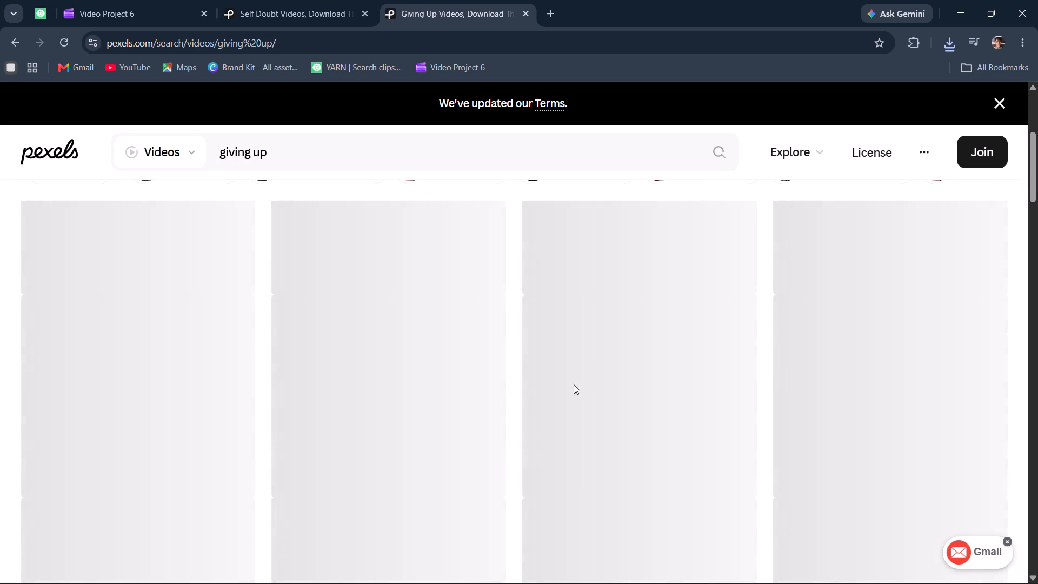
# Find the bearded man sitting on the floor in the giving-up results, download 6756338-uhd_2160_4096_25fps.mp4 and return to Clipchamp.
pyautogui.scroll(2, 436, 401)
pyautogui.scroll(-2, 585, 412)
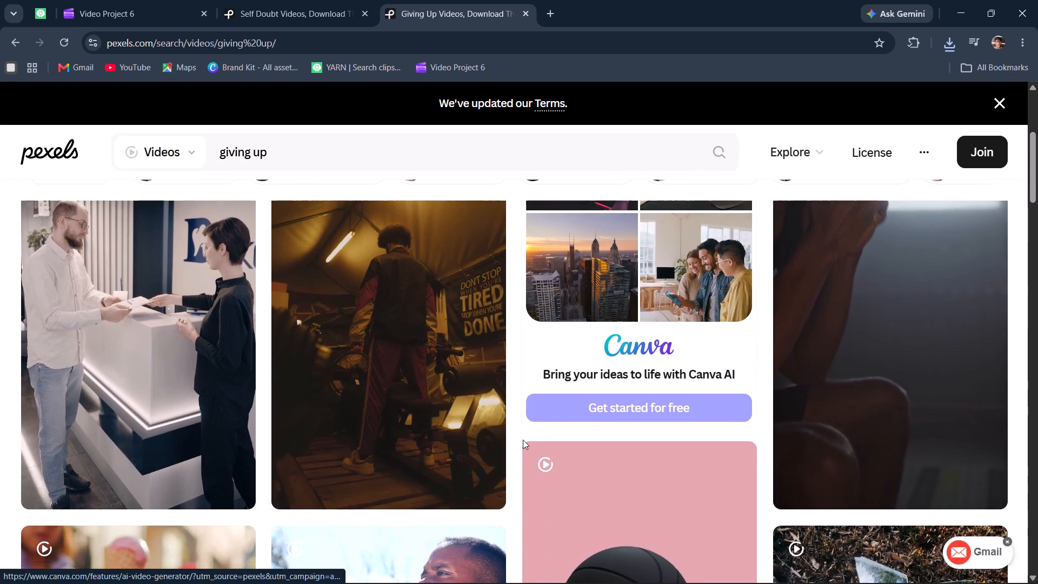
pyautogui.scroll(-8, 430, 429)
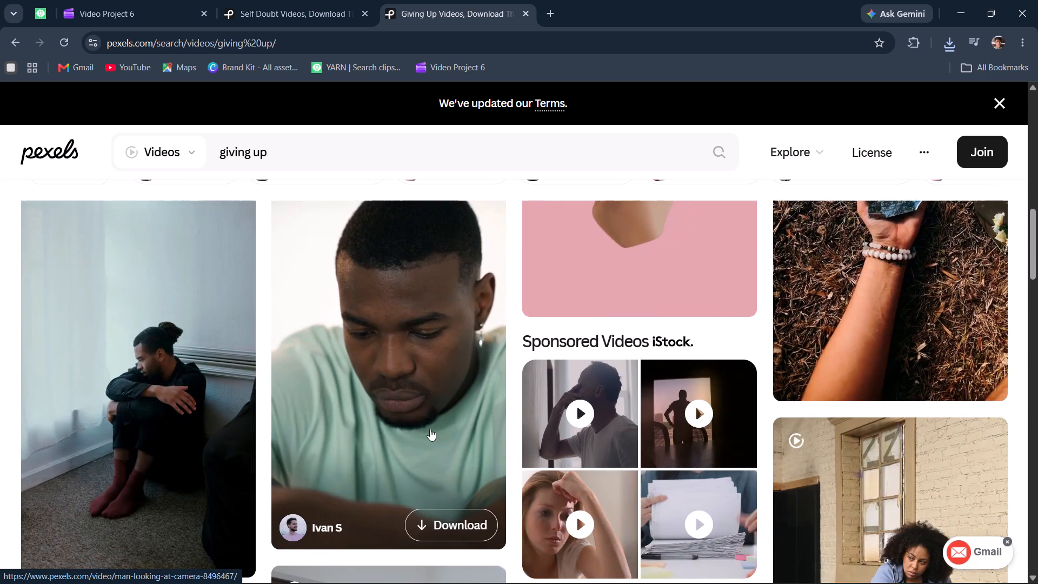
pyautogui.scroll(-6, 430, 429)
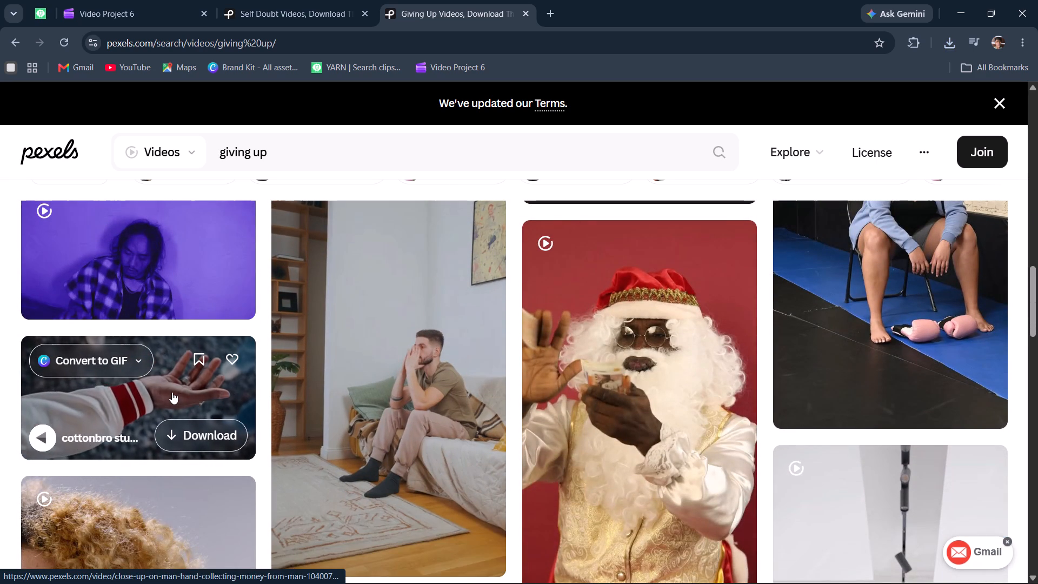
pyautogui.scroll(6, 172, 392)
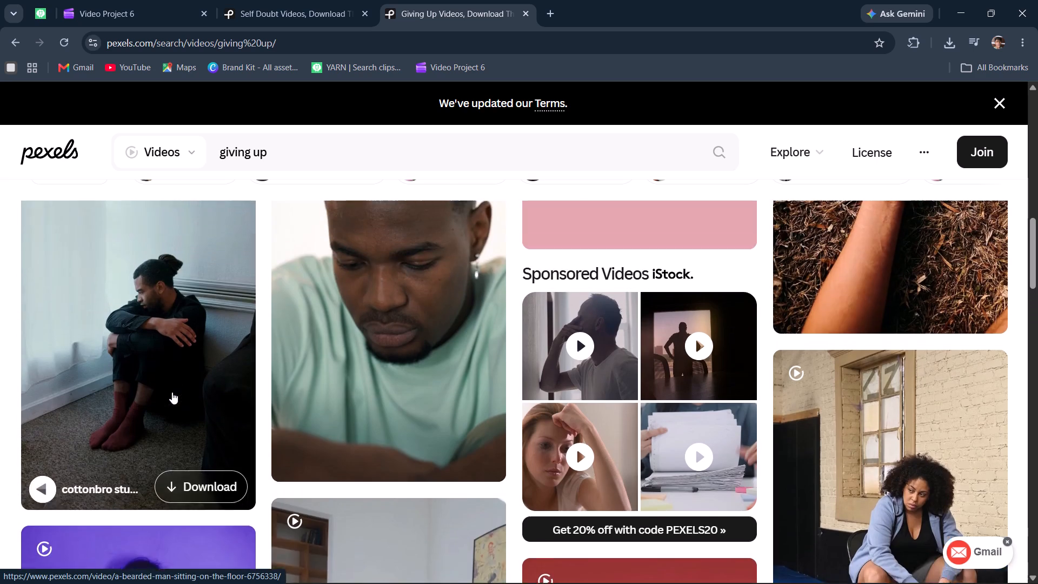
pyautogui.scroll(-1, 167, 401)
pyautogui.scroll(1, 166, 404)
pyautogui.scroll(-8, 161, 419)
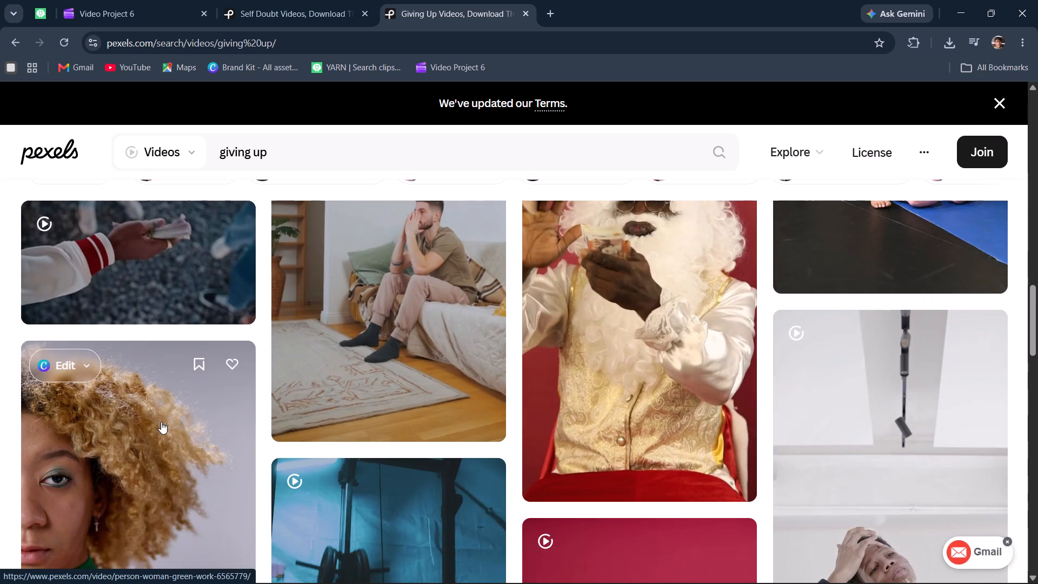
pyautogui.scroll(-8, 161, 422)
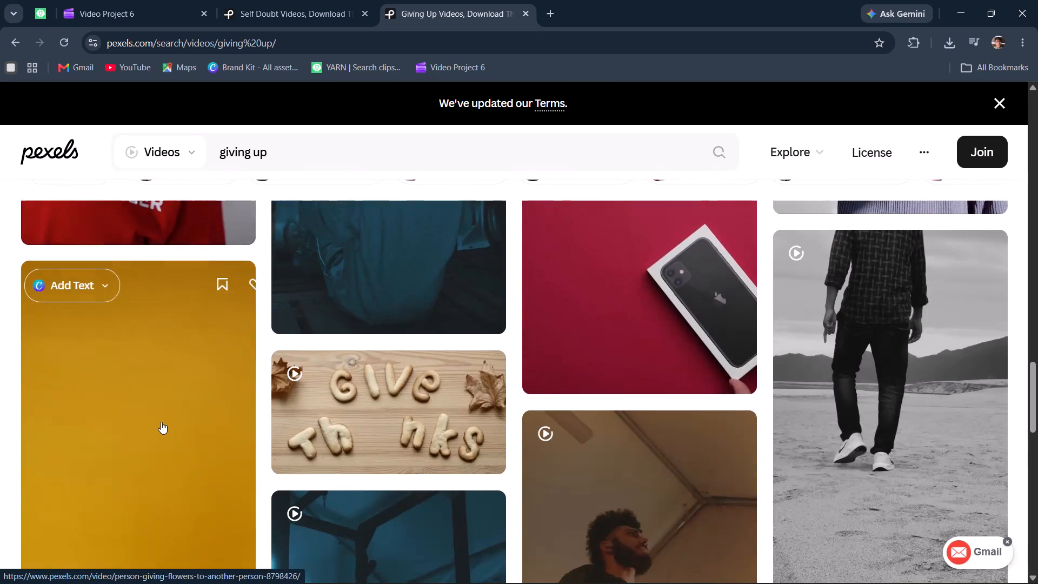
pyautogui.scroll(-8, 161, 422)
pyautogui.scroll(4, 151, 419)
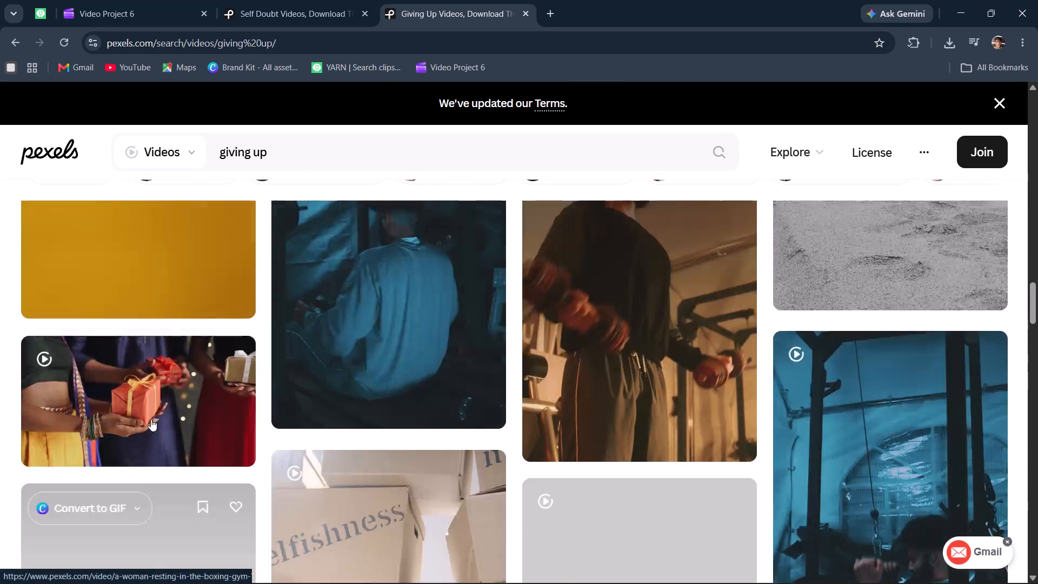
pyautogui.scroll(20, 151, 419)
pyautogui.scroll(3, 151, 419)
pyautogui.scroll(-4, 151, 447)
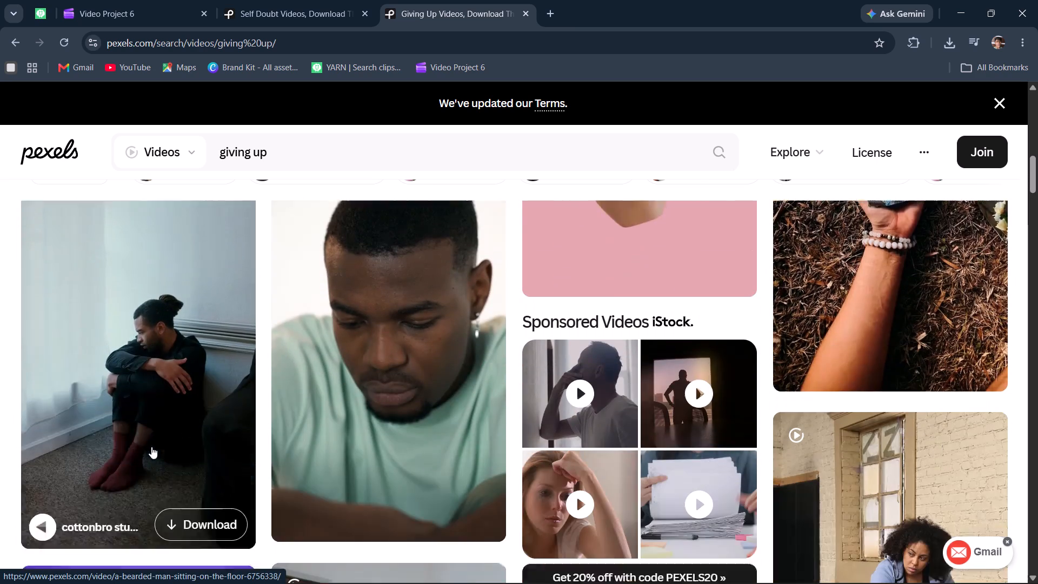
pyautogui.click(178, 482)
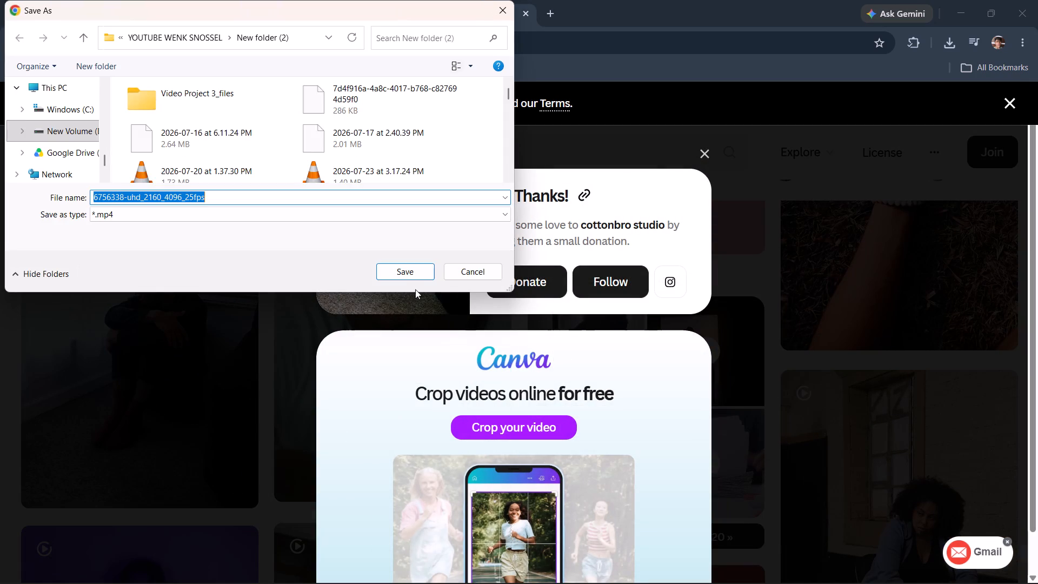
pyautogui.click(413, 266)
pyautogui.click(135, 0)
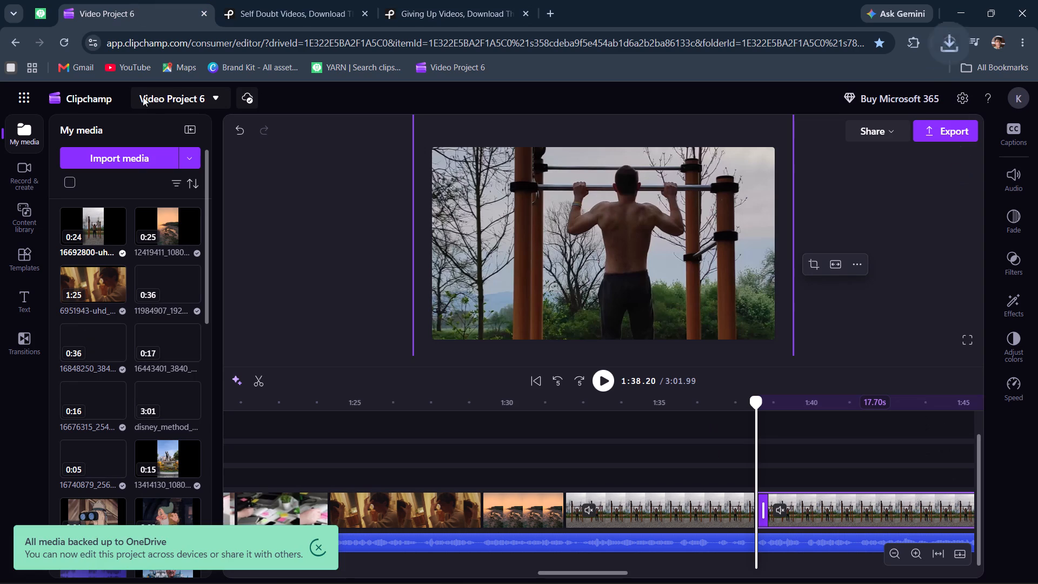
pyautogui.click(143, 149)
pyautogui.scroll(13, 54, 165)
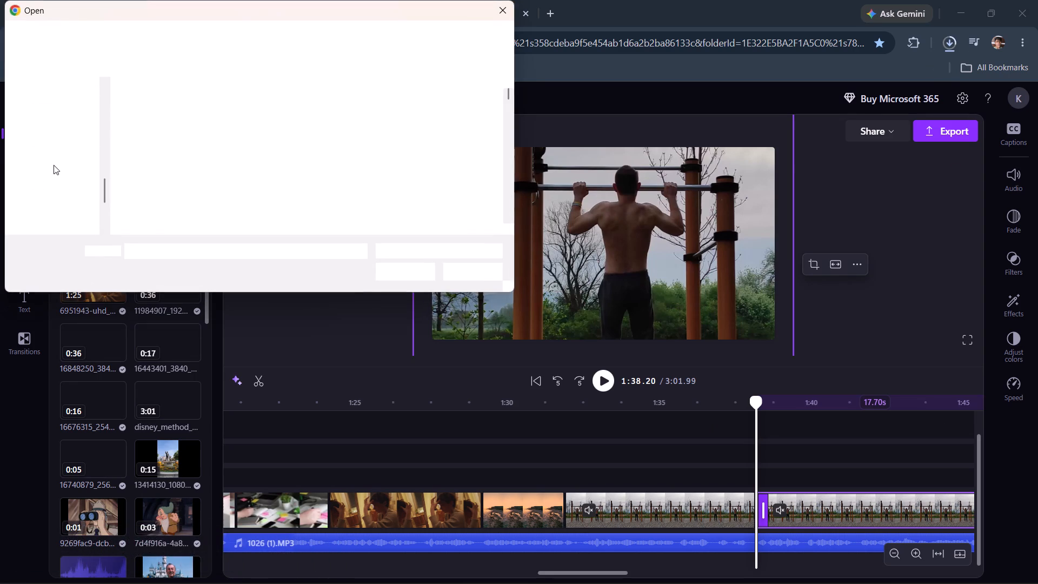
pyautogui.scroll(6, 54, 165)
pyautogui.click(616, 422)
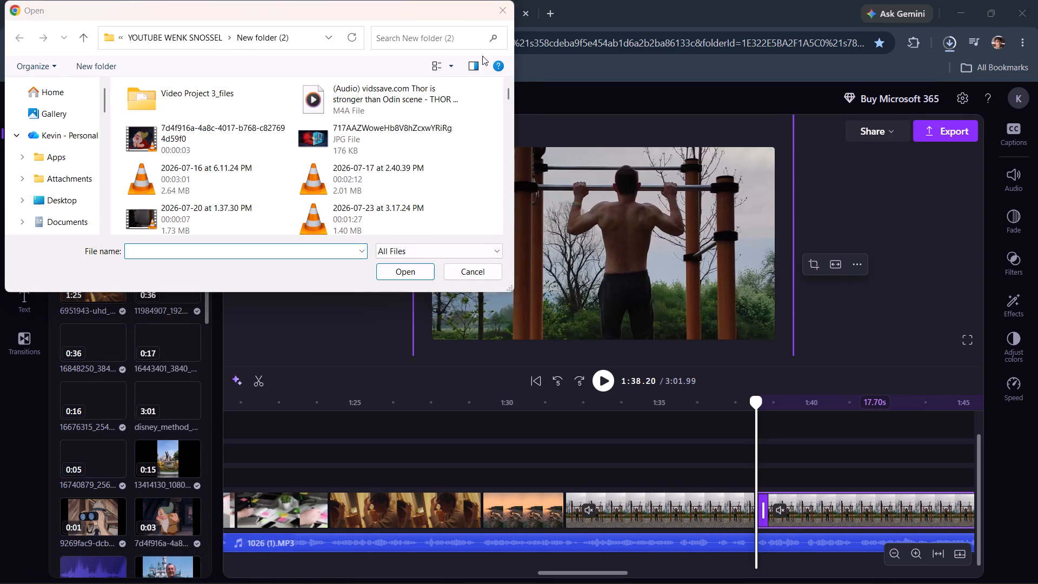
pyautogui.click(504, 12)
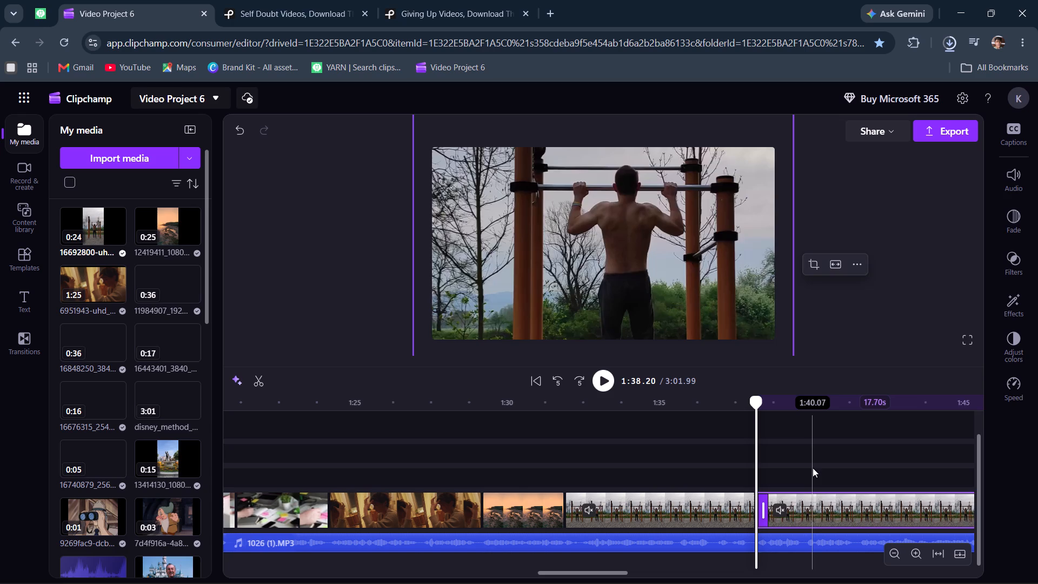
# Delete the remaining part of the pull-up clip after the split at 1:38.20.
pyautogui.press('BackSpace')
# Import the downloaded clip 6756338-uhd_2160_4096_25fps.mp4 into the project media.
pyautogui.click(145, 165)
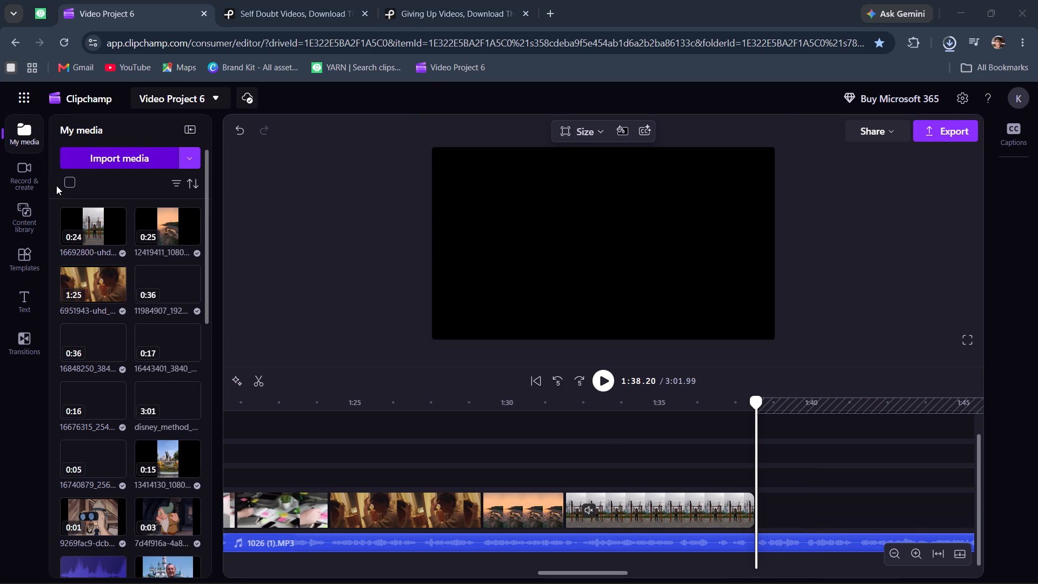
pyautogui.click(504, 10)
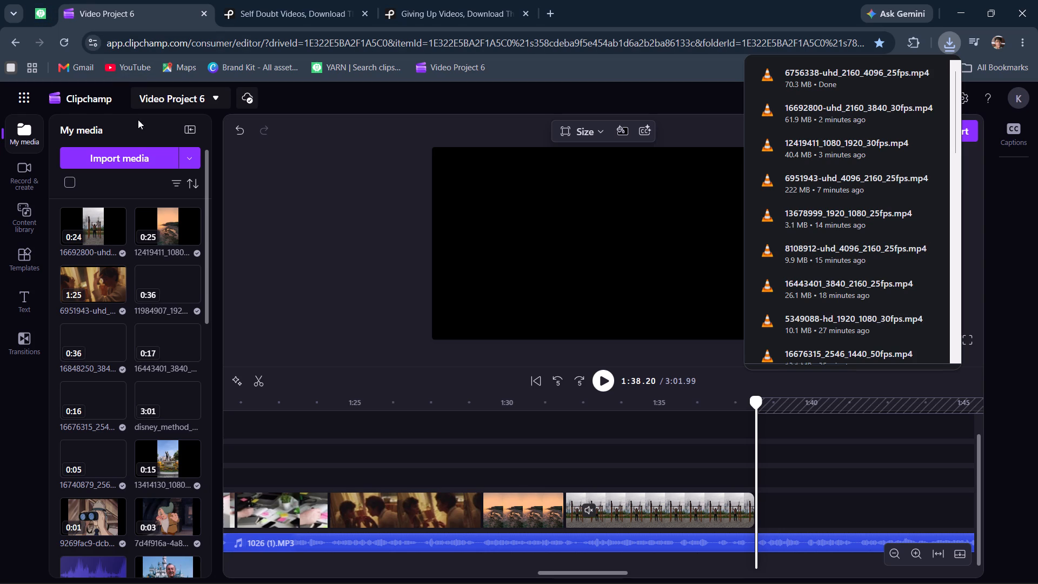
pyautogui.click(132, 160)
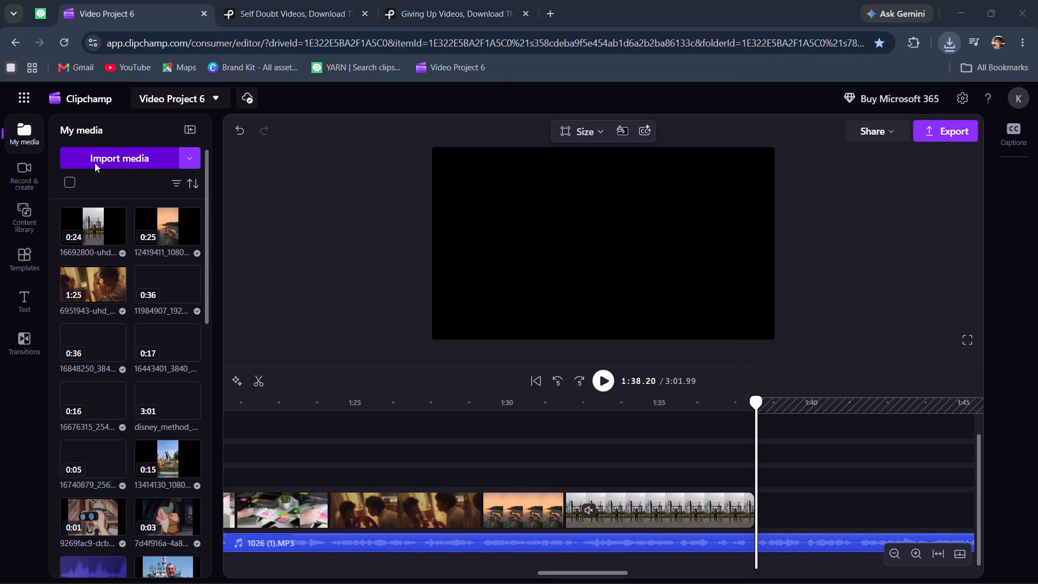
pyautogui.scroll(16, 95, 163)
pyautogui.click(62, 88)
pyautogui.scroll(-2, 229, 134)
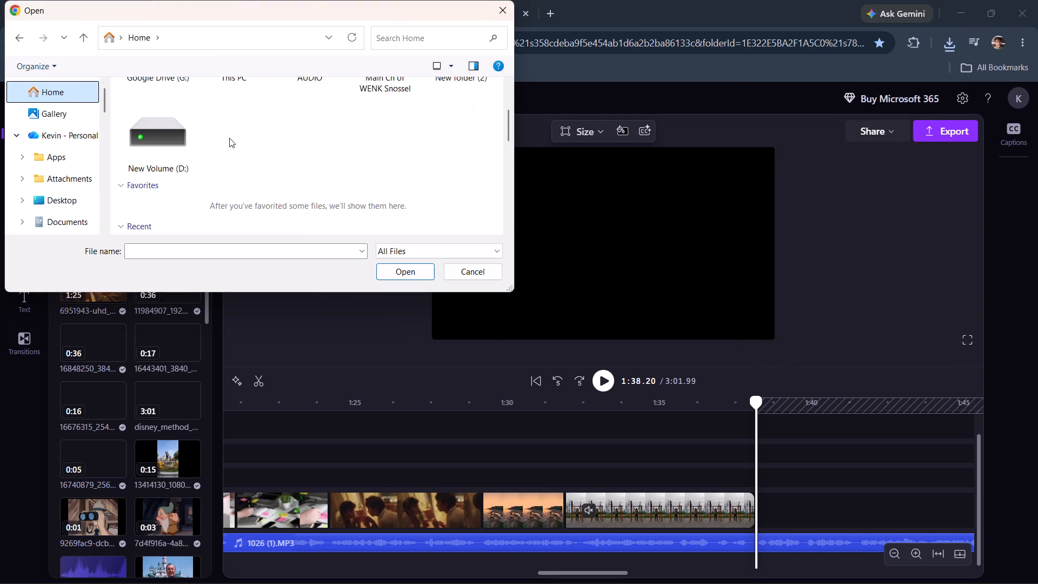
pyautogui.scroll(-2, 176, 160)
pyautogui.click(156, 123)
pyautogui.click(410, 269)
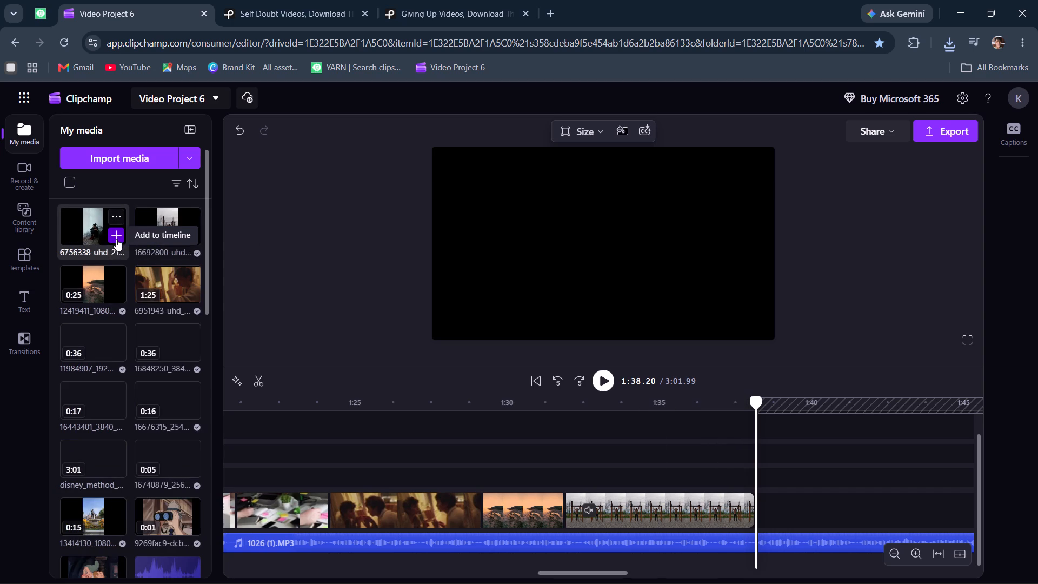
# Add the imported clip of the man sitting on the floor to the timeline after the pull-up clip.
pyautogui.click(116, 239)
# Enlarge and reposition the vertical clip so the seated man fills the video frame, and check it in full screen.
pyautogui.click(780, 448)
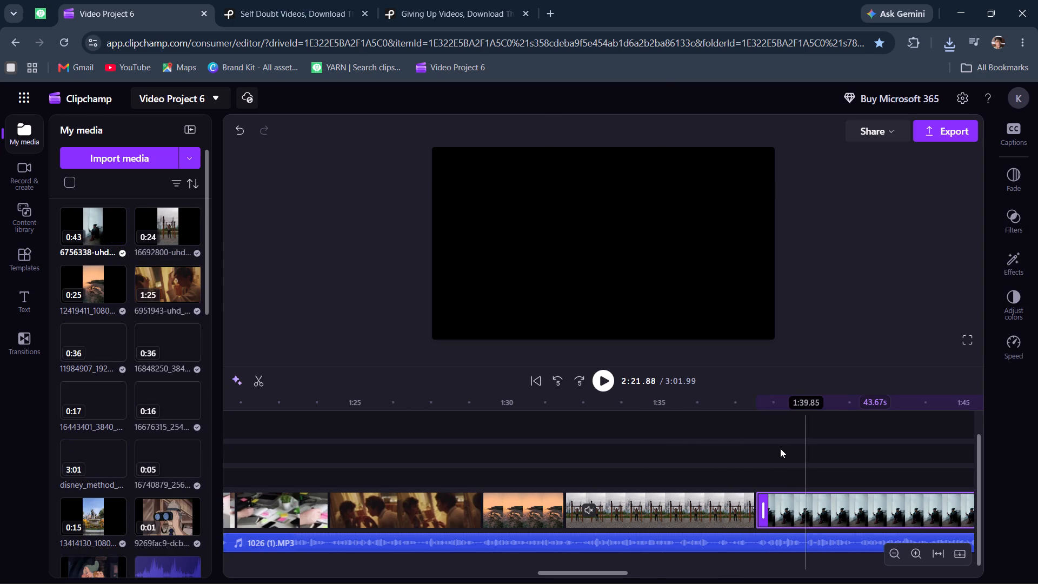
pyautogui.click(611, 255)
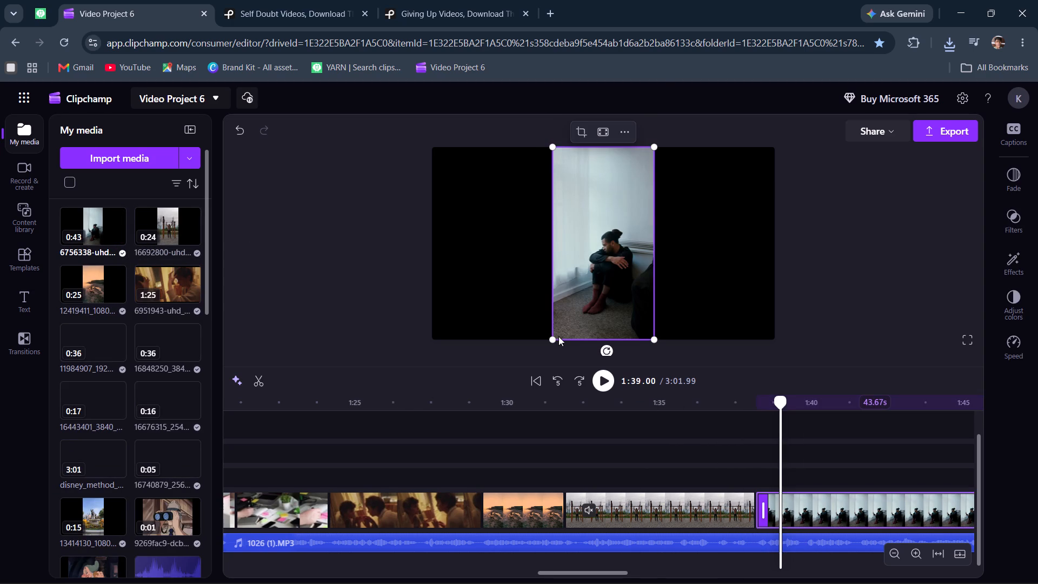
pyautogui.moveTo(548, 340); pyautogui.dragTo(156, 572)
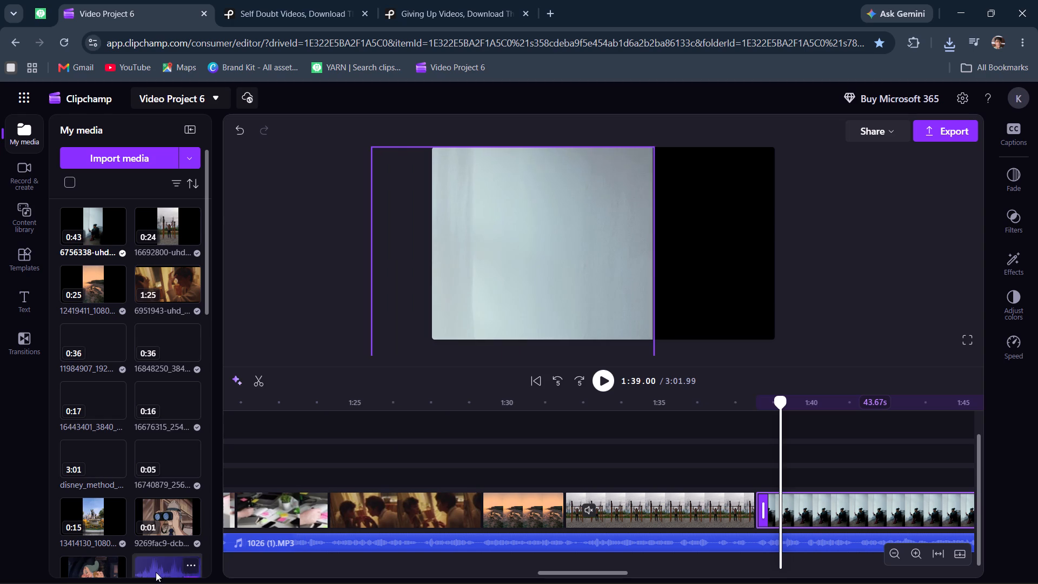
pyautogui.moveTo(156, 572); pyautogui.dragTo(0, 583)
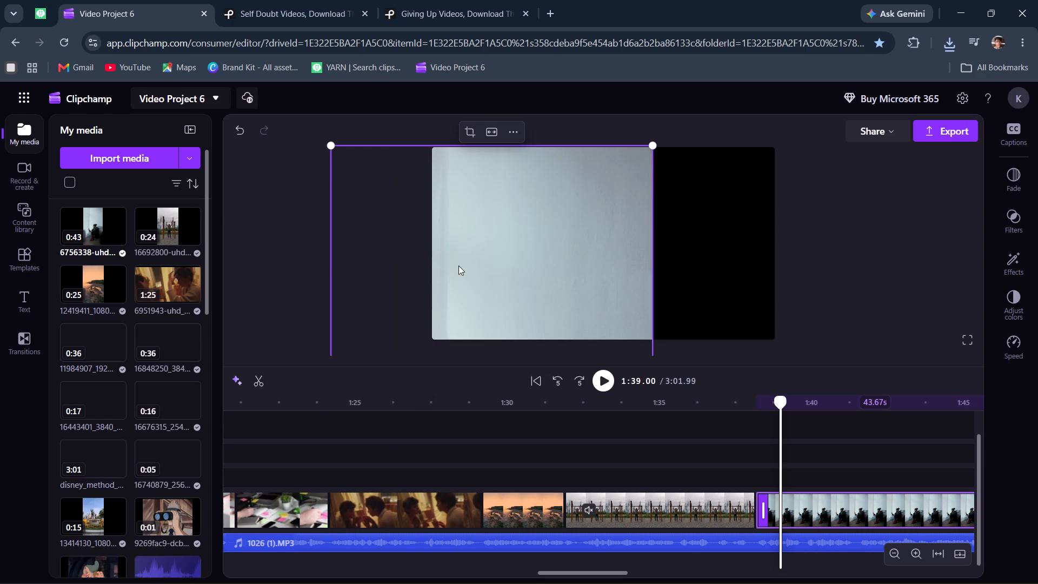
pyautogui.moveTo(458, 266); pyautogui.dragTo(587, 59)
pyautogui.moveTo(589, 318); pyautogui.dragTo(589, 198)
pyautogui.moveTo(553, 329); pyautogui.dragTo(582, 246)
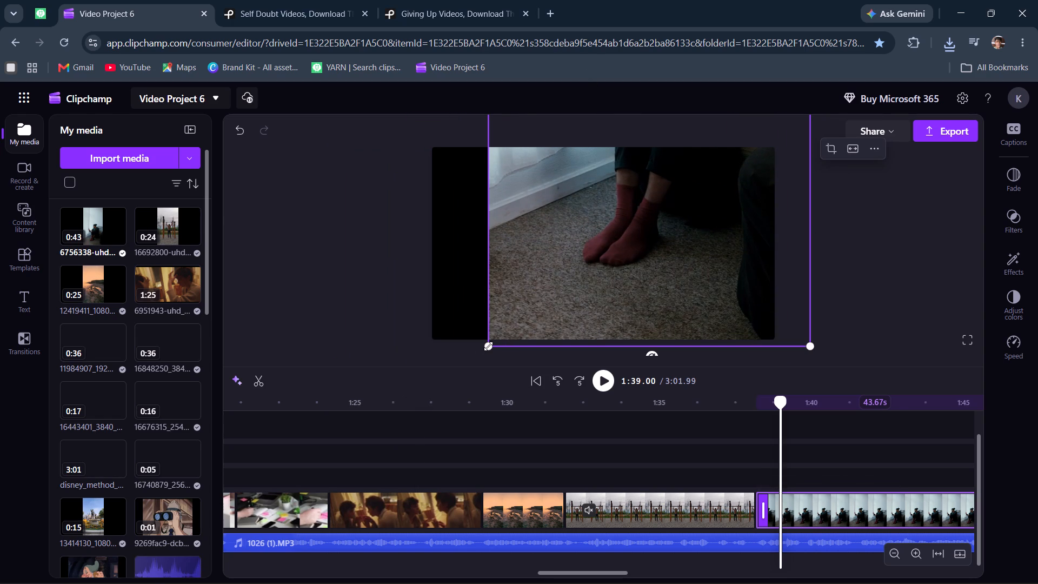
pyautogui.moveTo(488, 346); pyautogui.dragTo(372, 404)
pyautogui.moveTo(689, 270); pyautogui.dragTo(642, 253)
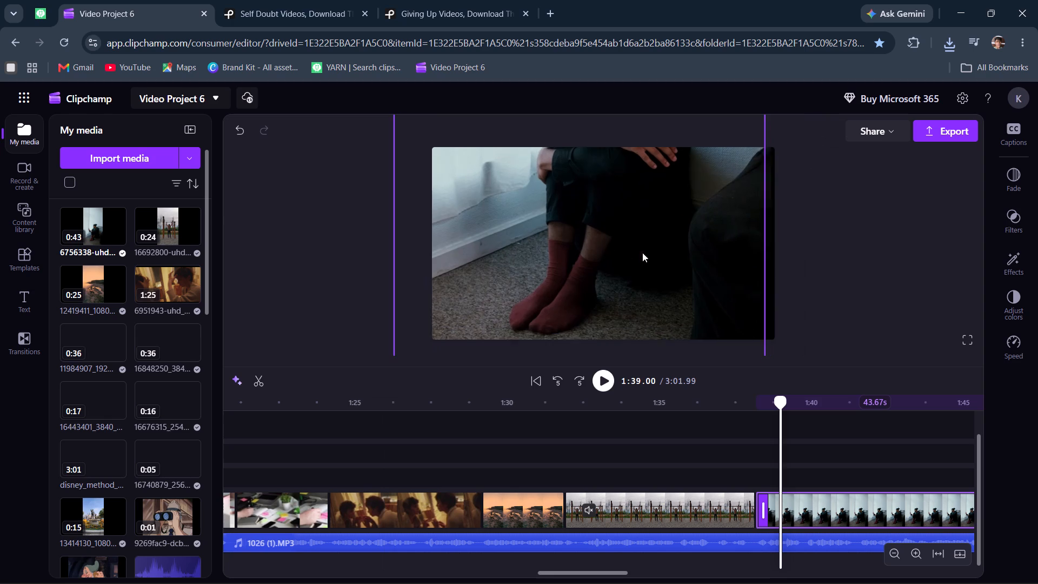
pyautogui.moveTo(642, 253); pyautogui.dragTo(670, 329)
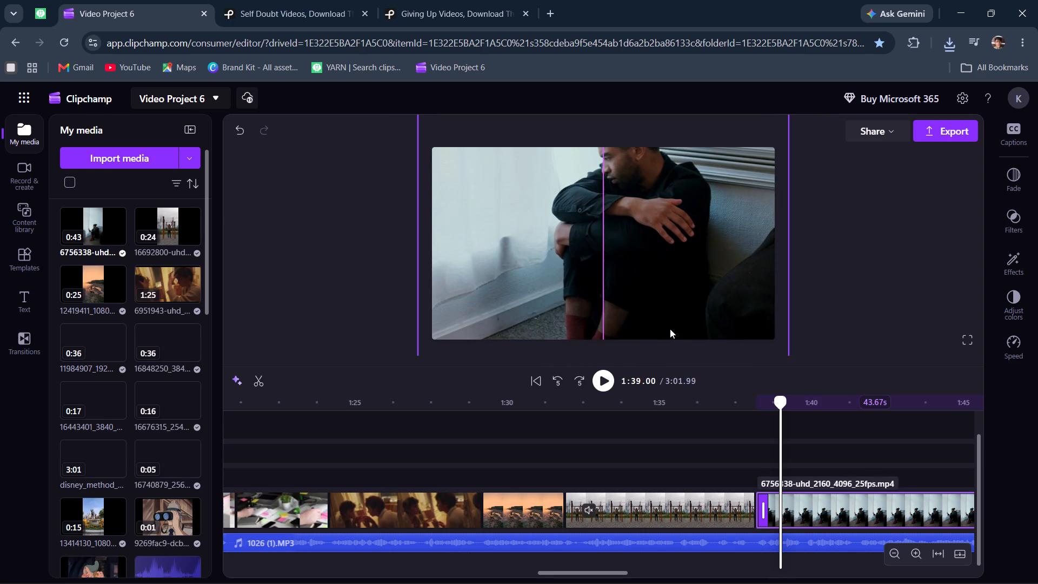
pyautogui.moveTo(670, 329); pyautogui.dragTo(664, 329)
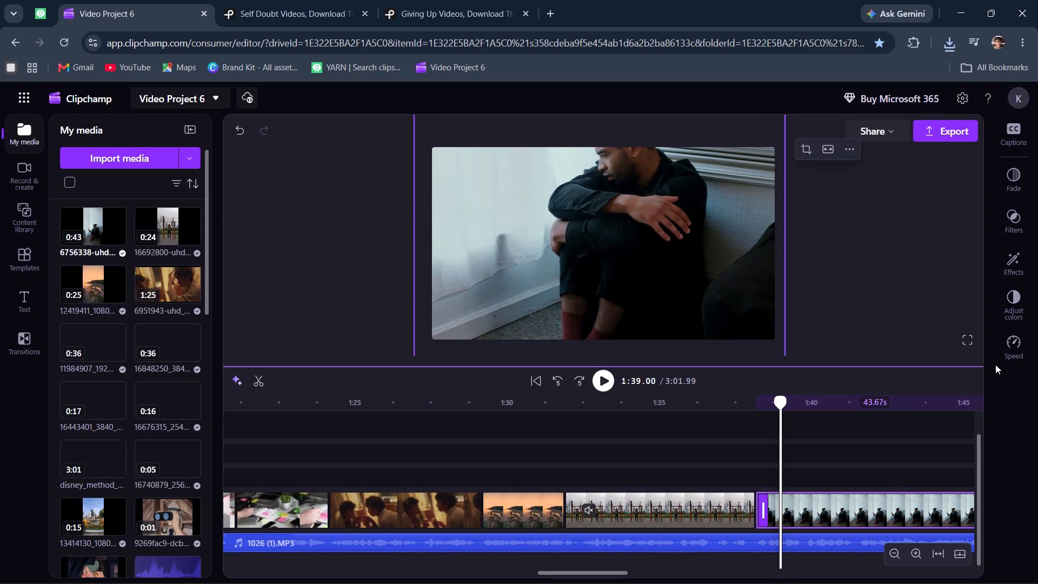
pyautogui.click(966, 340)
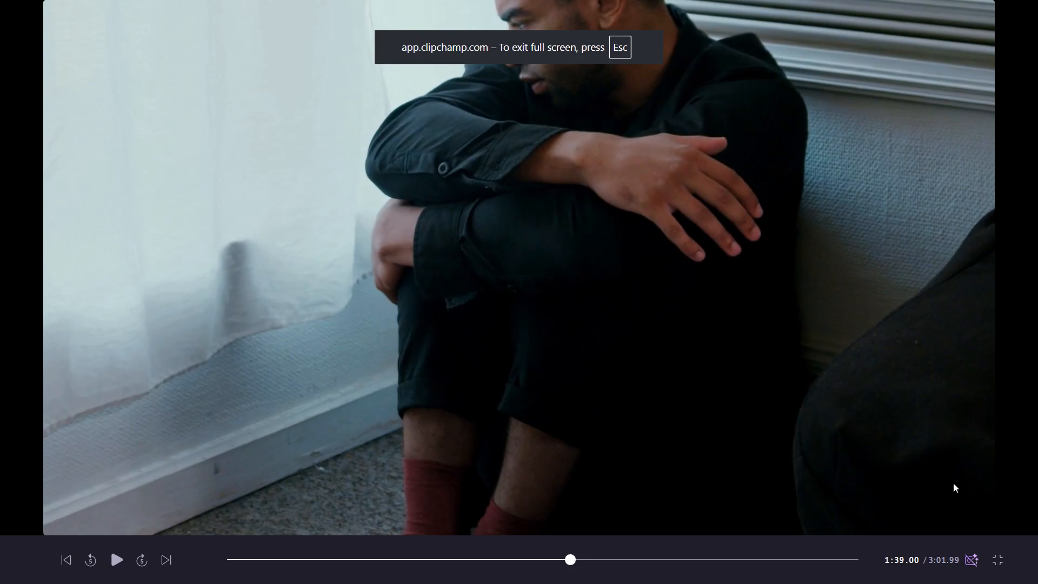
pyautogui.click(999, 561)
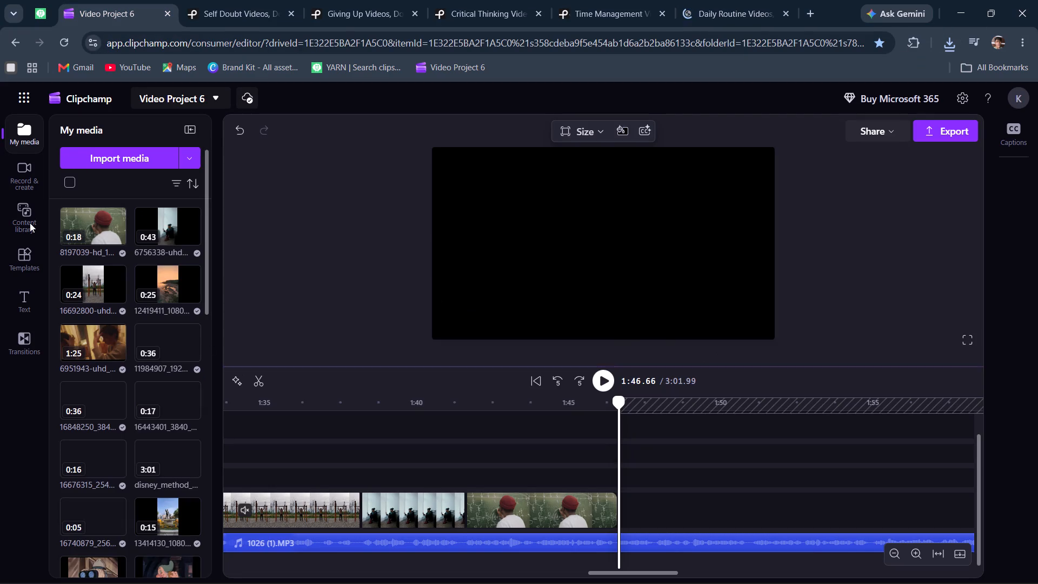
pyautogui.click(109, 167)
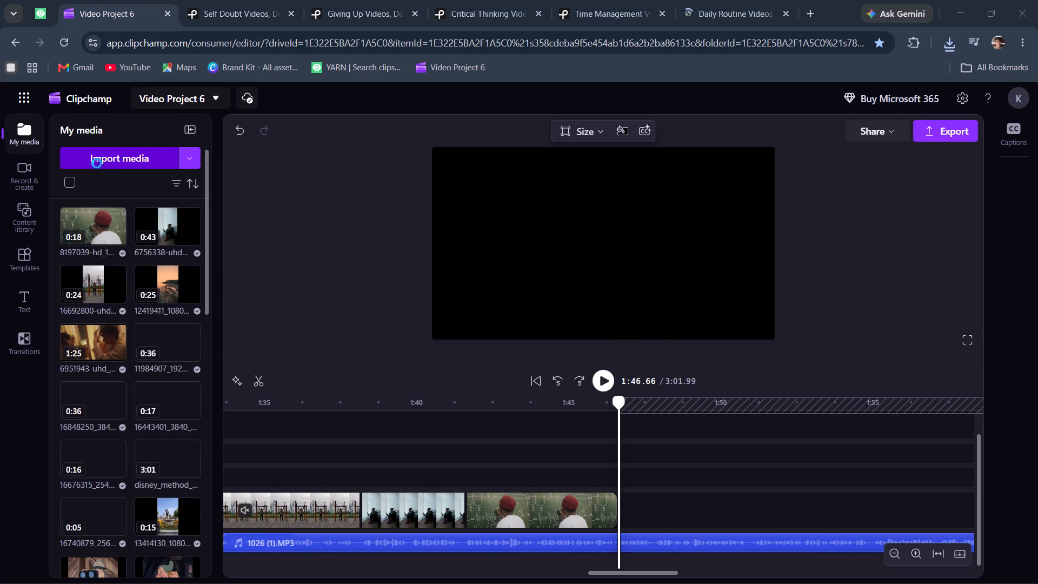
pyautogui.scroll(11, 74, 160)
pyautogui.click(51, 96)
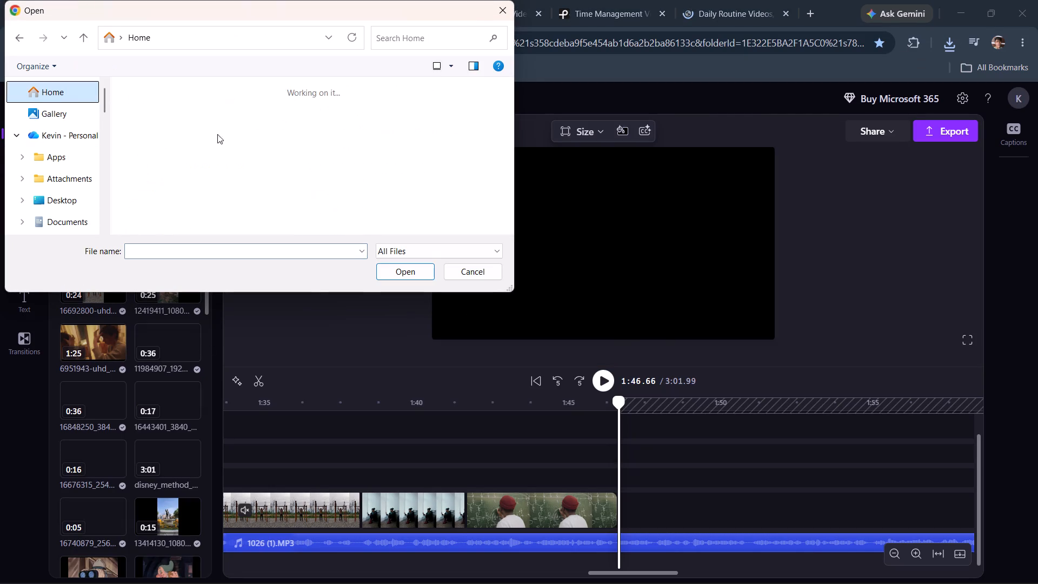
pyautogui.scroll(-4, 250, 161)
pyautogui.scroll(-1, 179, 158)
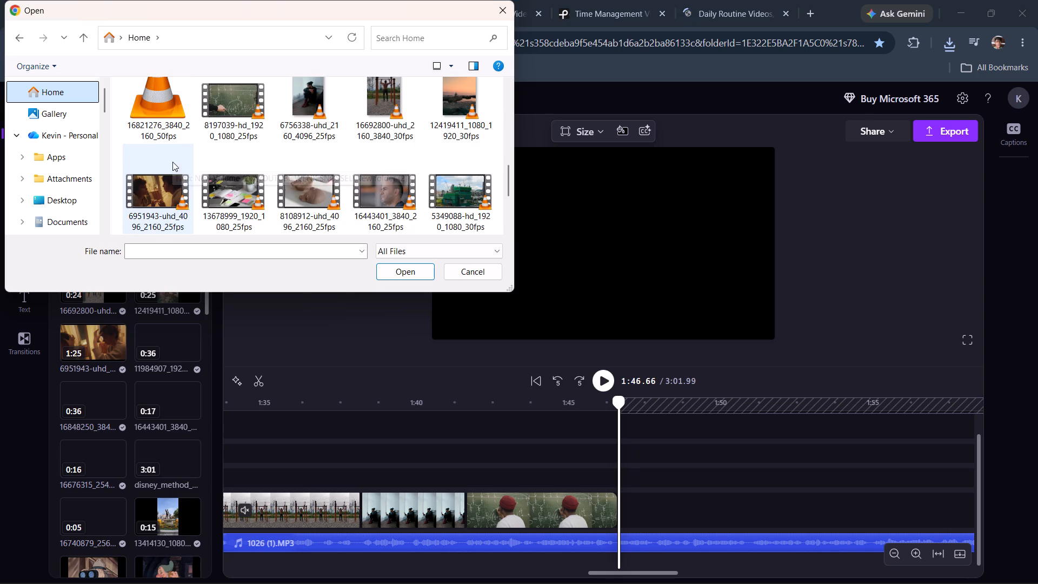
pyautogui.scroll(1, 164, 135)
pyautogui.click(151, 152)
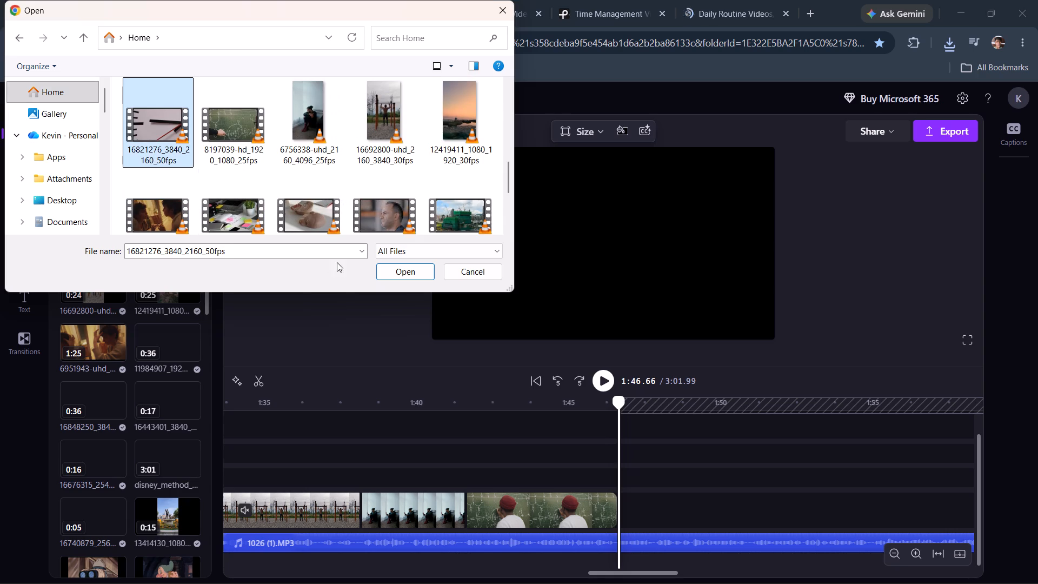
pyautogui.click(383, 271)
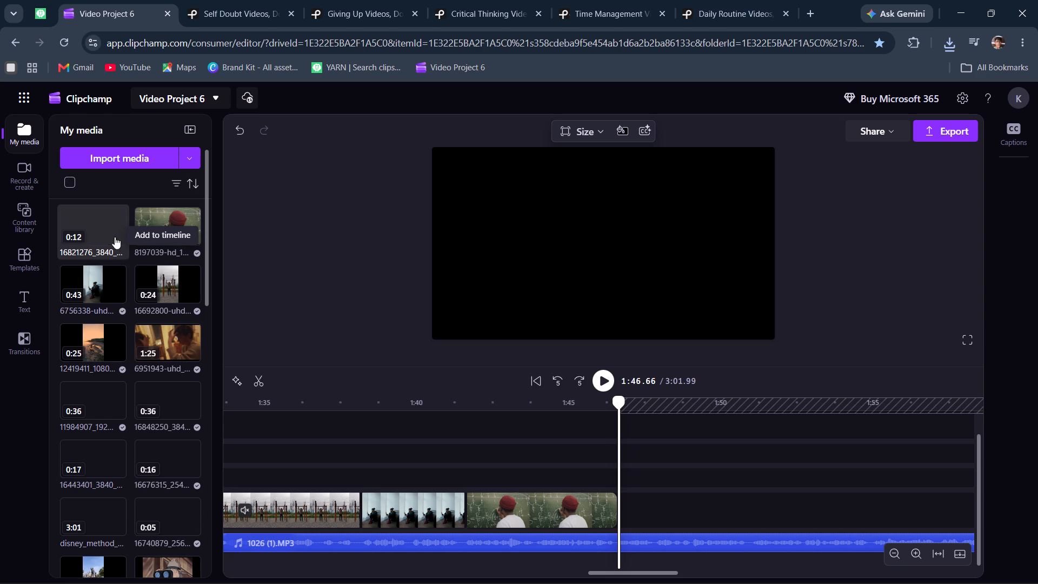
# Add the imported clock clip to the timeline after the chalkboard clip and place the playhead at 1:45.93.
pyautogui.click(114, 236)
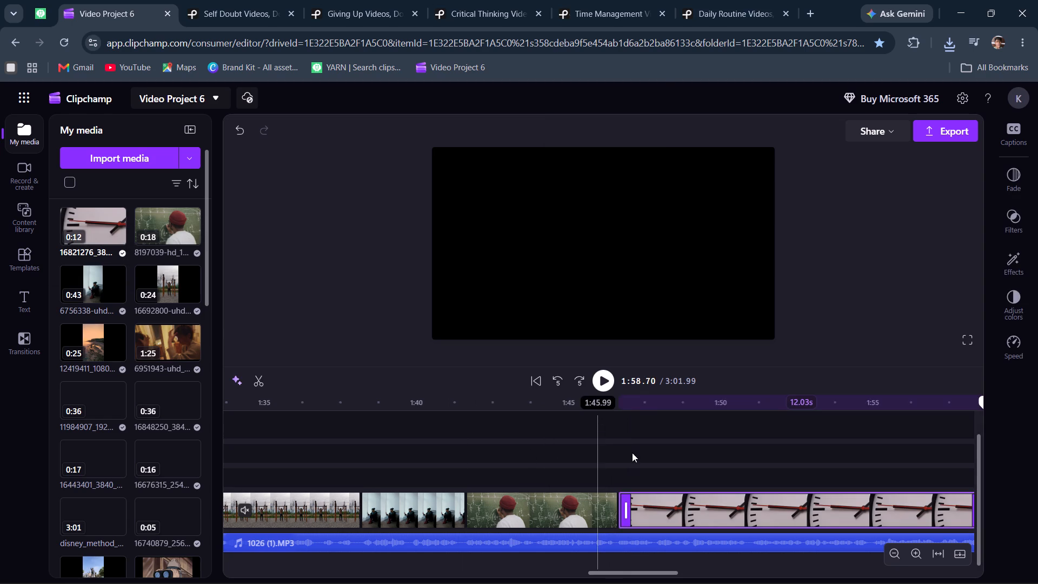
pyautogui.click(596, 441)
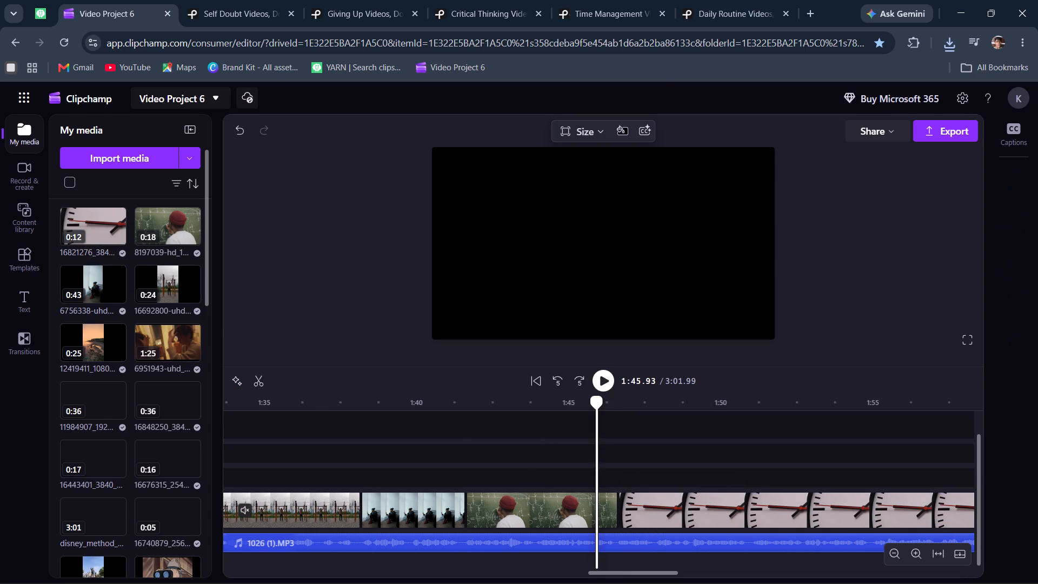
# Play through the clock clip, split it at 1:51.09 and delete the part after the cut.
pyautogui.press('space')
pyautogui.click(591, 442)
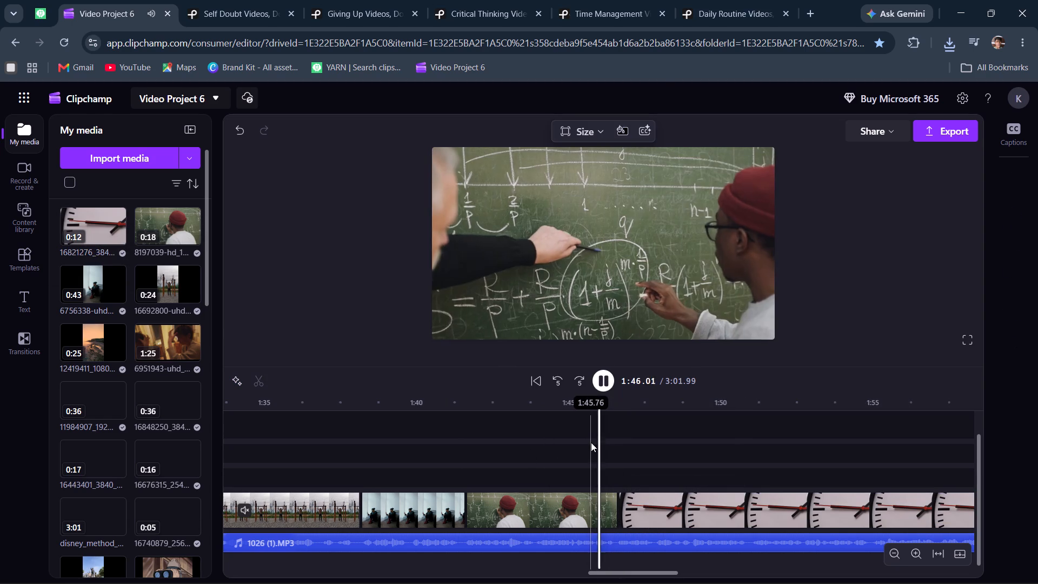
pyautogui.hscroll(-2, 591, 442)
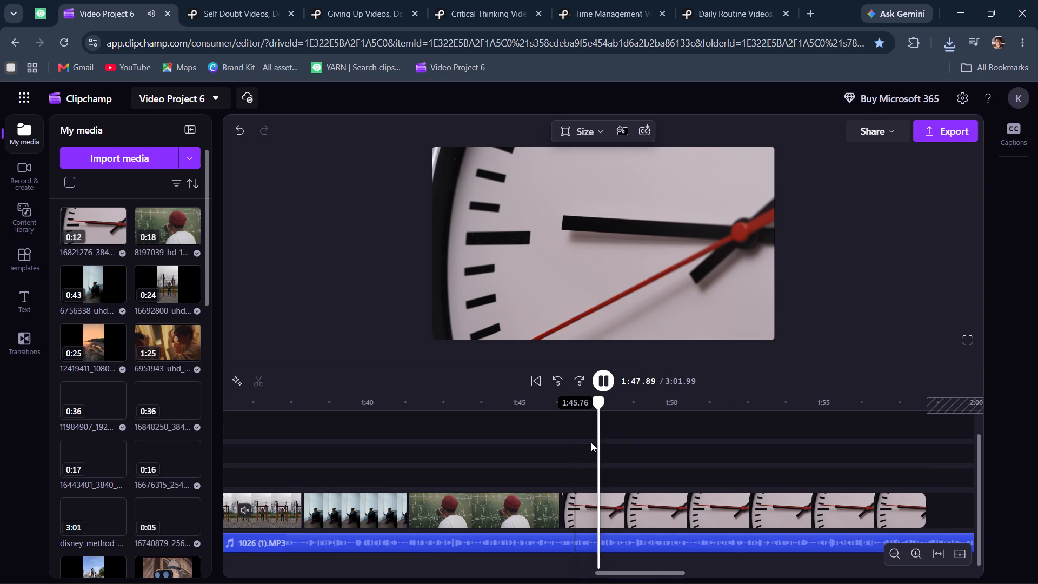
pyautogui.hscroll(-2, 591, 442)
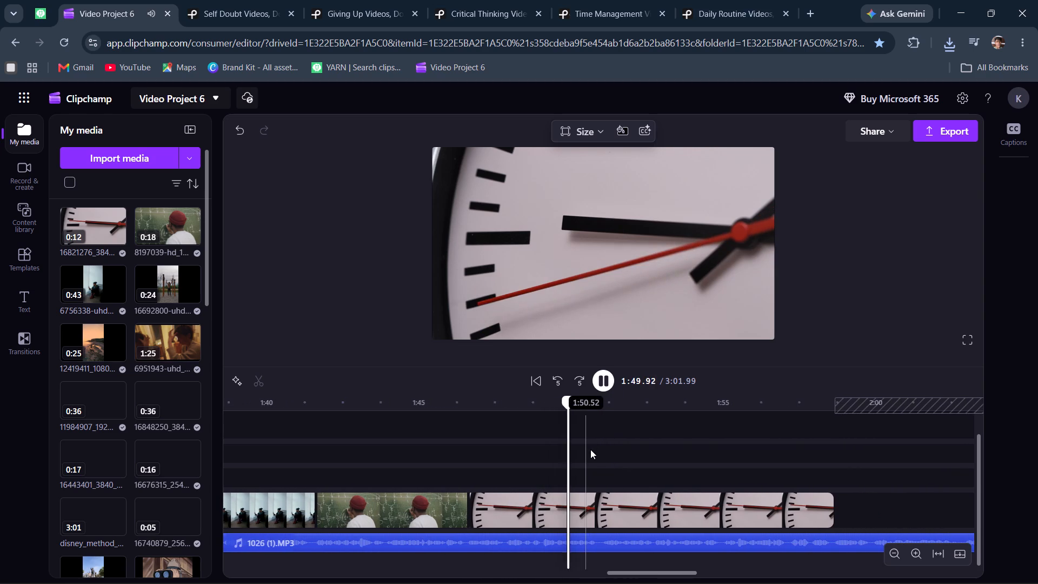
pyautogui.press('space')
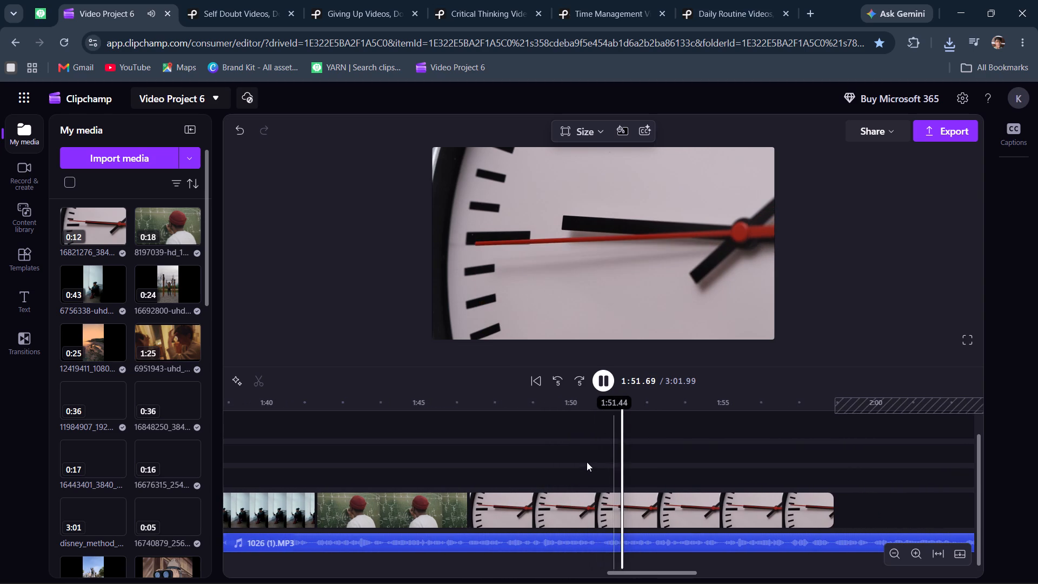
pyautogui.click(603, 469)
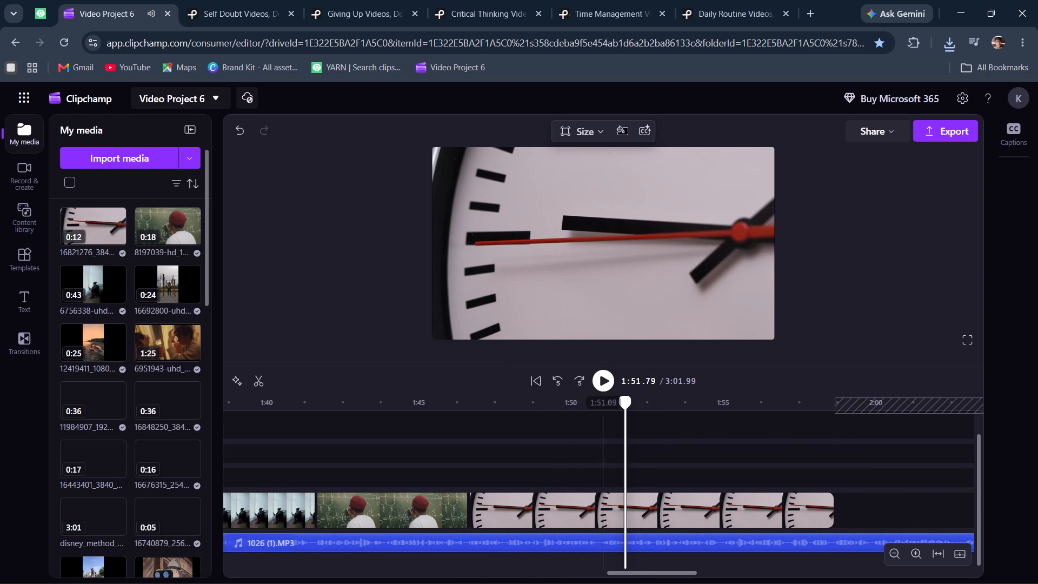
pyautogui.click(609, 508)
pyautogui.press('s')
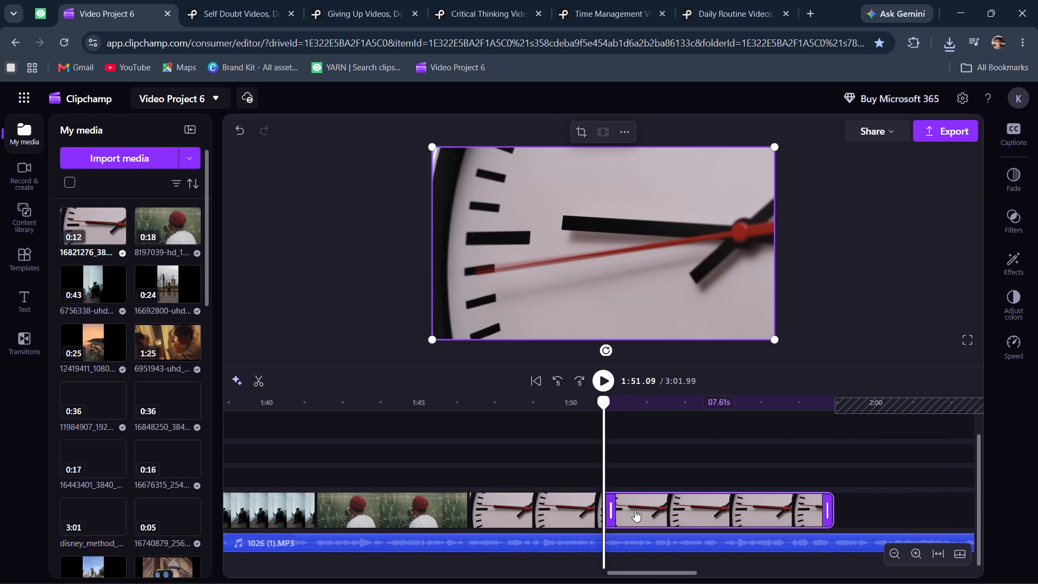
pyautogui.press('BackSpace')
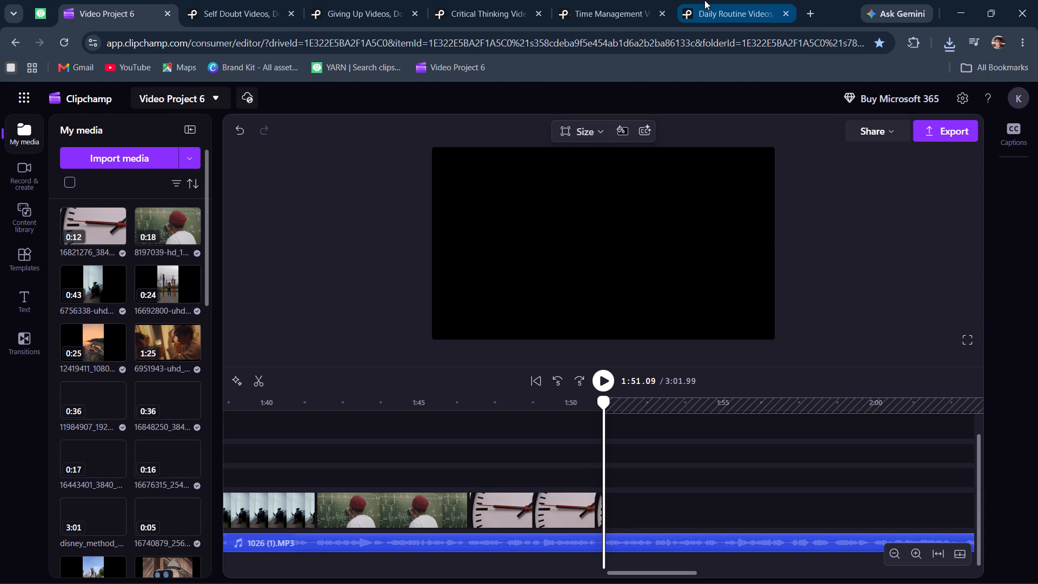
# Switch to the Pexels daily routine results and look through the videos for suitable B-roll footage.
pyautogui.click(707, 3)
pyautogui.scroll(-2, 299, 420)
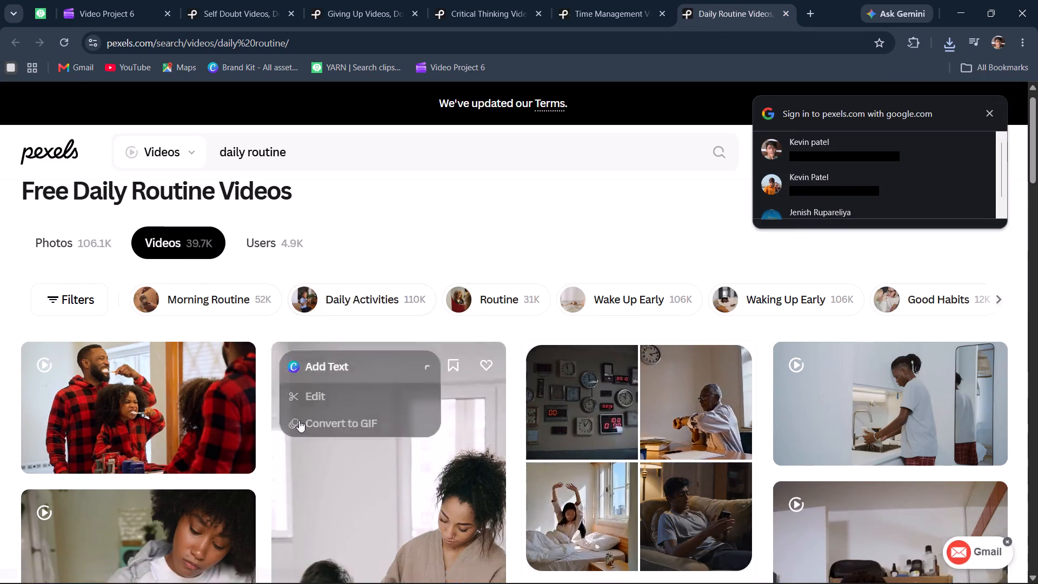
pyautogui.scroll(-9, 299, 420)
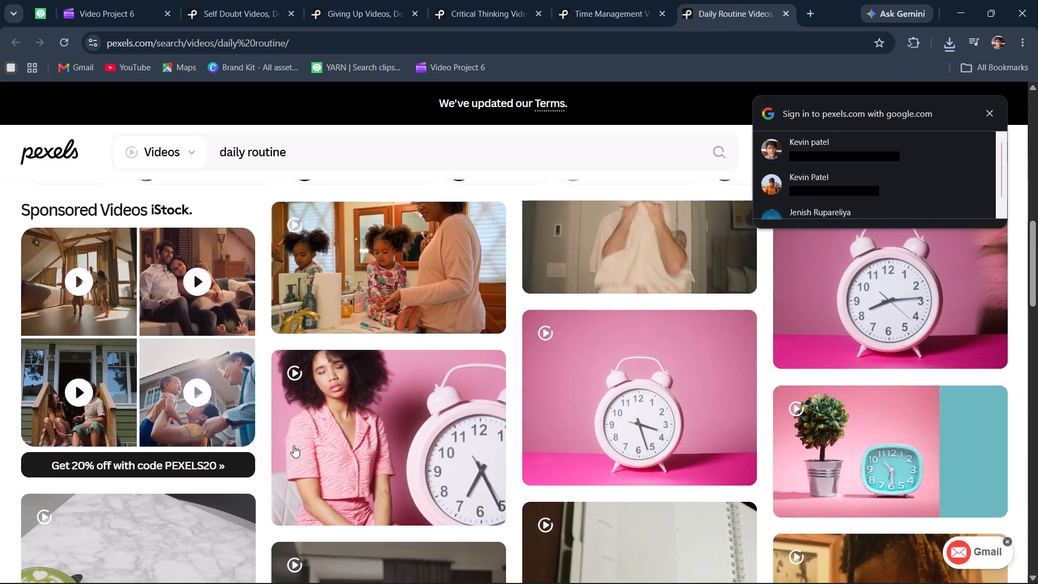
pyautogui.scroll(-10, 294, 446)
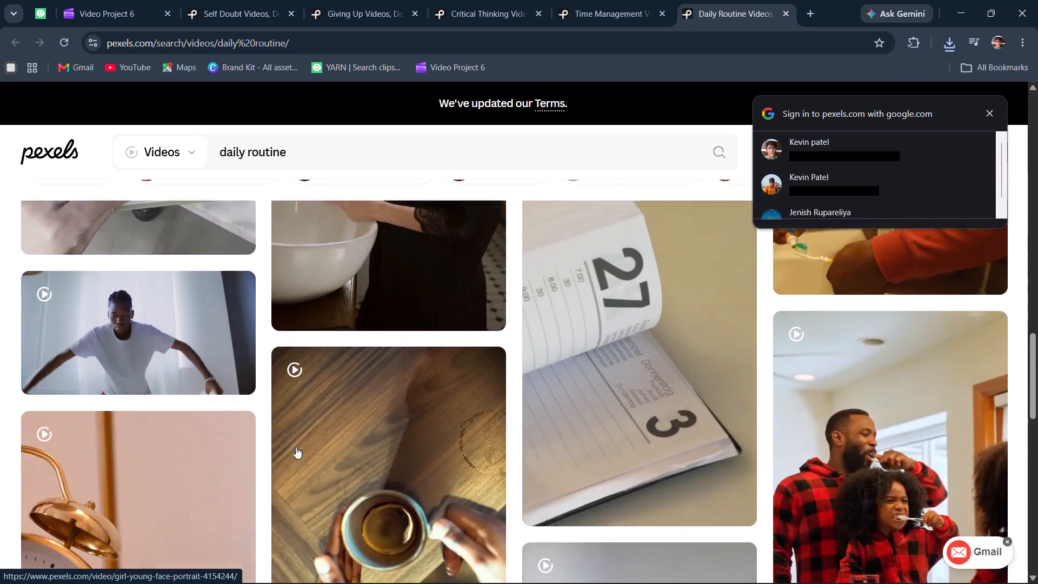
pyautogui.scroll(-9, 296, 447)
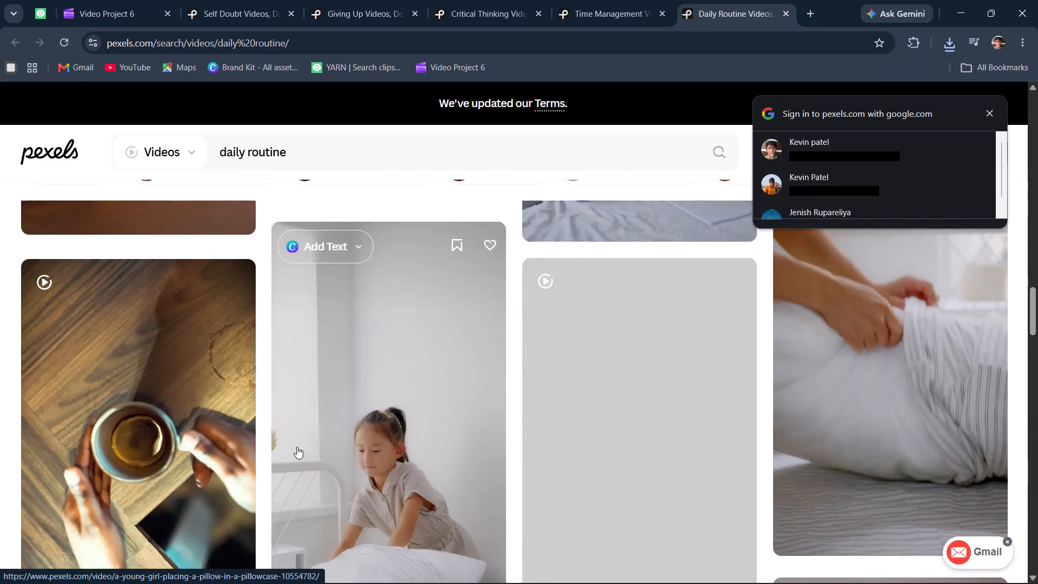
pyautogui.scroll(-19, 297, 447)
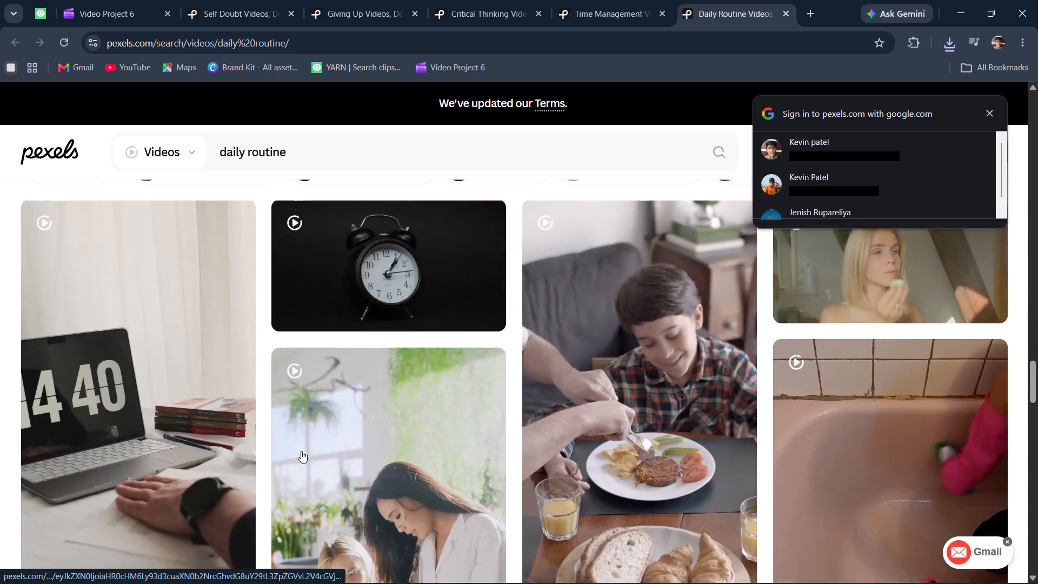
pyautogui.scroll(-6, 301, 451)
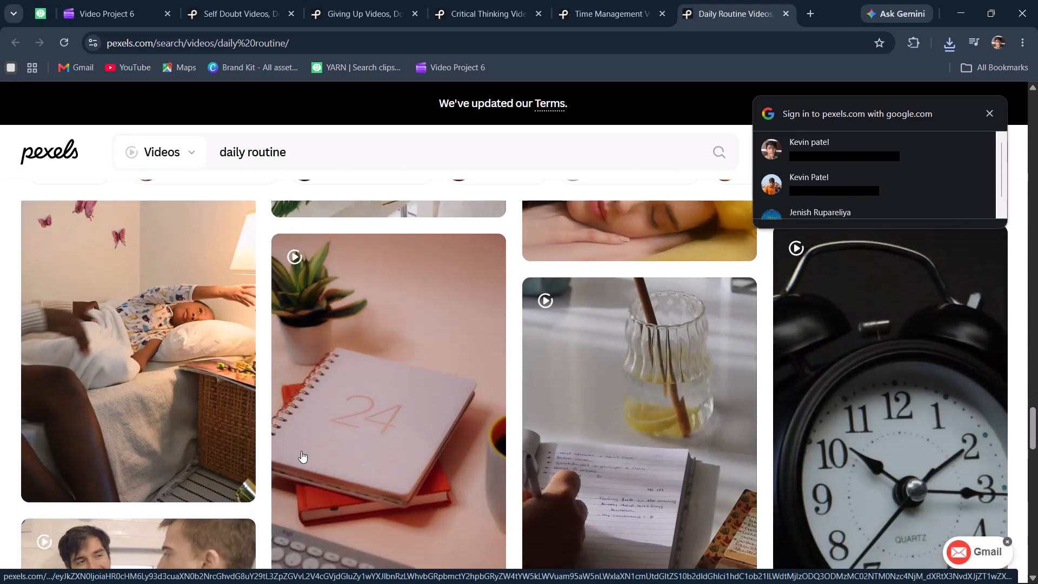
pyautogui.scroll(-8, 301, 451)
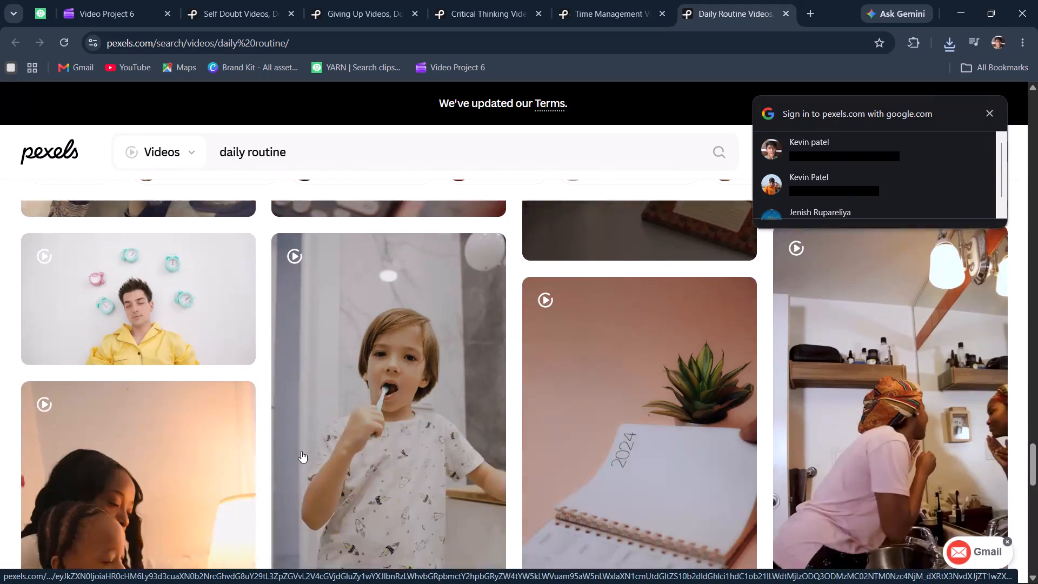
pyautogui.scroll(-9, 301, 451)
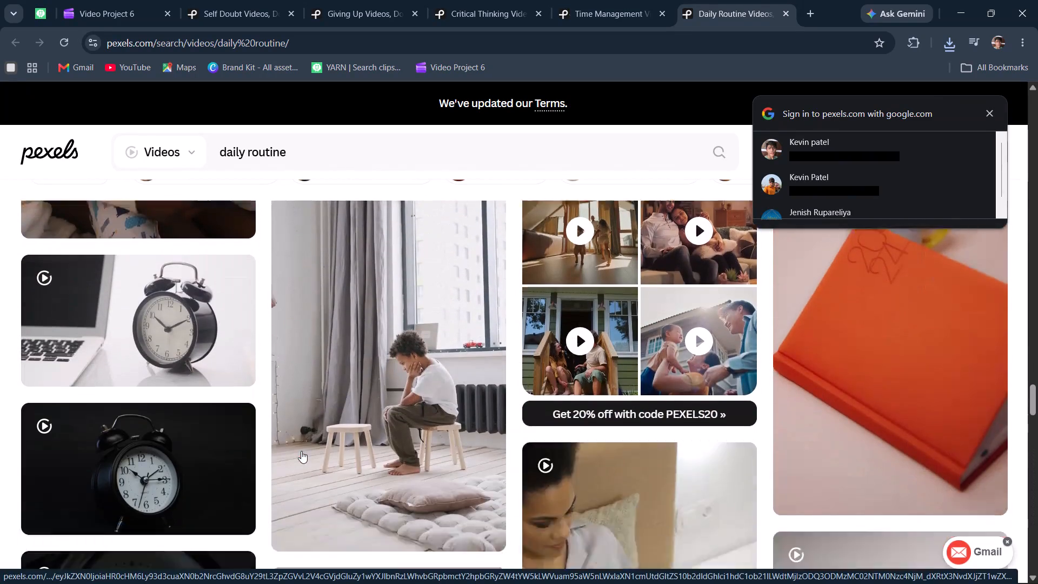
pyautogui.scroll(-3, 301, 451)
pyautogui.scroll(3, 301, 451)
pyautogui.scroll(-7, 301, 451)
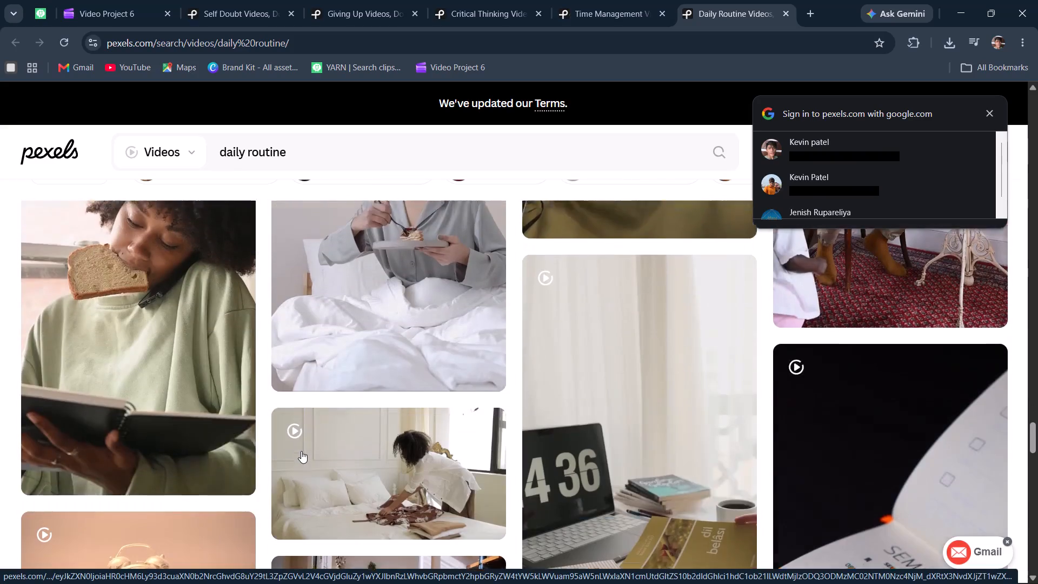
pyautogui.scroll(-9, 301, 451)
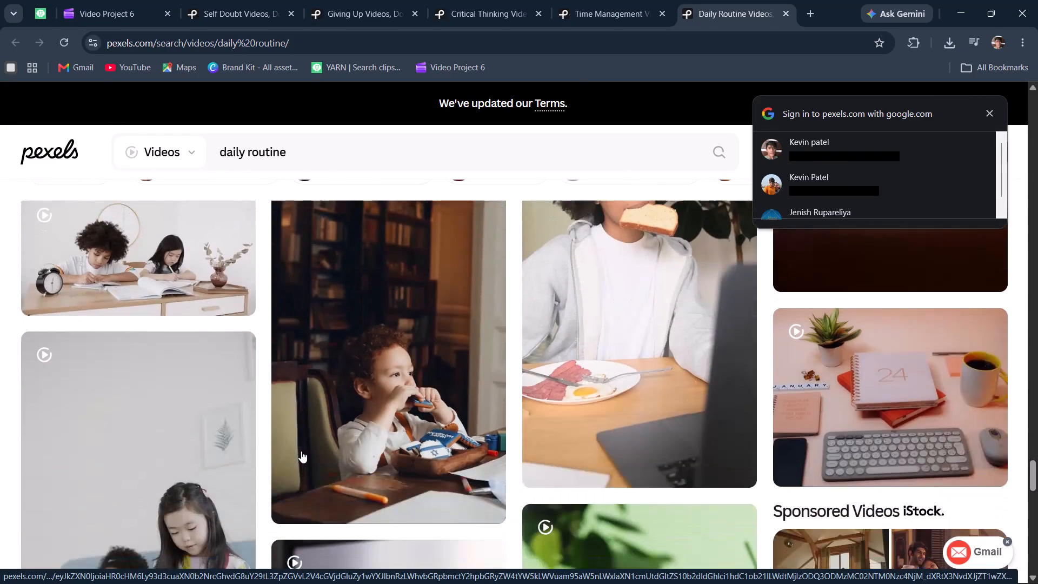
pyautogui.scroll(-13, 301, 451)
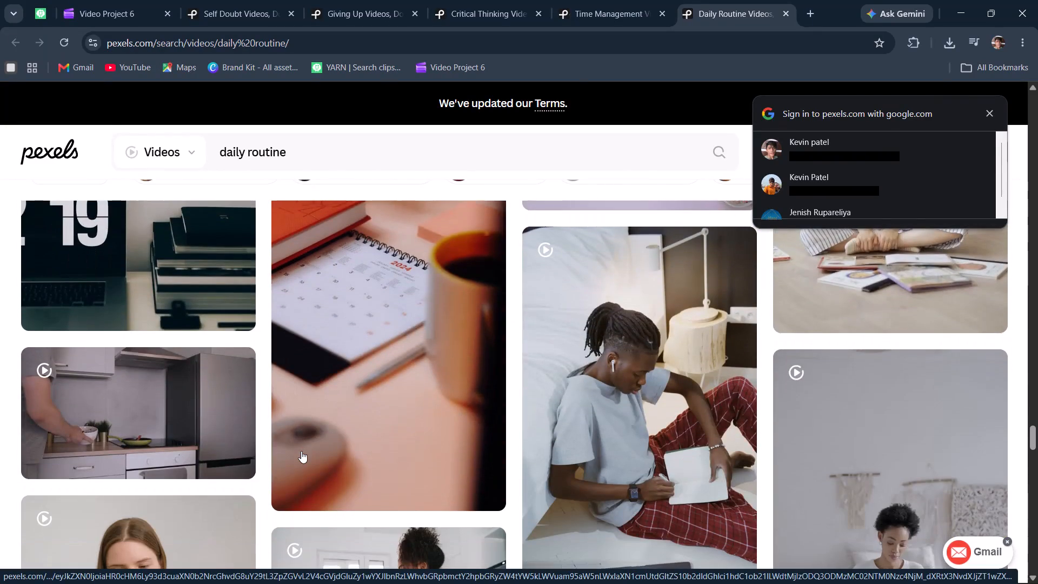
pyautogui.scroll(-10, 301, 451)
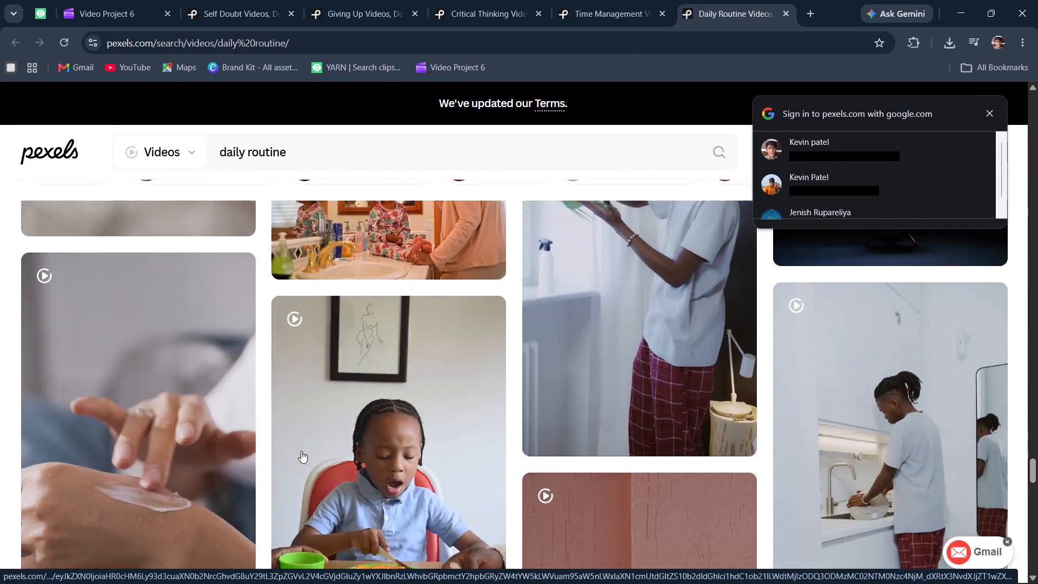
pyautogui.scroll(-13, 301, 451)
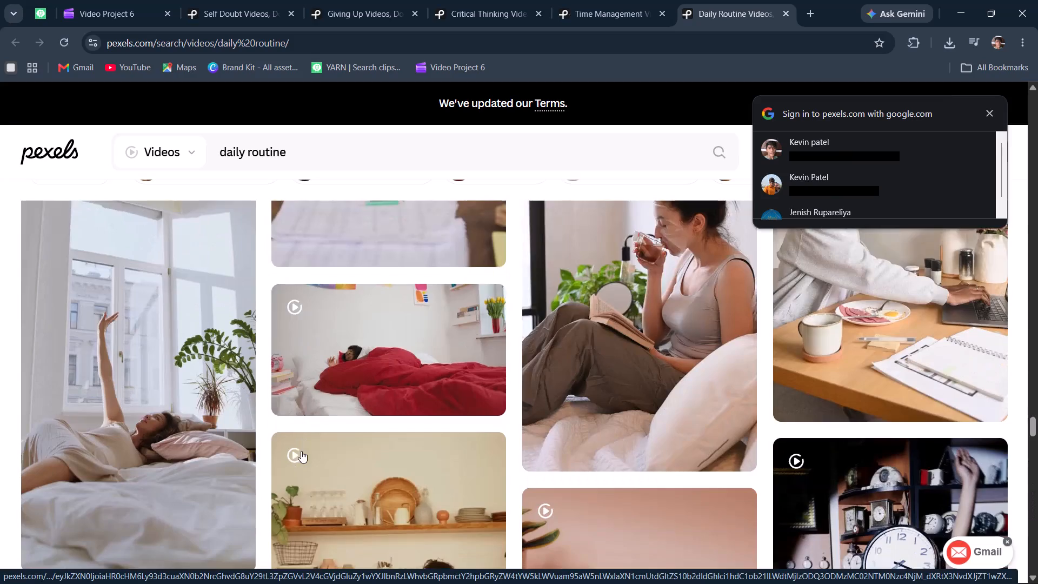
pyautogui.scroll(-13, 301, 451)
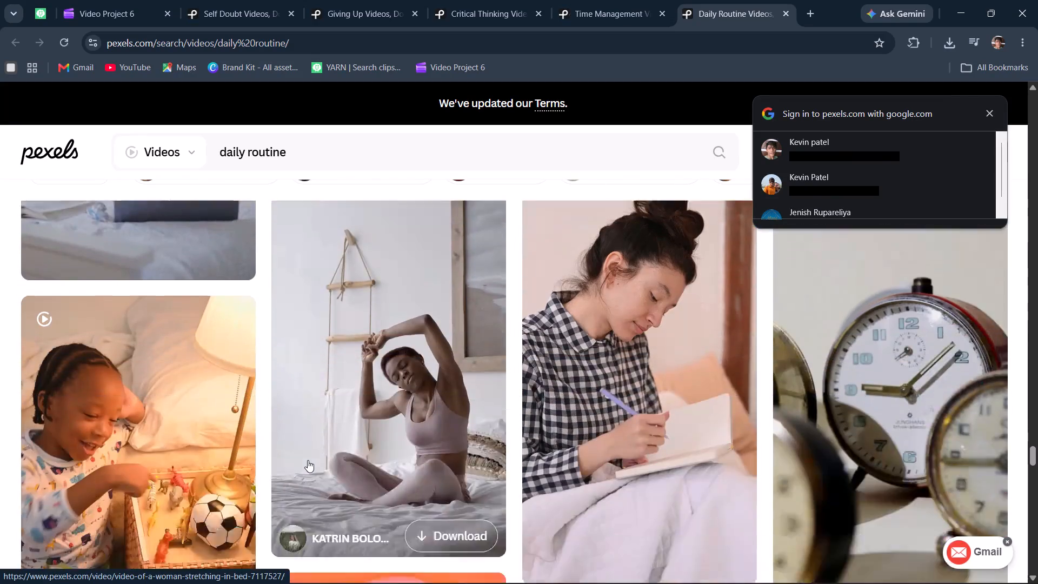
pyautogui.scroll(-13, 308, 460)
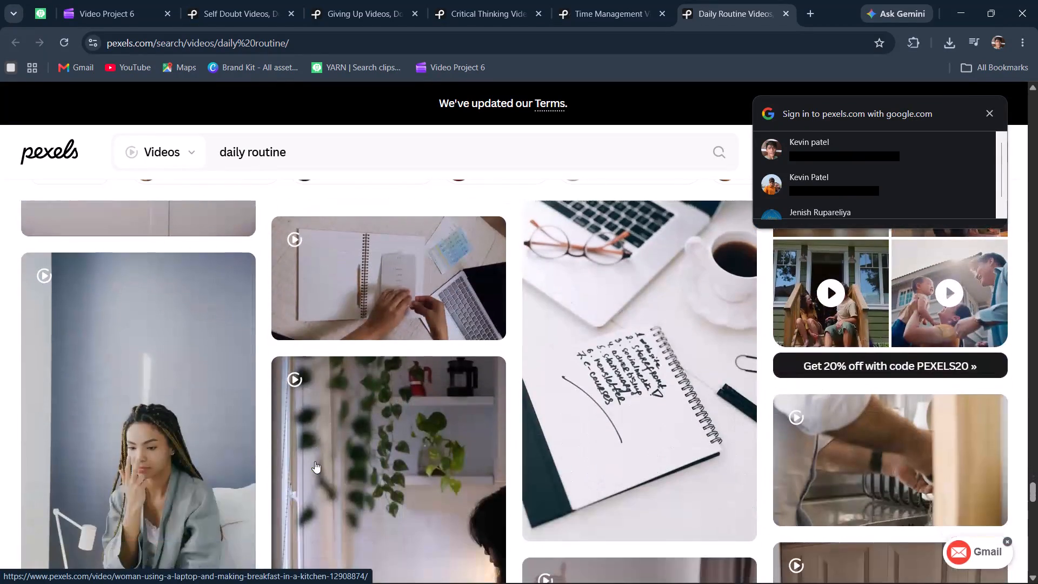
pyautogui.scroll(-2, 315, 461)
pyautogui.scroll(7, 315, 461)
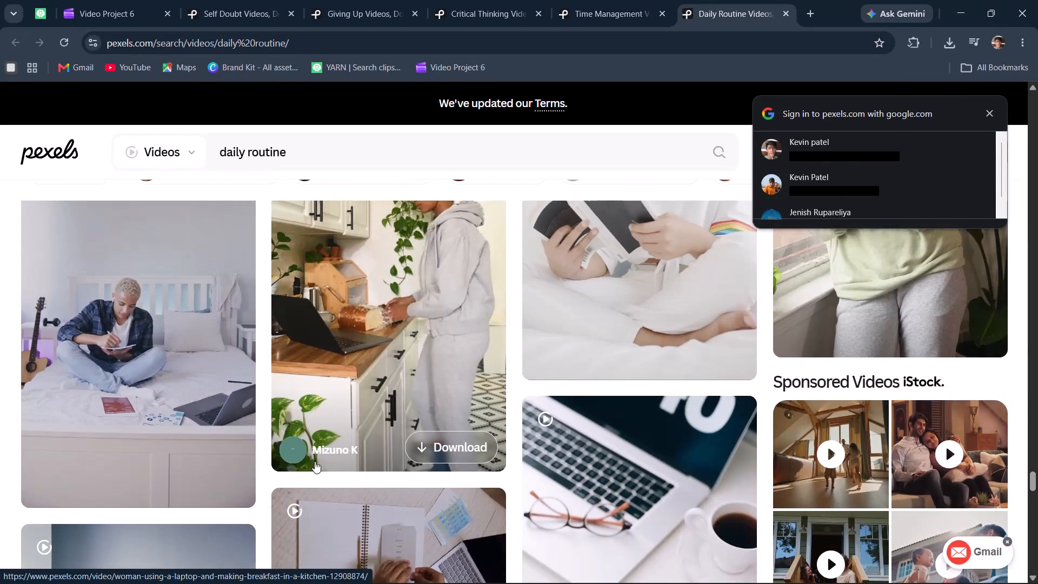
pyautogui.scroll(-16, 315, 461)
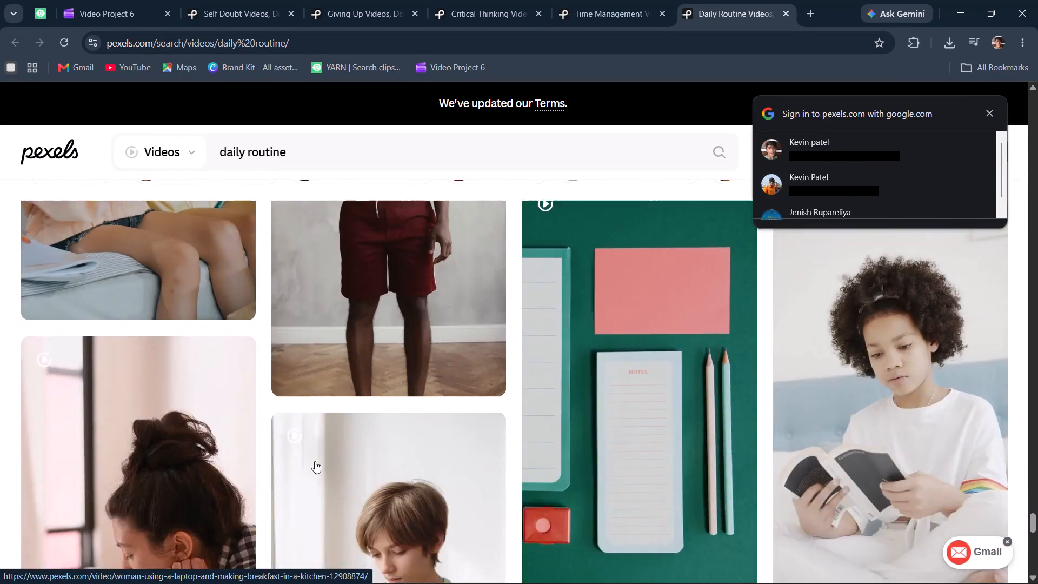
pyautogui.scroll(-20, 315, 461)
pyautogui.scroll(-13, 315, 467)
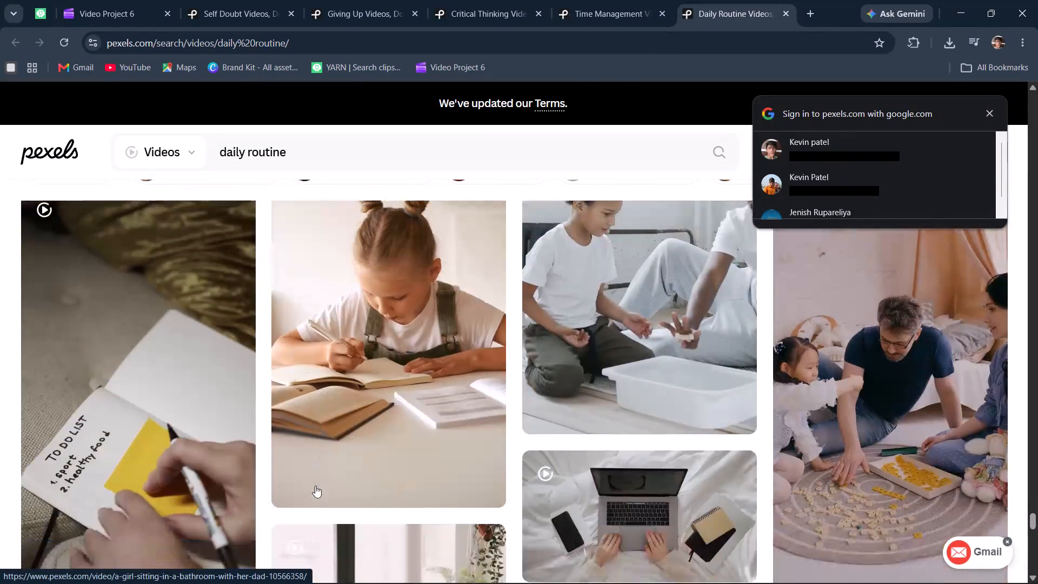
pyautogui.scroll(-13, 315, 486)
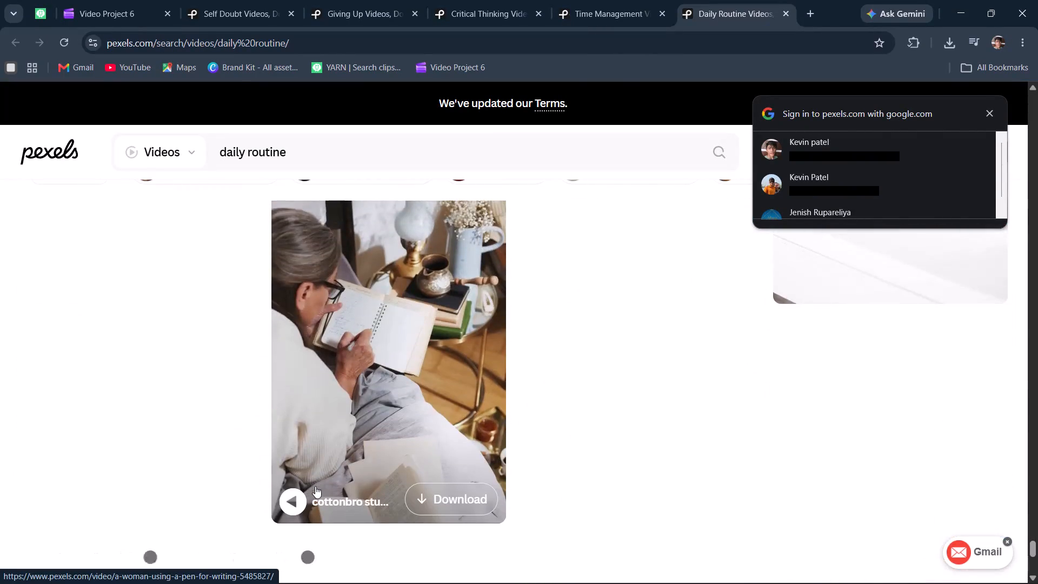
pyautogui.scroll(-4, 315, 486)
pyautogui.scroll(6, 315, 486)
pyautogui.scroll(-7, 315, 486)
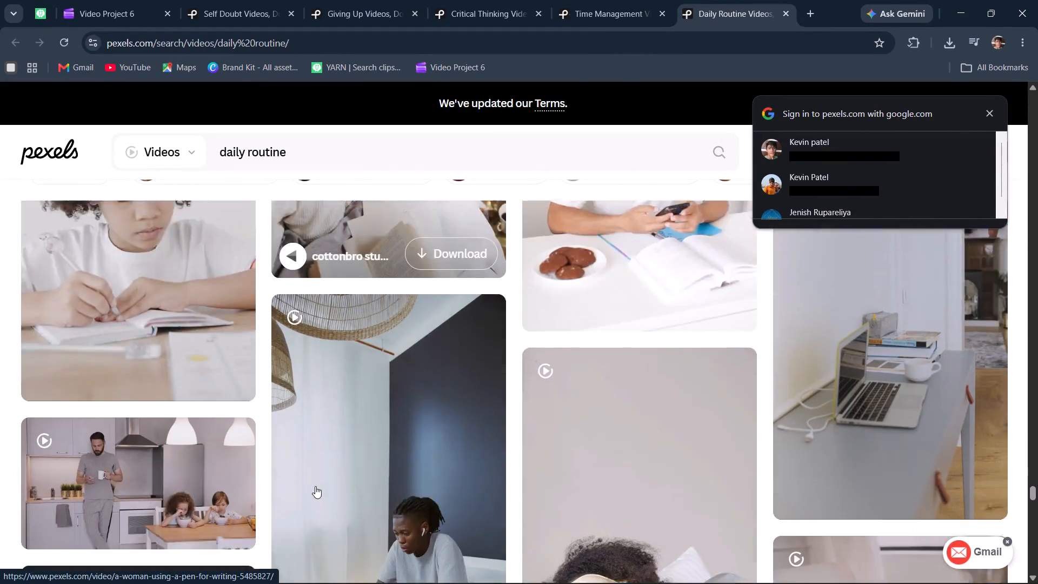
pyautogui.scroll(-6, 315, 486)
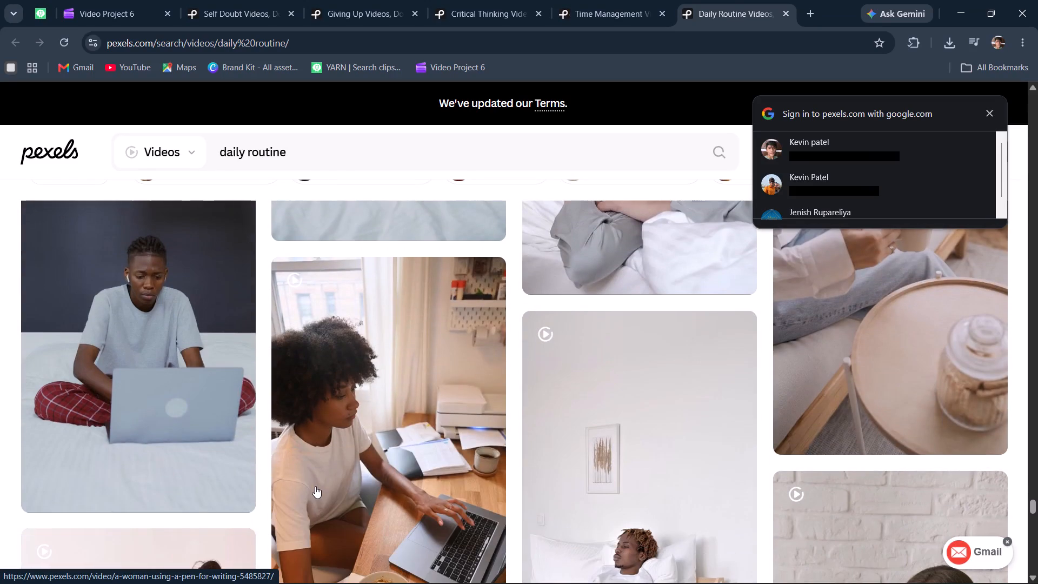
pyautogui.scroll(-12, 315, 486)
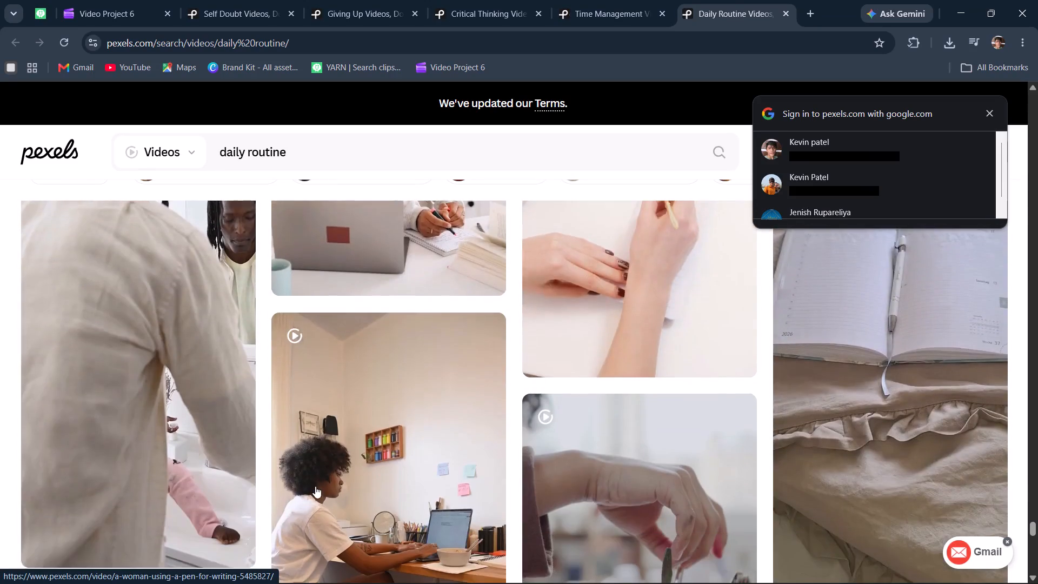
pyautogui.scroll(-17, 315, 488)
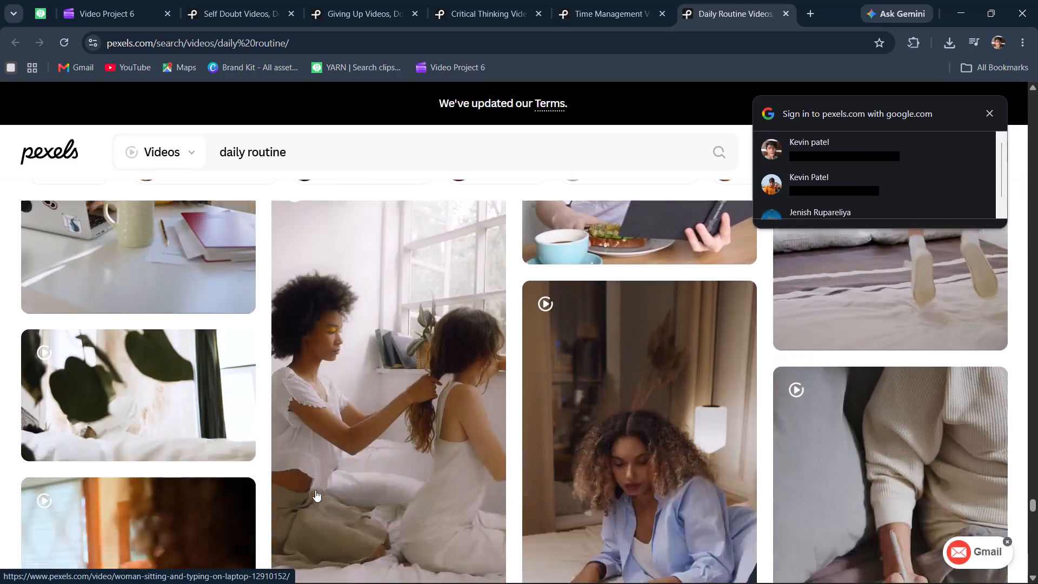
pyautogui.scroll(-13, 315, 490)
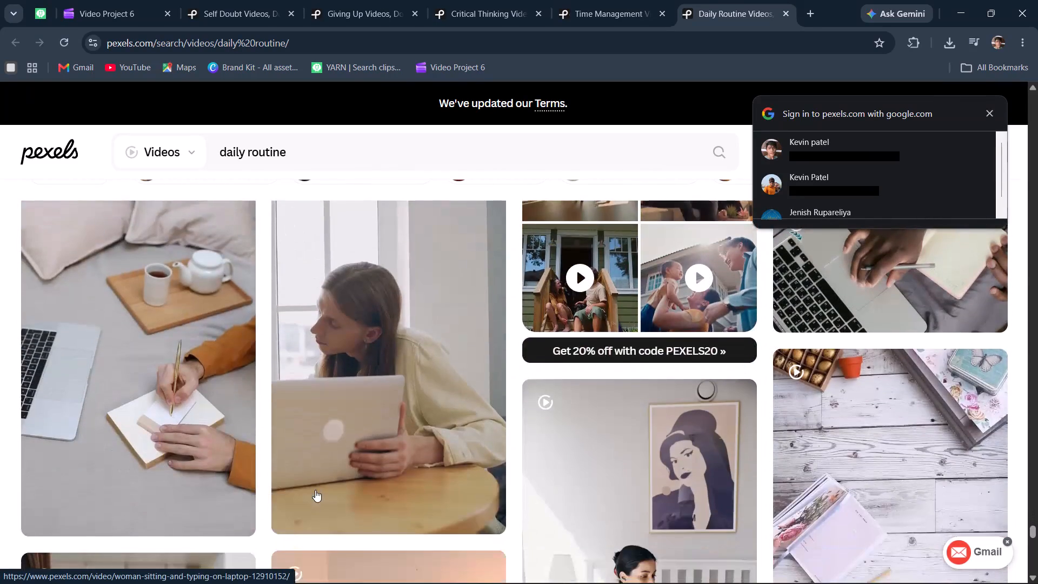
pyautogui.scroll(-11, 315, 490)
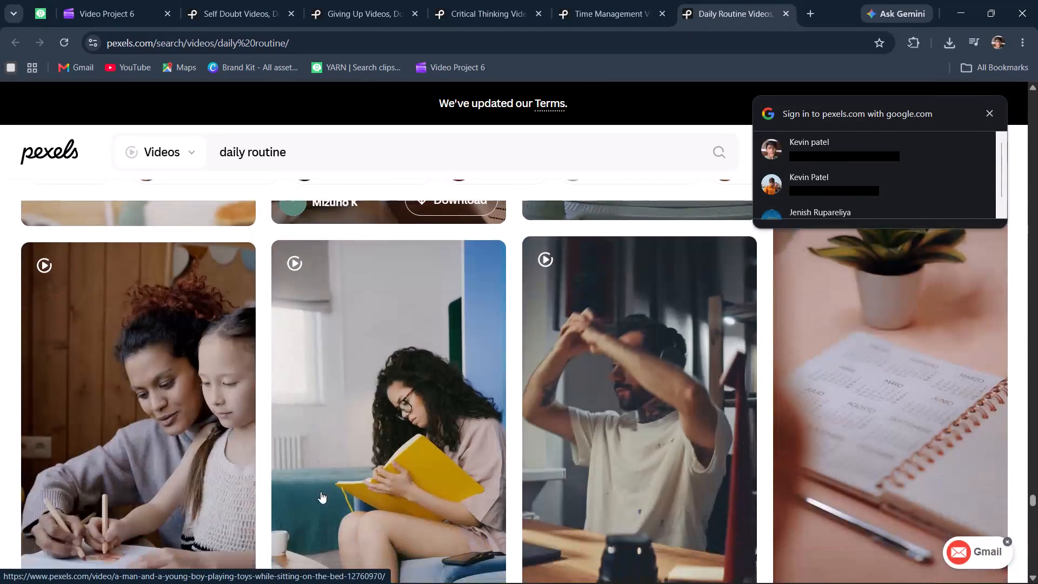
pyautogui.scroll(-3, 321, 492)
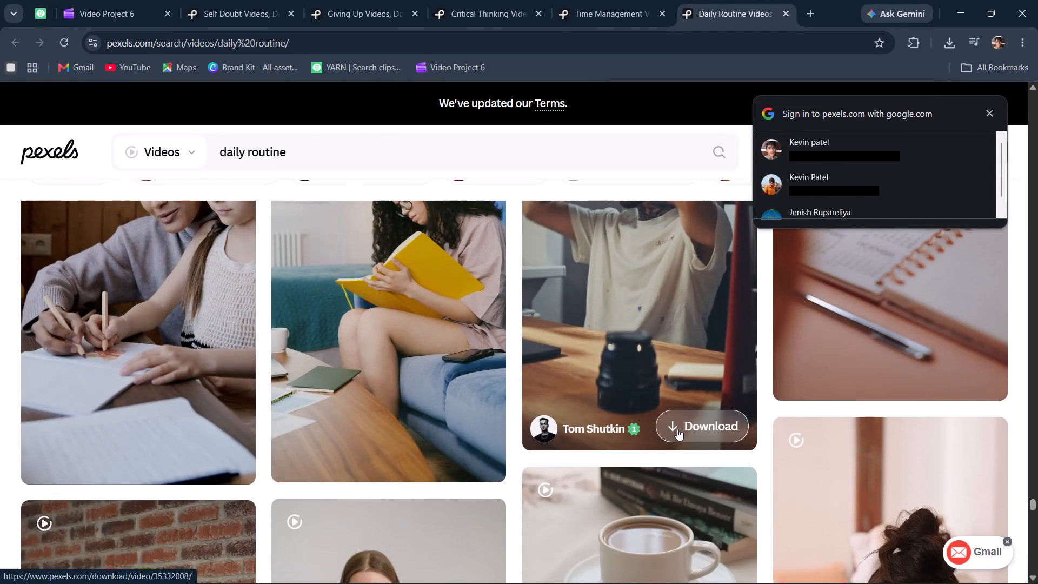
# Download the video of the man in a white T-shirt at a desk as 14970235_1080_1920_25fps into New folder (2).
pyautogui.click(677, 429)
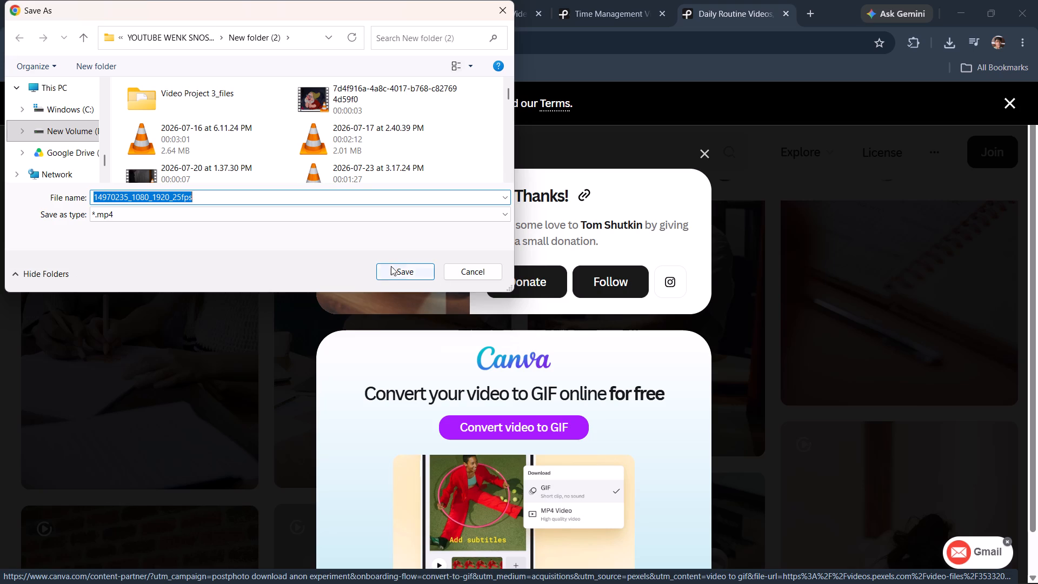
pyautogui.click(385, 278)
# Close the Time Management Videos browser tab.
pyautogui.click(661, 14)
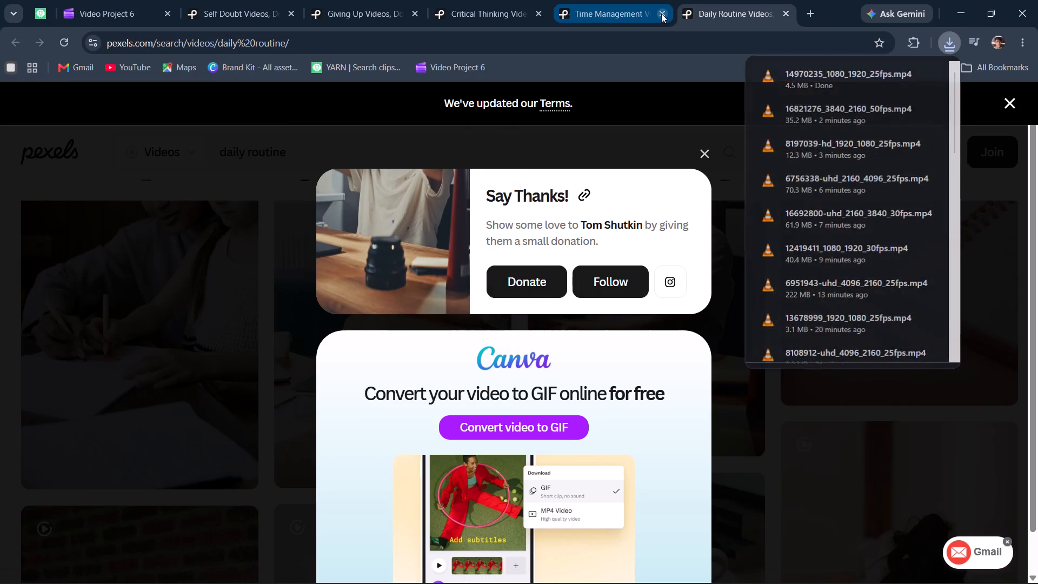
# Close the Critical Thinking, Giving Up and Self Doubt video tabs, keeping the Daily Routine Videos tab open.
pyautogui.click(541, 14)
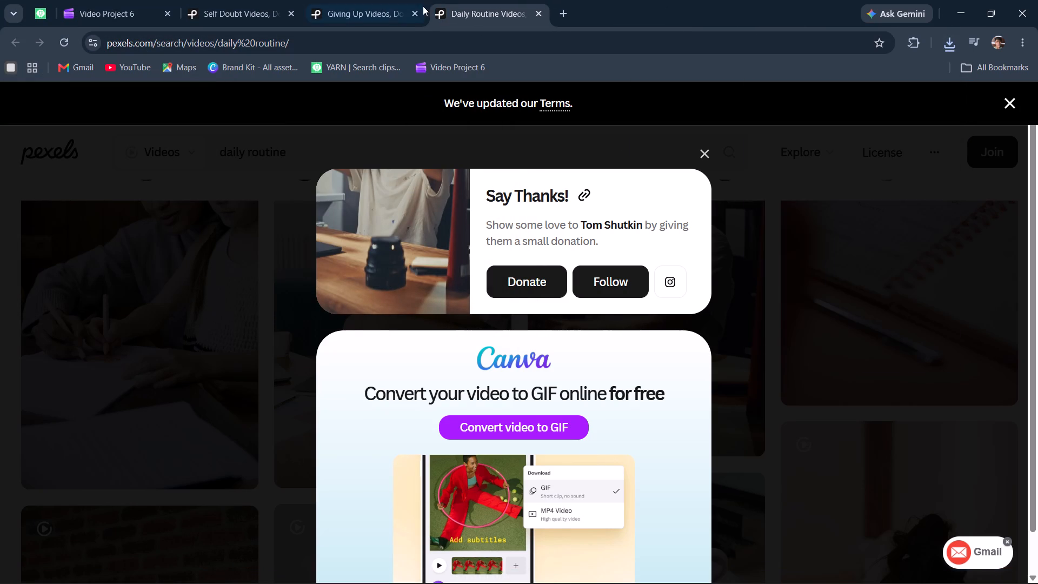
pyautogui.click(413, 12)
pyautogui.click(293, 10)
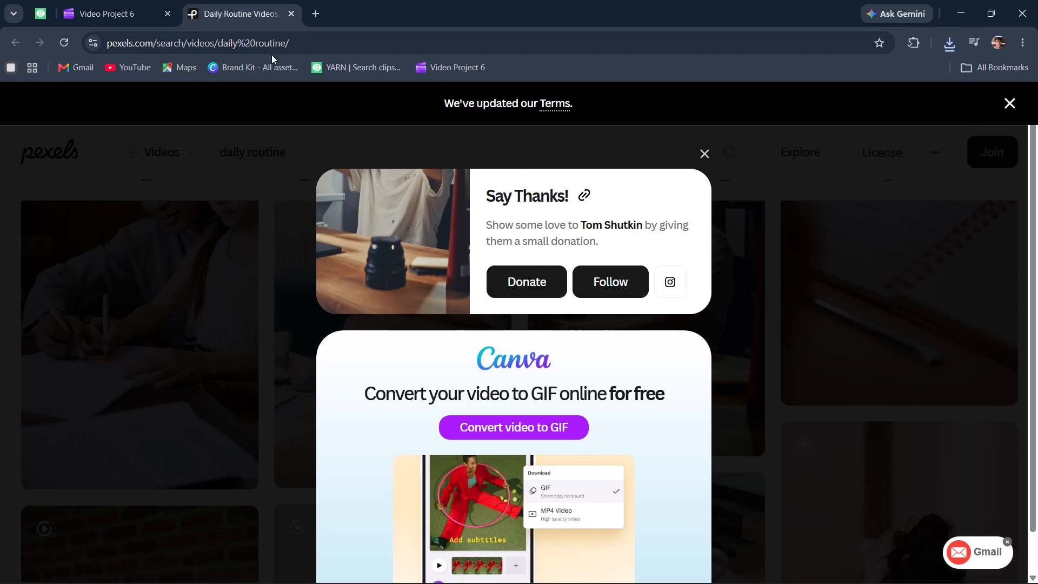
# Switch to Video Project 6 and import 14970235_1080_1920_25fps from the recent files into the project media.
pyautogui.click(43, 9)
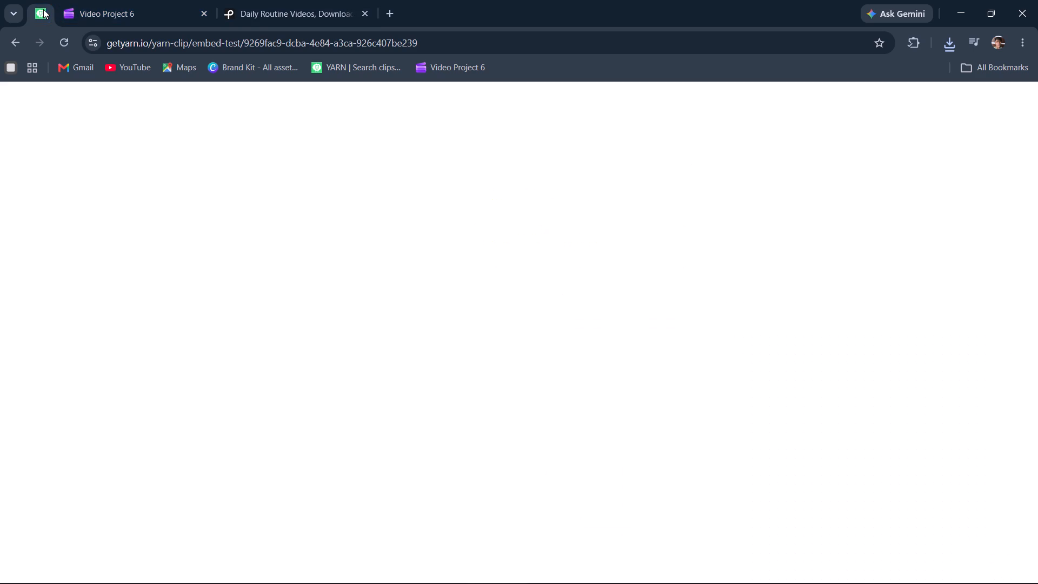
pyautogui.click(98, 17)
pyautogui.click(98, 149)
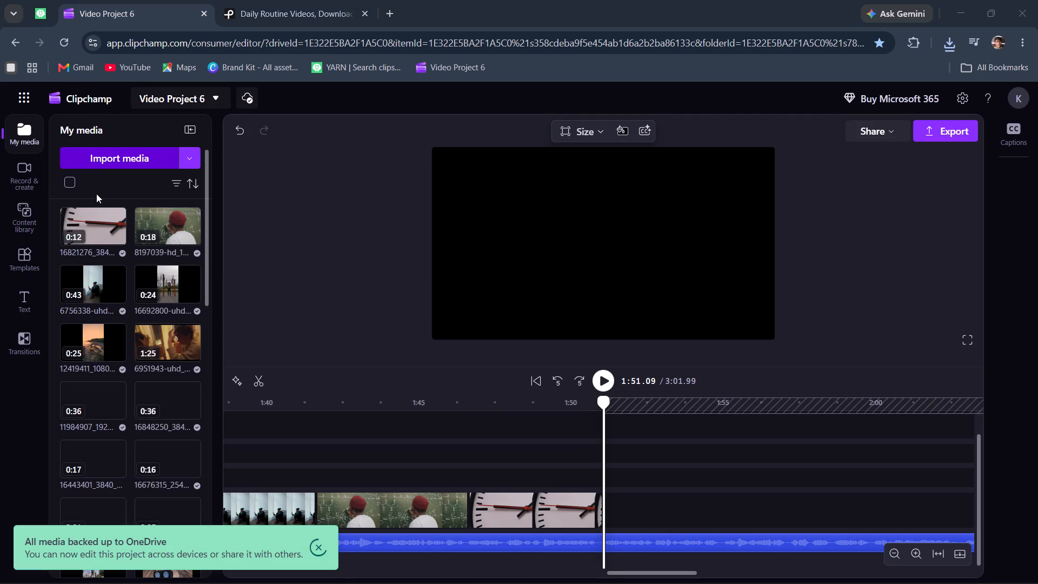
pyautogui.scroll(20, 96, 194)
pyautogui.scroll(2, 96, 194)
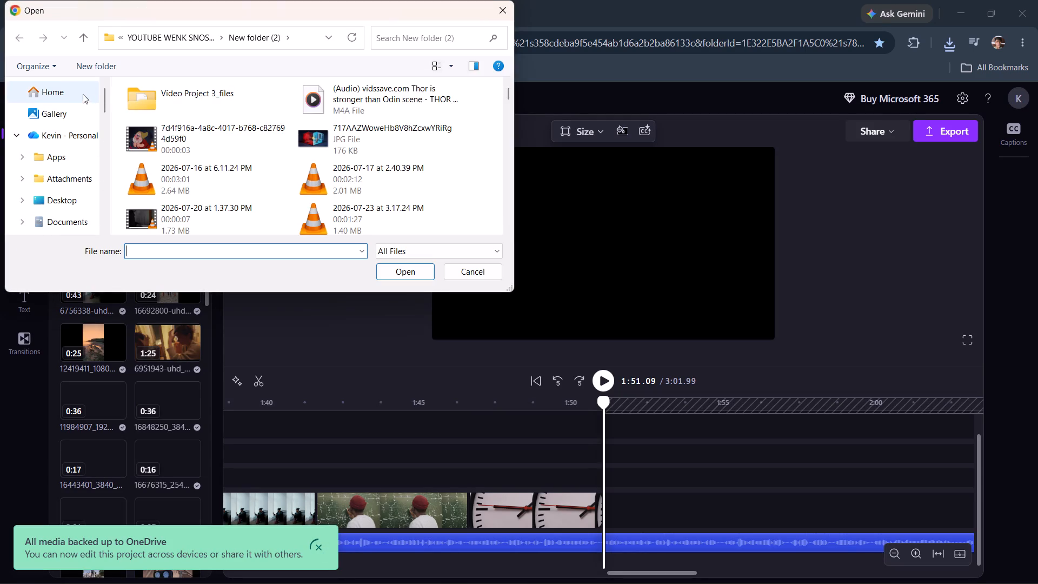
pyautogui.click(83, 94)
pyautogui.scroll(-3, 156, 149)
pyautogui.click(155, 190)
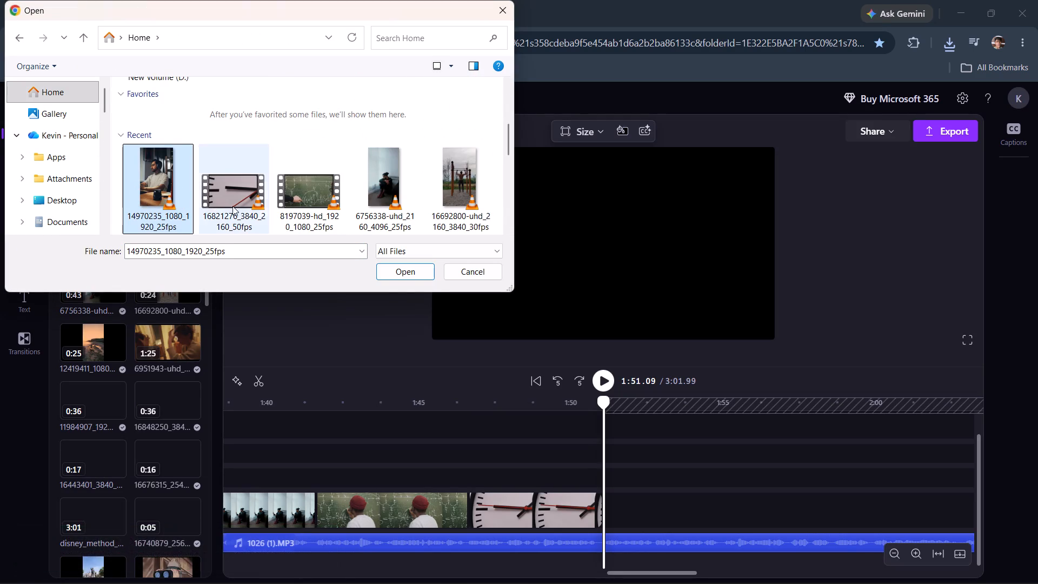
pyautogui.click(403, 273)
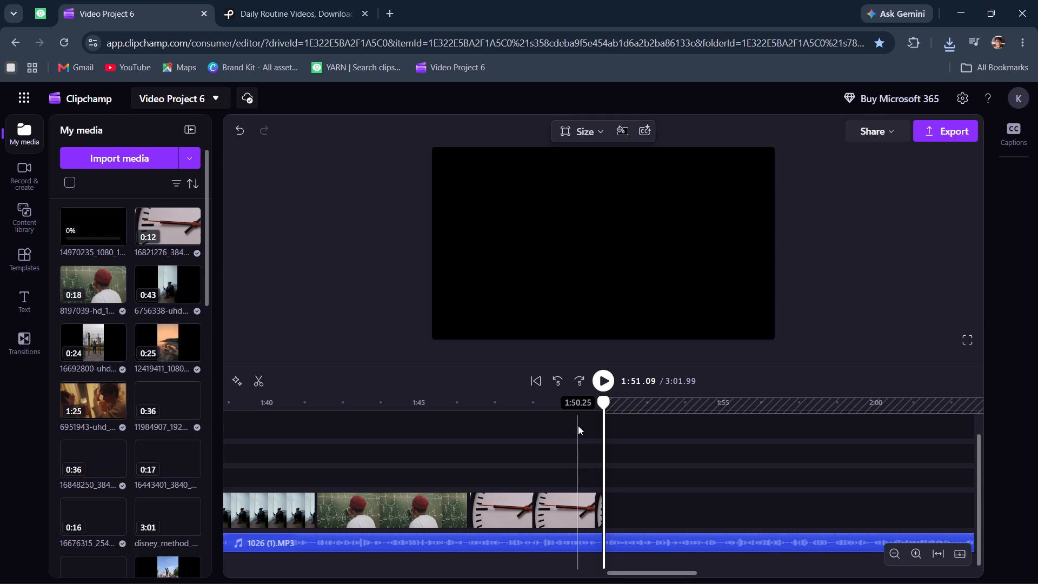
# Add the imported desk clip to the timeline and place it on the main video track directly after the clock clip.
pyautogui.click(578, 427)
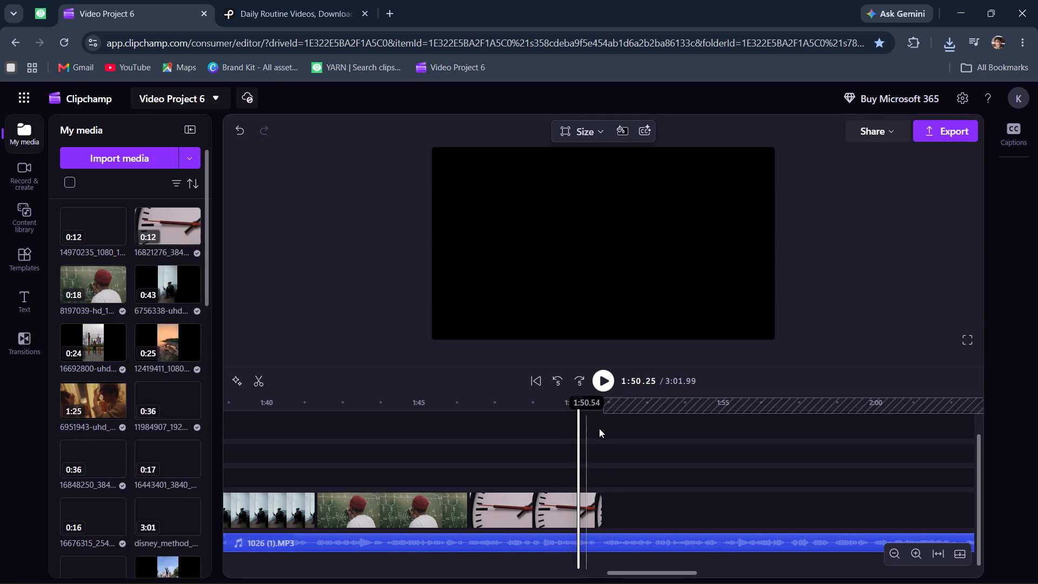
pyautogui.click(118, 235)
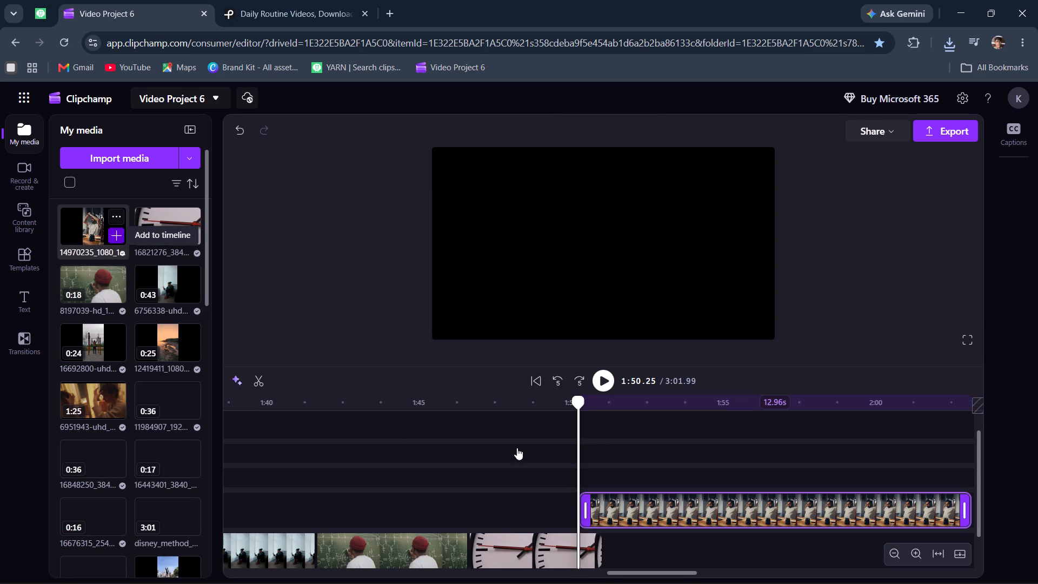
pyautogui.moveTo(608, 513); pyautogui.dragTo(631, 546)
pyautogui.click(583, 459)
pyautogui.click(604, 343)
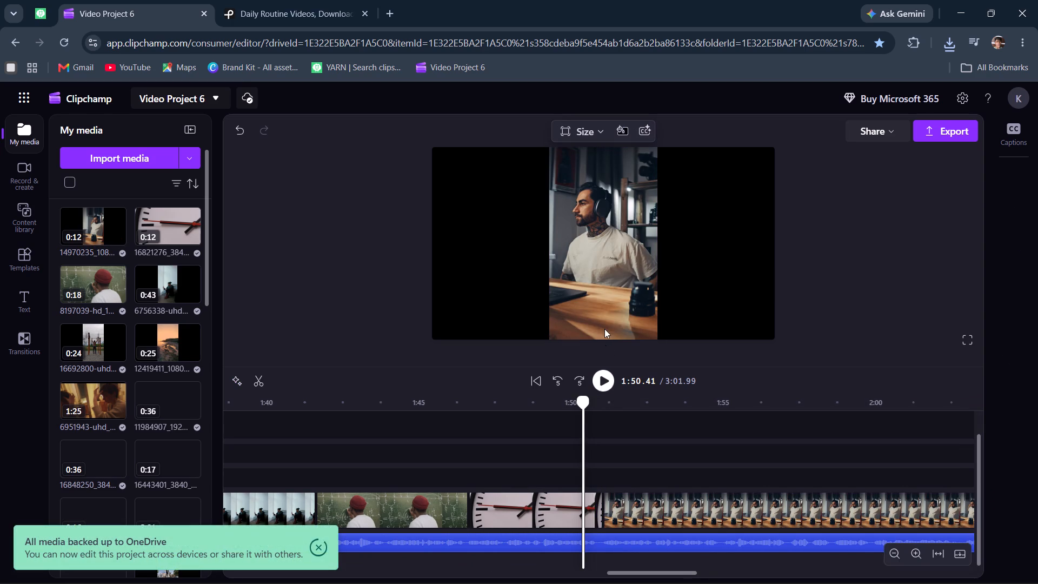
# Enlarge and reposition the vertical desk clip so it fills the whole frame around the man's head and shoulders.
pyautogui.click(610, 445)
pyautogui.click(591, 272)
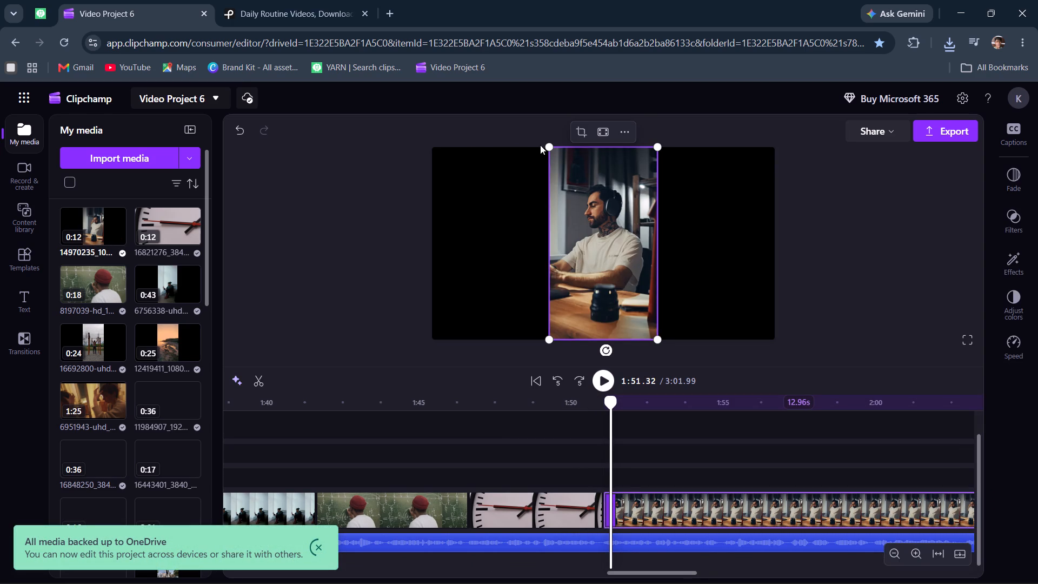
pyautogui.moveTo(547, 146); pyautogui.dragTo(0, 30)
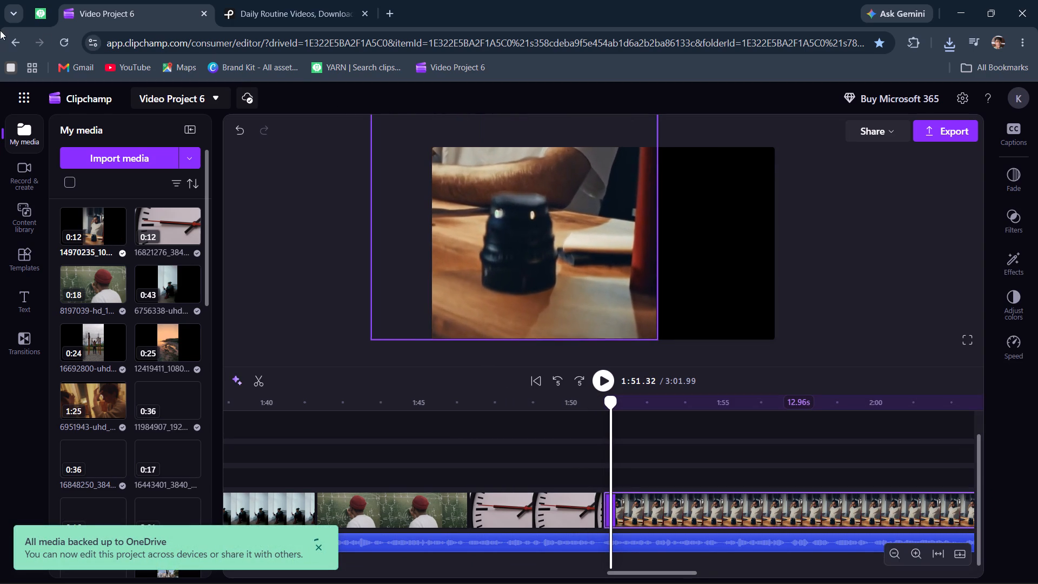
pyautogui.moveTo(0, 30); pyautogui.dragTo(0, 15)
pyautogui.moveTo(502, 225); pyautogui.dragTo(621, 443)
pyautogui.moveTo(581, 235); pyautogui.dragTo(607, 311)
pyautogui.moveTo(590, 253); pyautogui.dragTo(595, 326)
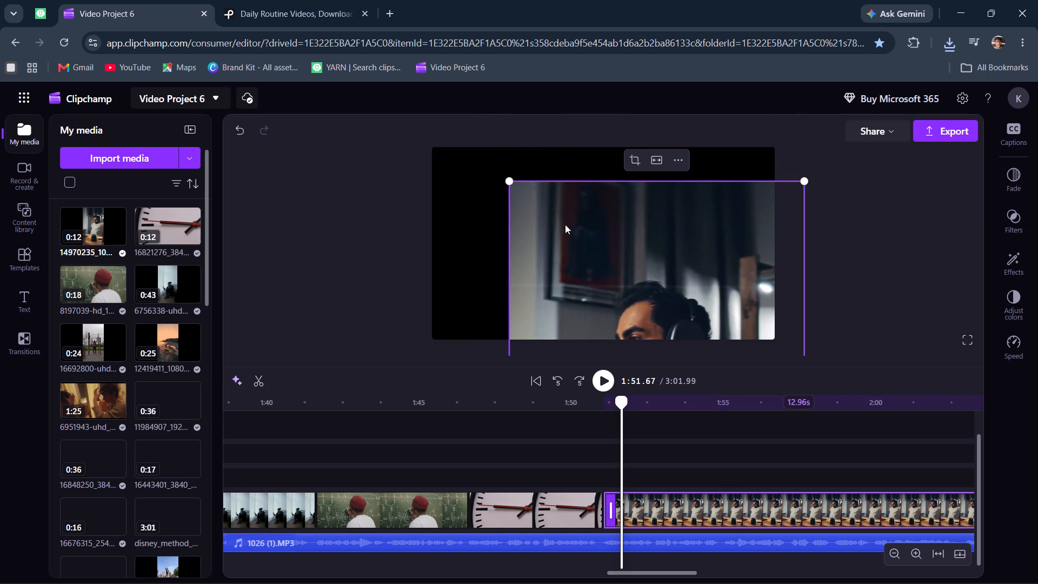
pyautogui.moveTo(509, 177); pyautogui.dragTo(424, 149)
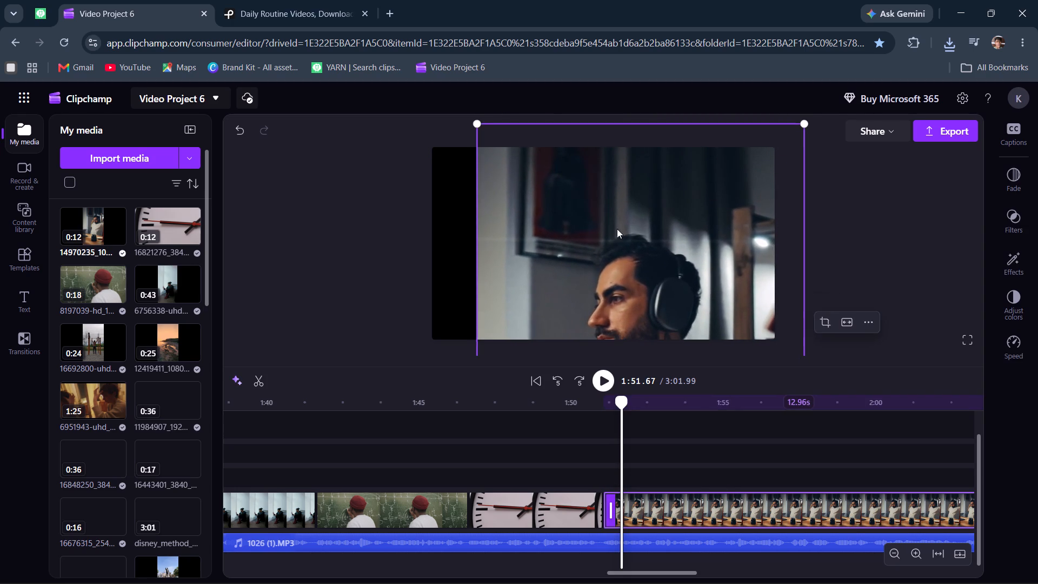
pyautogui.moveTo(617, 229); pyautogui.dragTo(594, 217)
pyautogui.moveTo(576, 215); pyautogui.dragTo(585, 288)
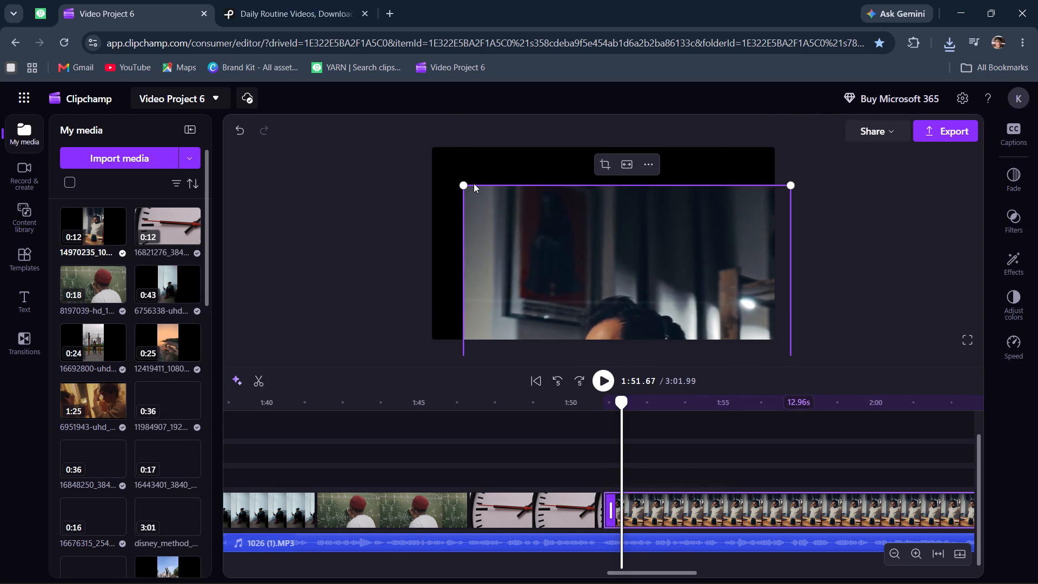
pyautogui.moveTo(465, 185); pyautogui.dragTo(391, 161)
pyautogui.moveTo(588, 255); pyautogui.dragTo(584, 255)
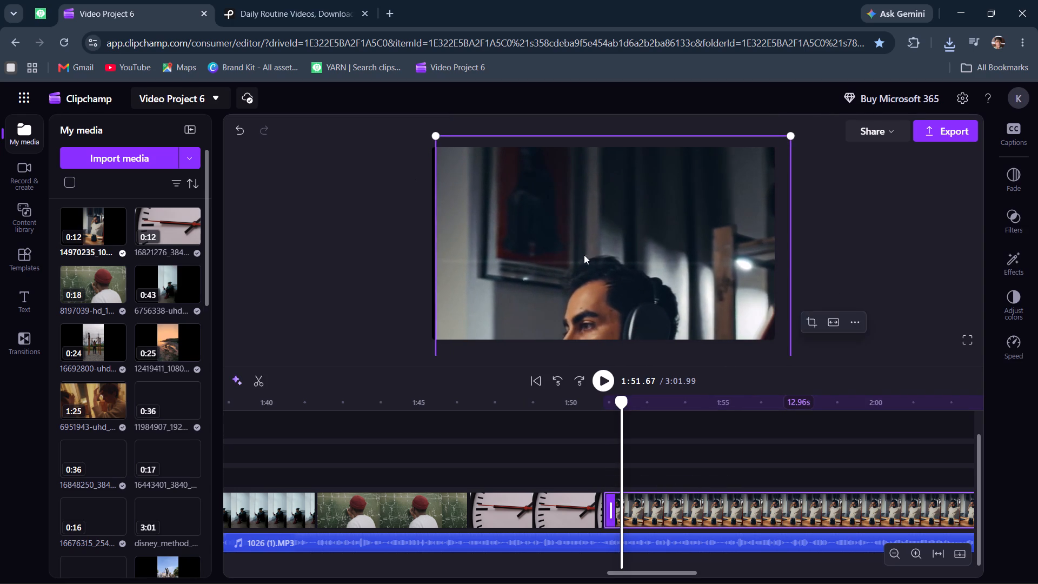
pyautogui.moveTo(584, 255); pyautogui.dragTo(584, 56)
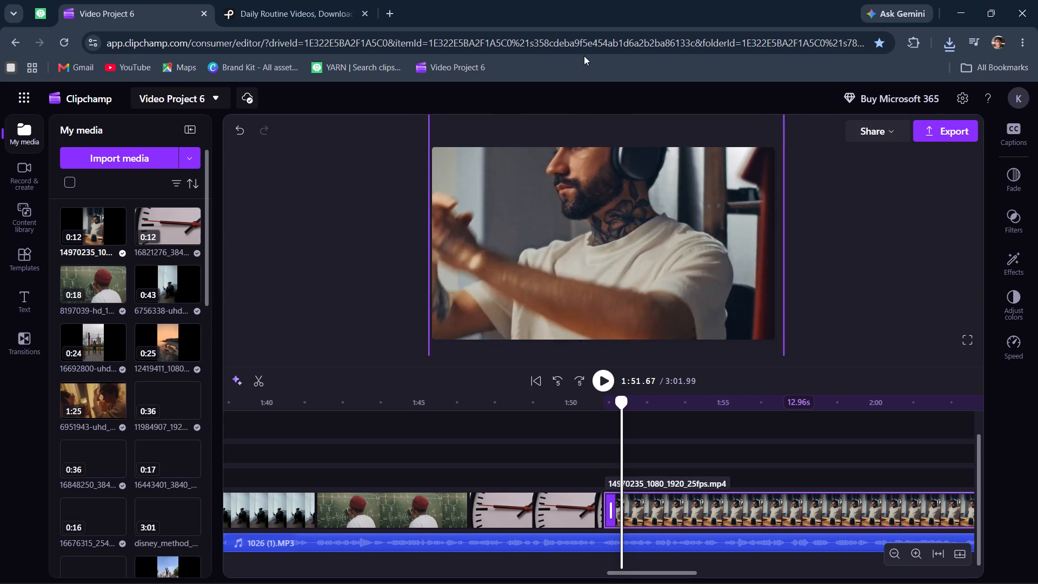
pyautogui.moveTo(584, 56); pyautogui.dragTo(579, 118)
pyautogui.click(600, 455)
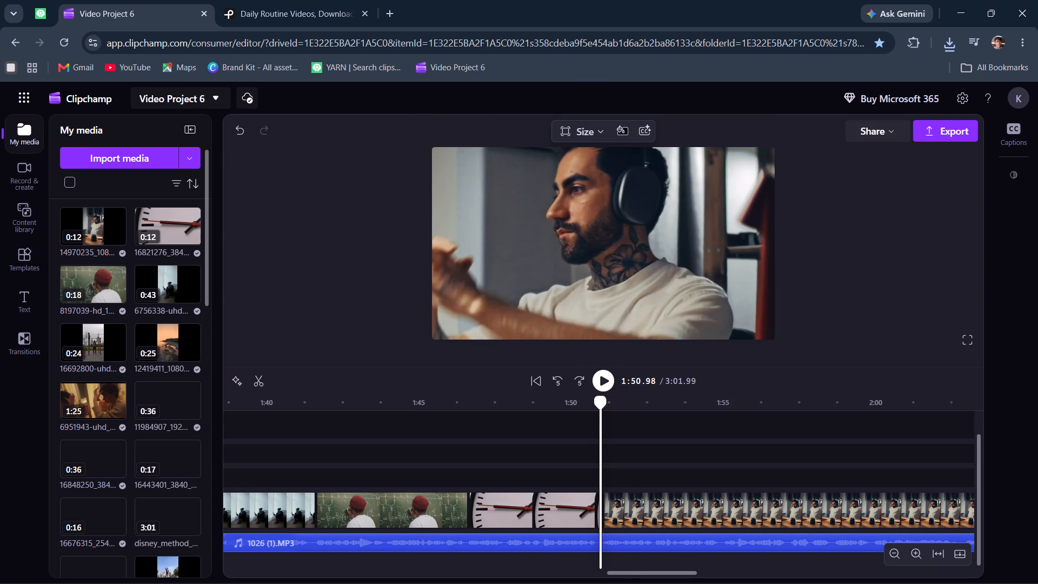
# Play the timeline from the end of the clock clip into the desk clip to check the transition.
pyautogui.click(592, 453)
pyautogui.press('space')
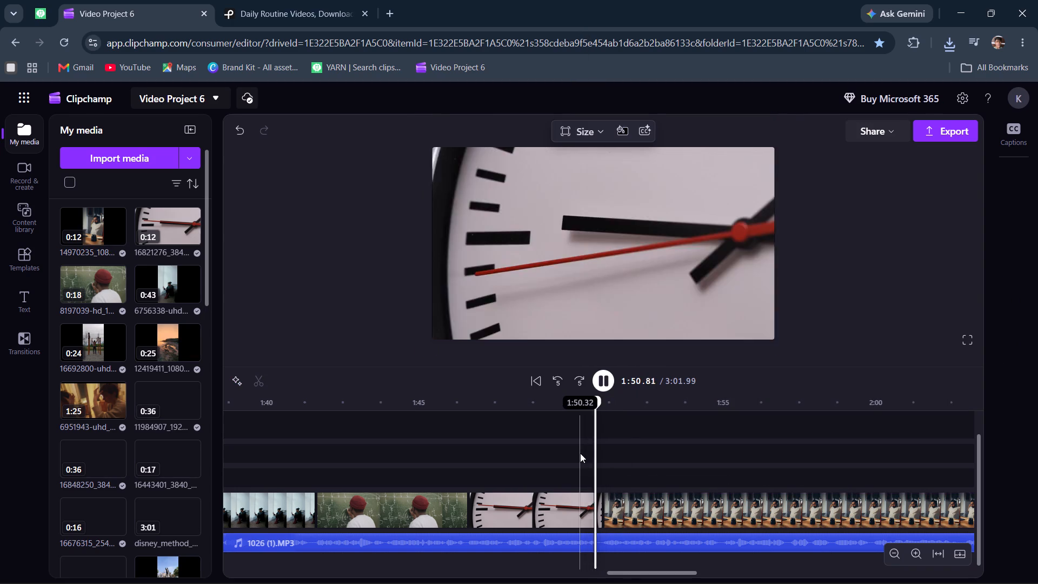
pyautogui.click(571, 453)
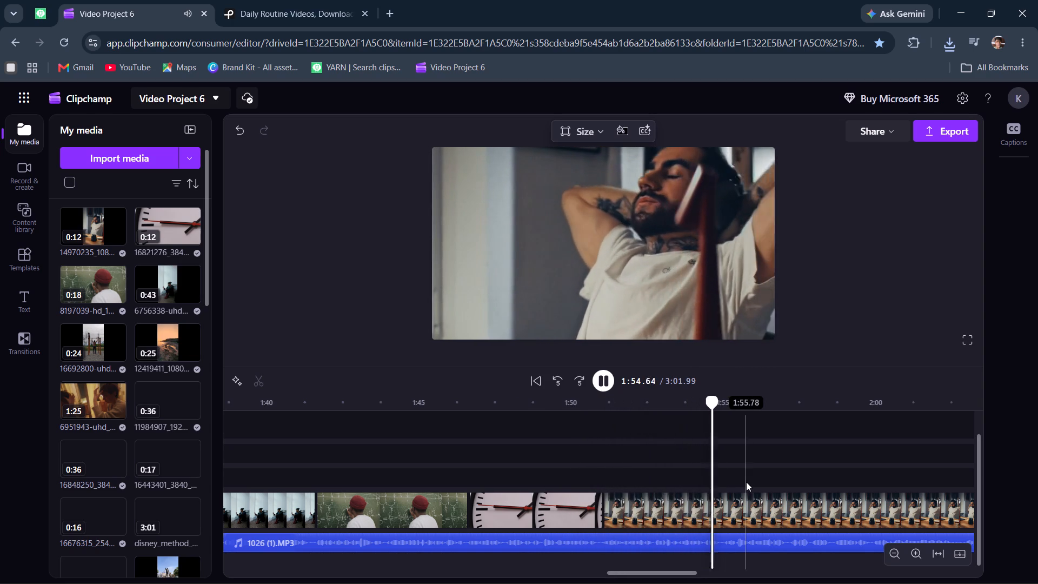
pyautogui.press('space')
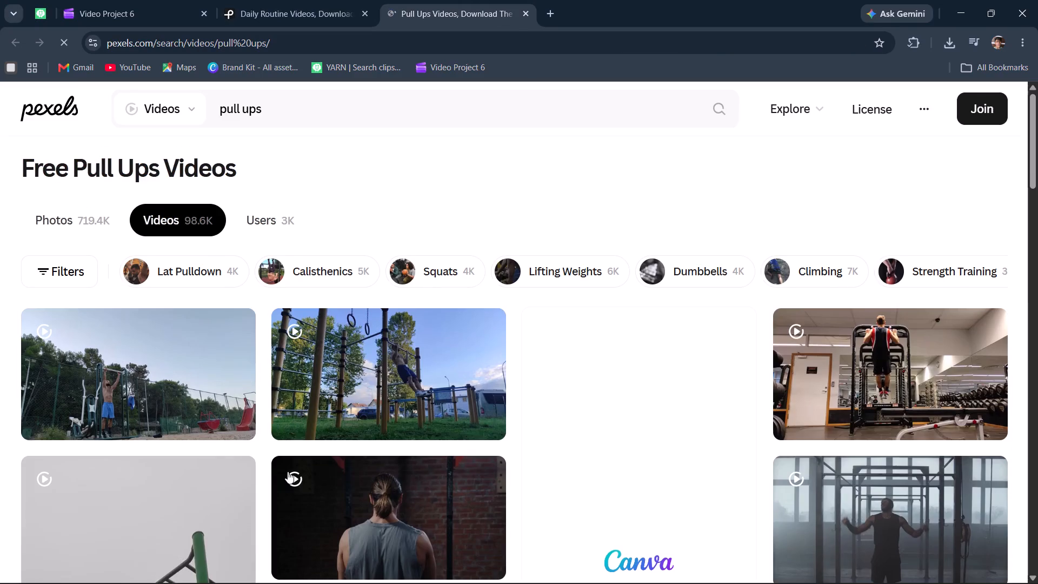
pyautogui.scroll(-4, 288, 472)
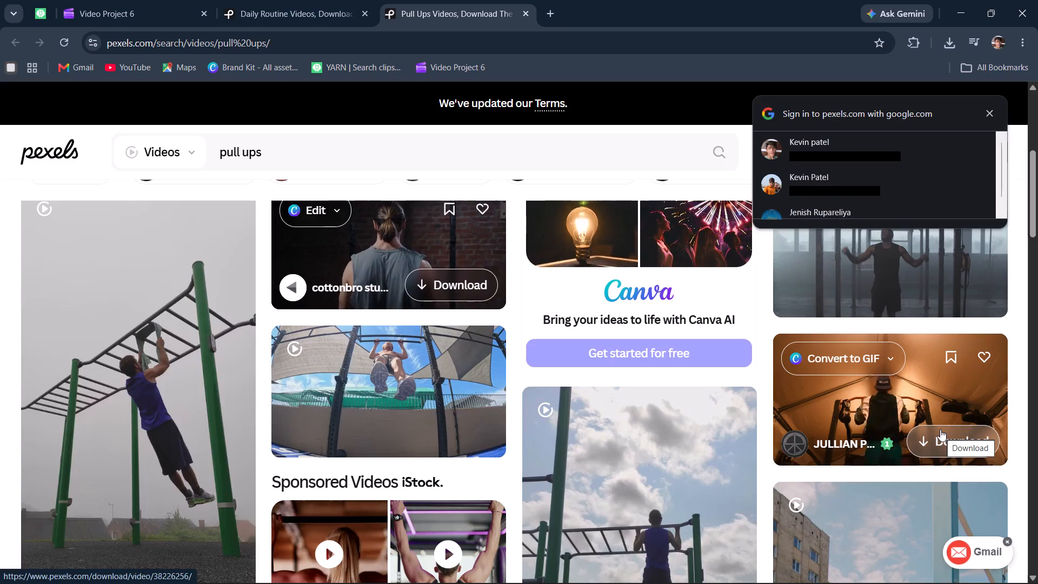
# Return to Video Project 6, play through the desk clip, split it at 1:59.91 and delete the part after the cut.
pyautogui.click(274, 1)
pyautogui.click(164, 0)
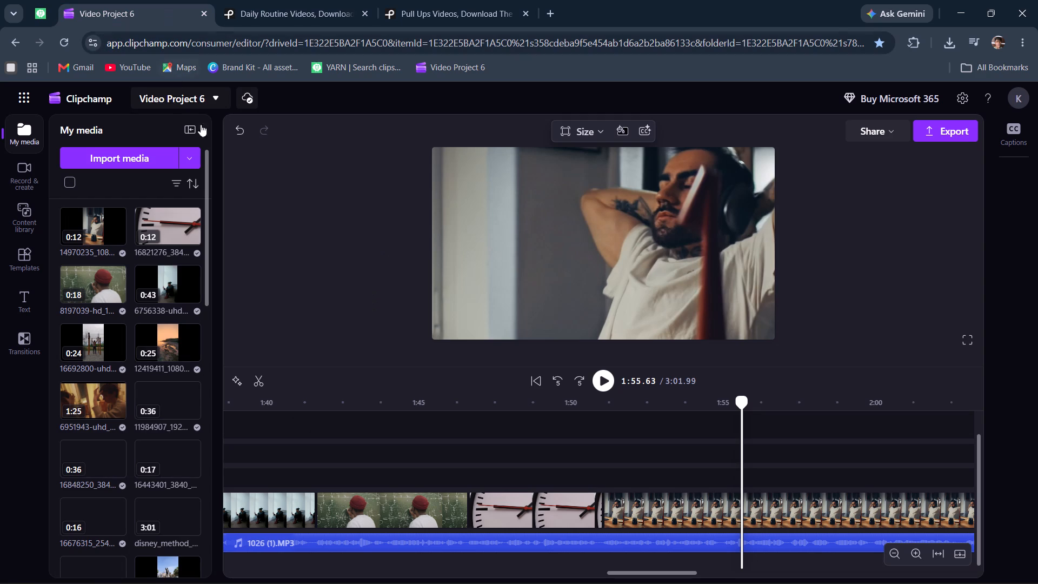
pyautogui.click(603, 437)
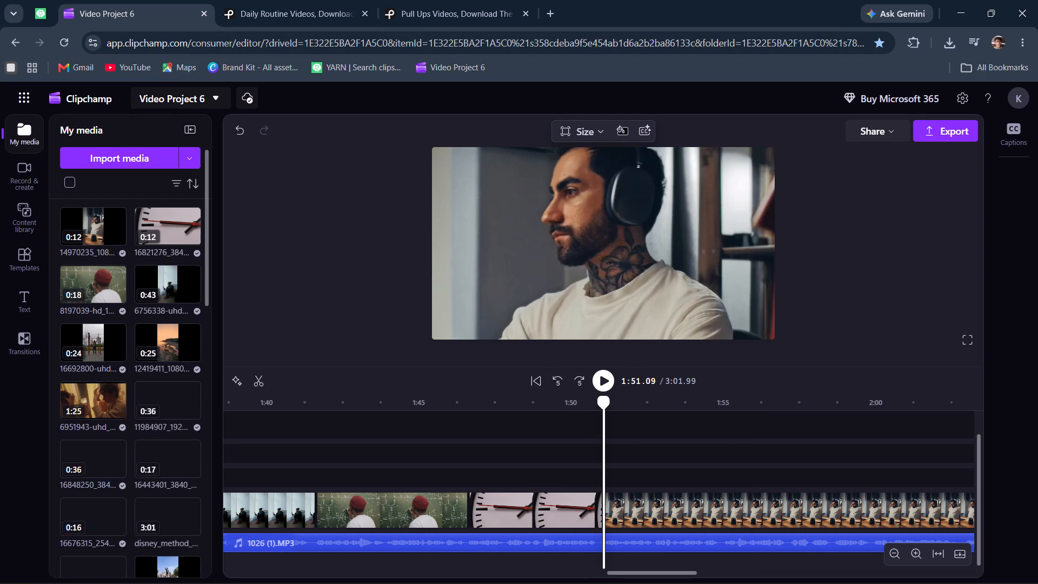
pyautogui.press('space')
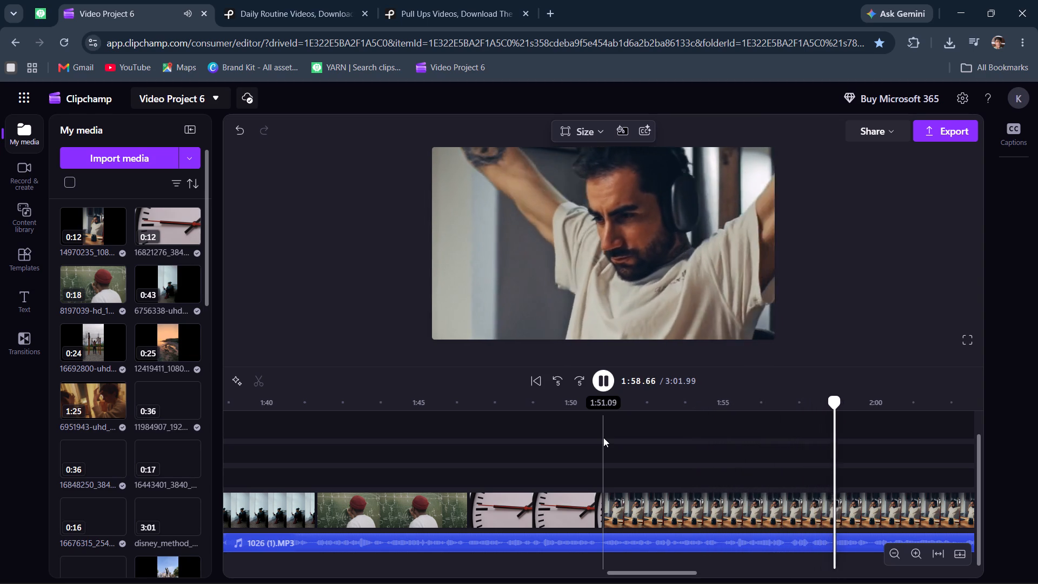
pyautogui.press('space')
pyautogui.click(871, 463)
pyautogui.click(881, 504)
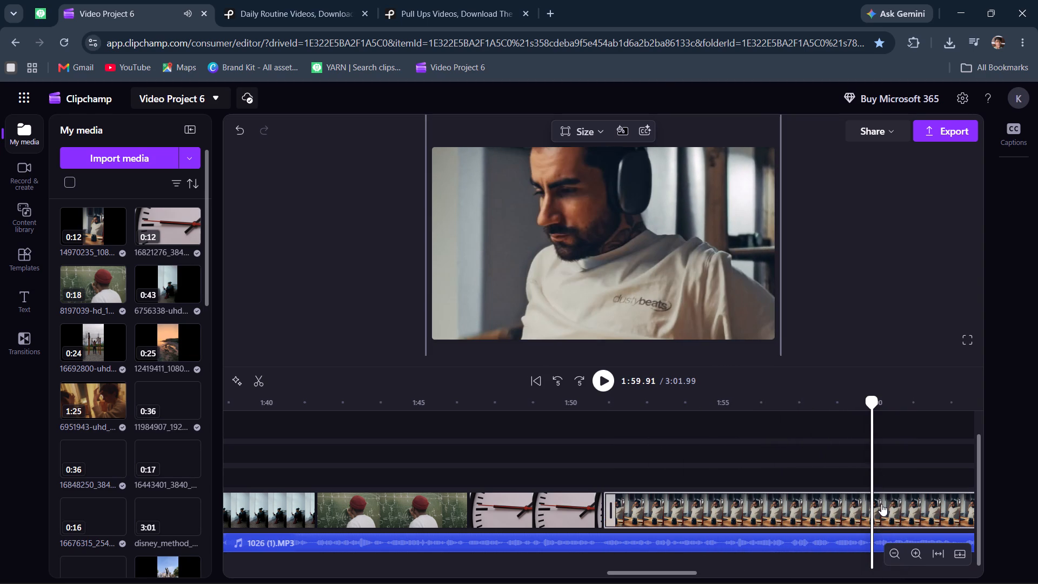
pyautogui.press('s')
pyautogui.press('BackSpace')
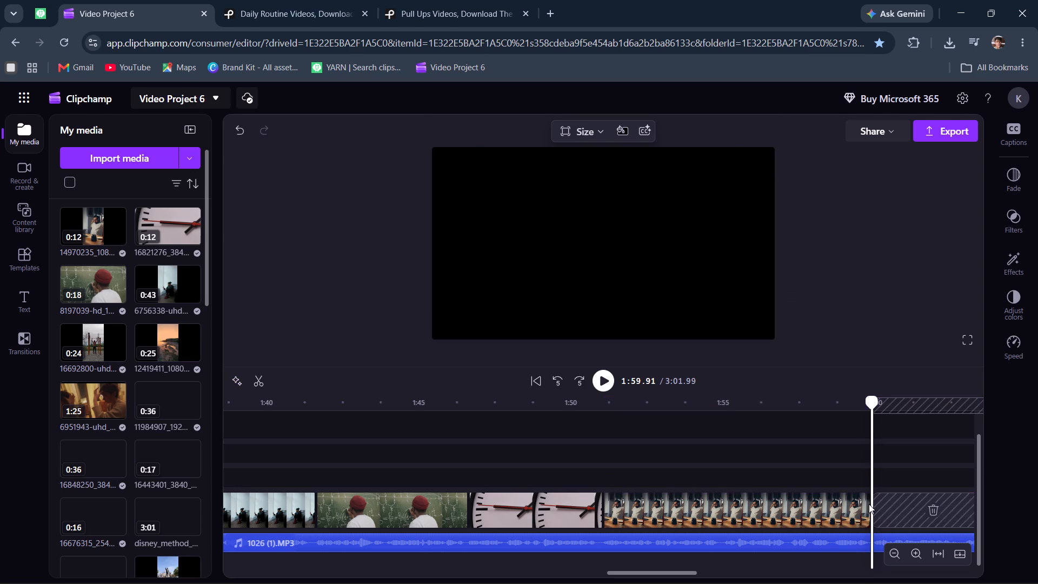
pyautogui.hscroll(-1, 758, 464)
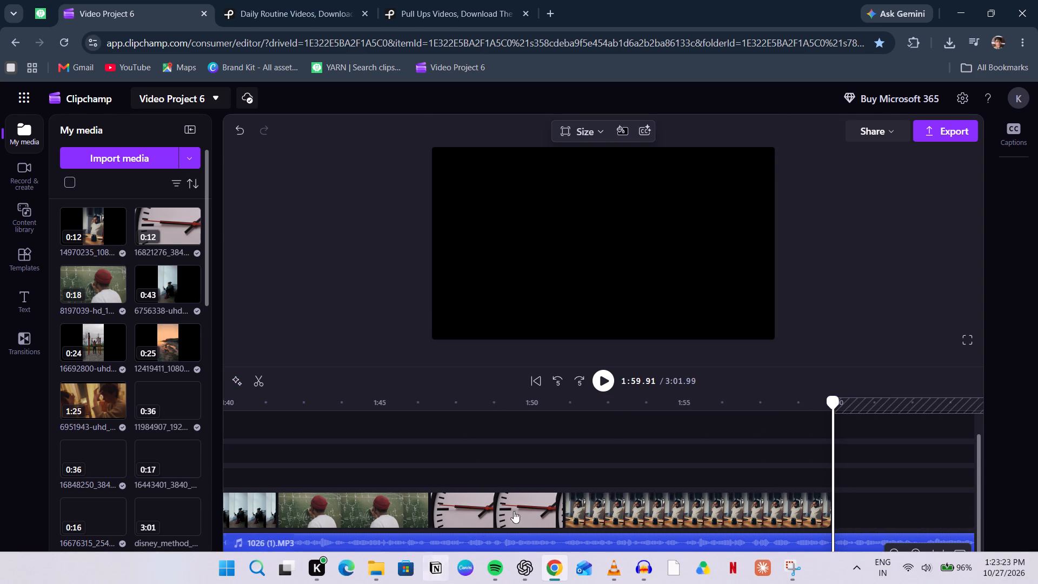
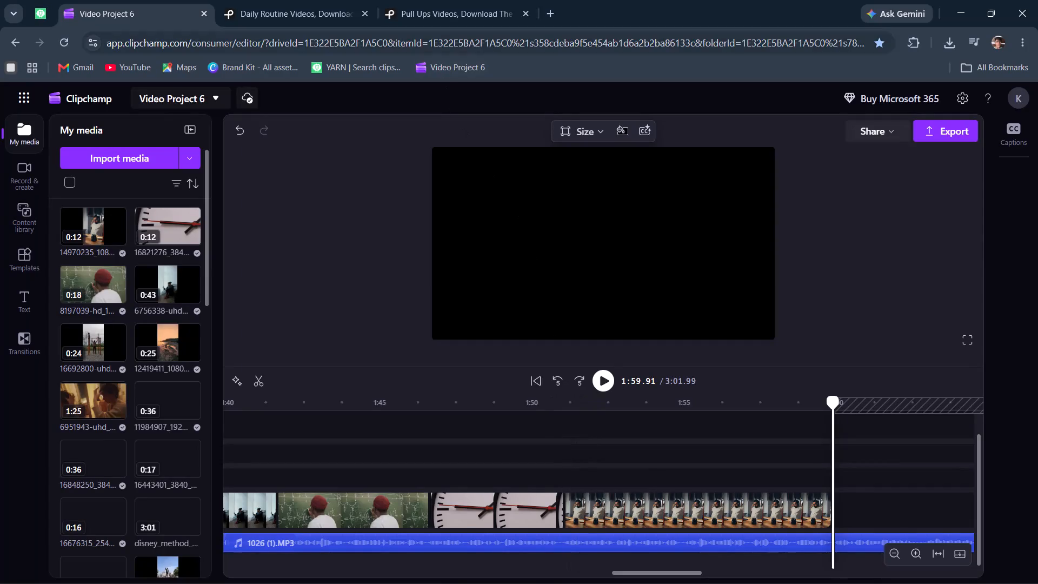
# Download the Pexels clip of the man in a cap doing pull-ups in a tent and save it.
pyautogui.click(444, 23)
pyautogui.click(944, 443)
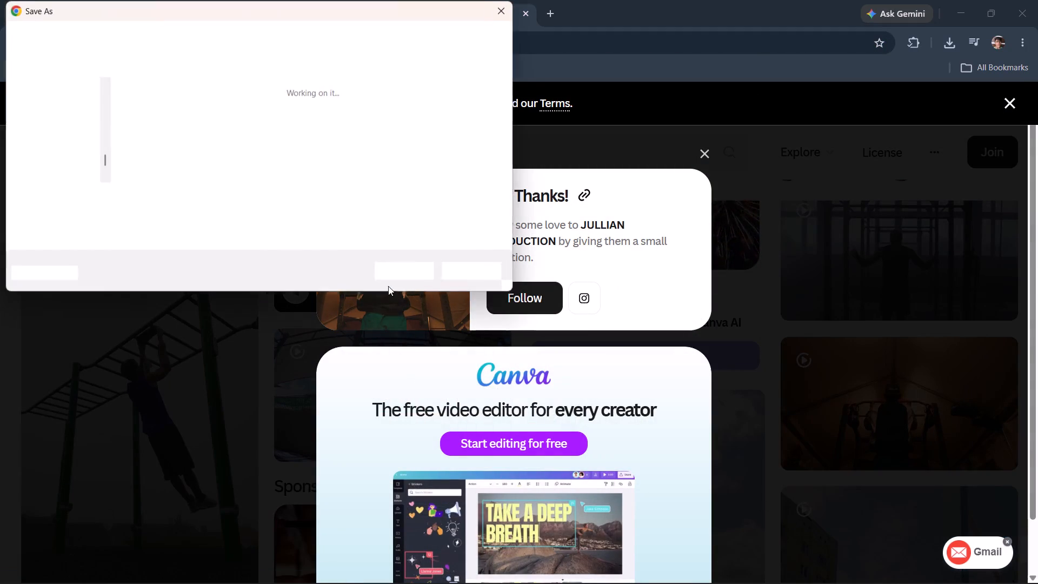
pyautogui.click(396, 275)
# Import the downloaded 16229194_3840_2160_25fps video into Video Project 6 and place it directly after the desk clip at 1:59.91.
pyautogui.click(149, 0)
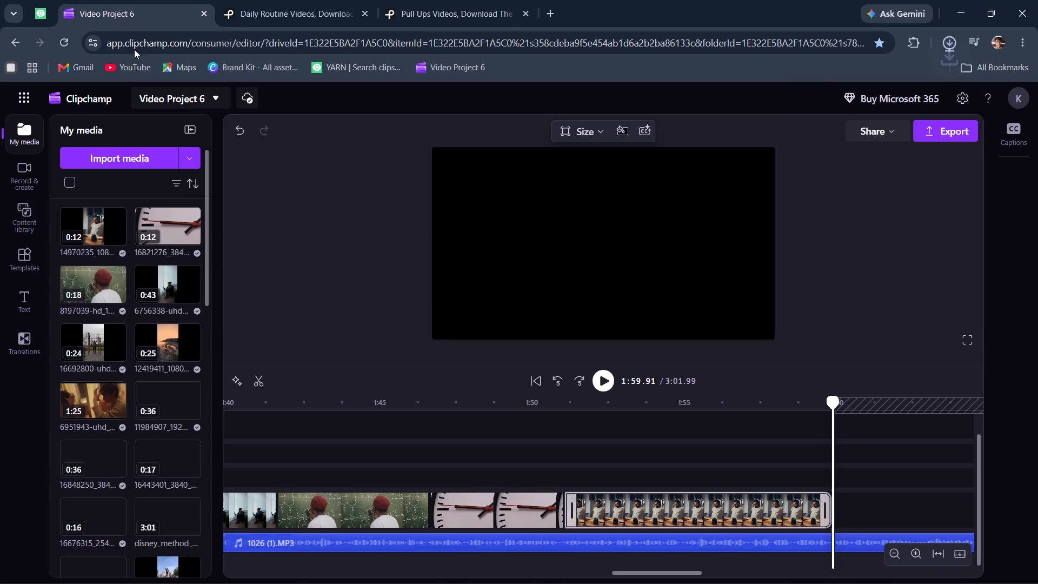
pyautogui.click(99, 164)
pyautogui.scroll(2, 72, 148)
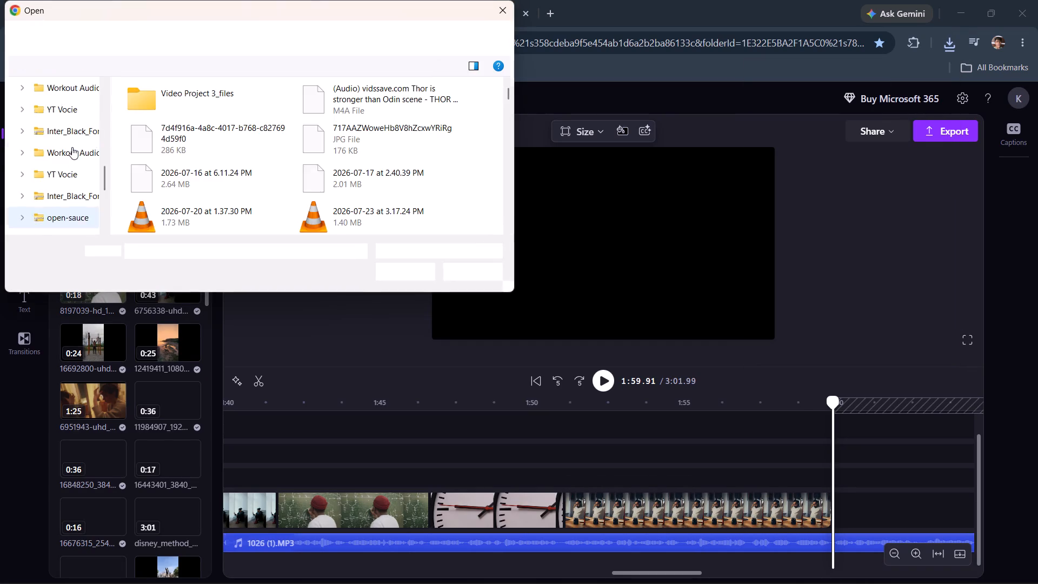
pyautogui.scroll(7, 72, 147)
pyautogui.click(74, 84)
pyautogui.scroll(-4, 251, 150)
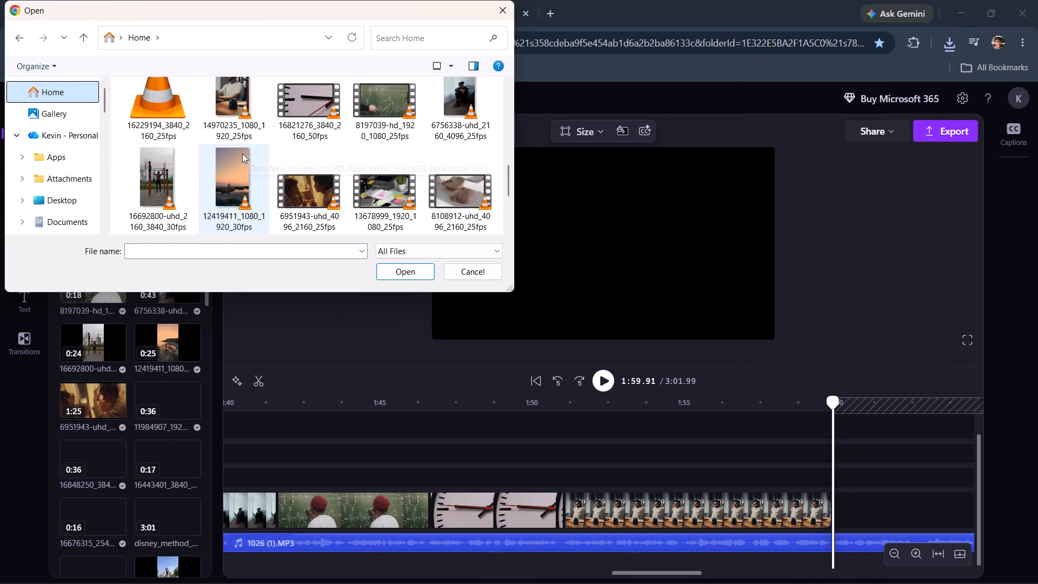
pyautogui.click(152, 92)
pyautogui.click(404, 276)
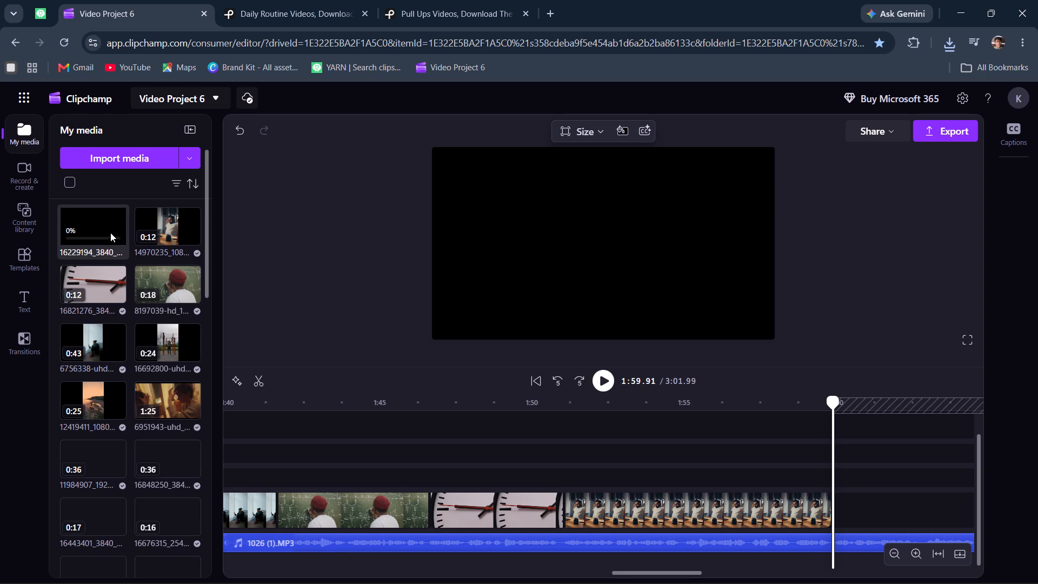
pyautogui.click(110, 238)
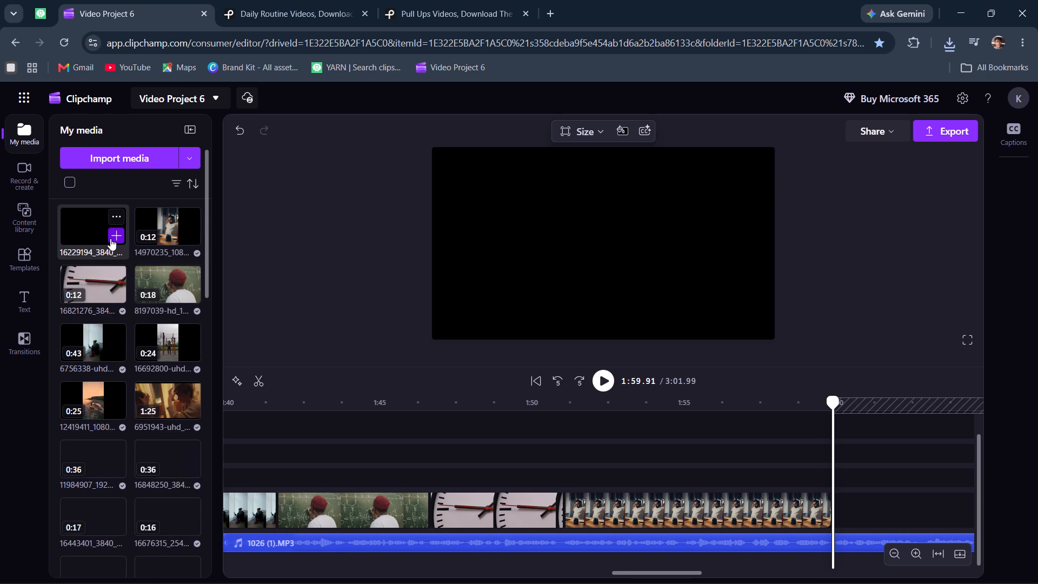
# Enlarge the pull-up clip slightly beyond the frame and reposition it so the man stays centred and the frame is filled.
pyautogui.click(853, 454)
pyautogui.click(869, 519)
pyautogui.click(609, 305)
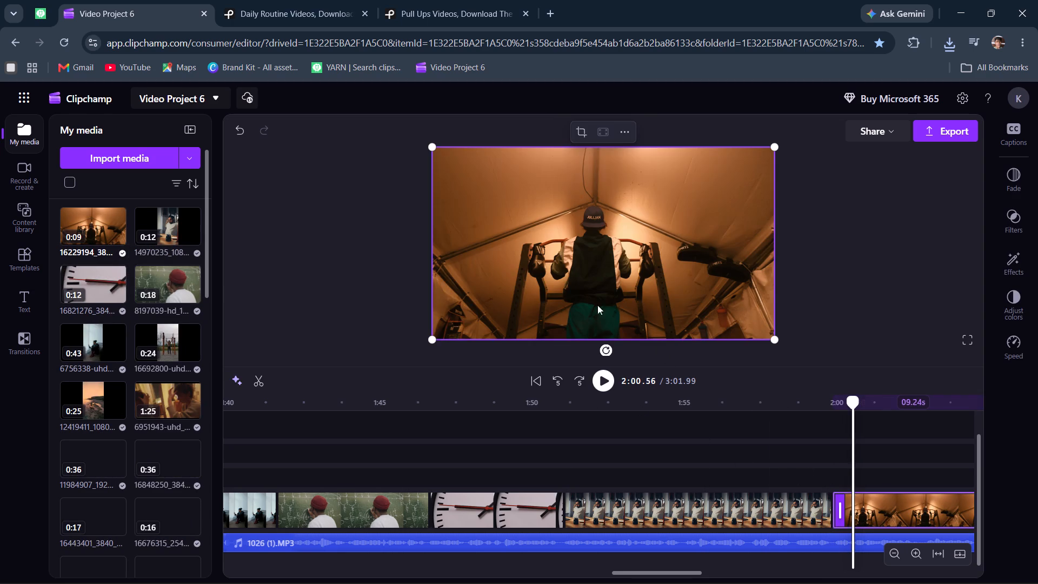
pyautogui.moveTo(430, 147); pyautogui.dragTo(406, 125)
pyautogui.moveTo(475, 210); pyautogui.dragTo(484, 216)
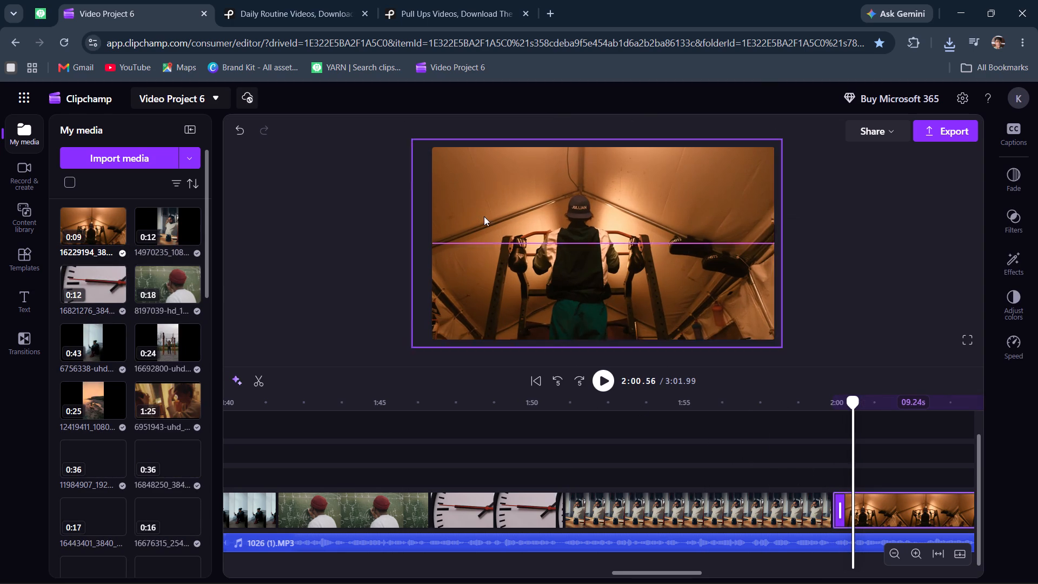
pyautogui.moveTo(484, 216); pyautogui.dragTo(490, 217)
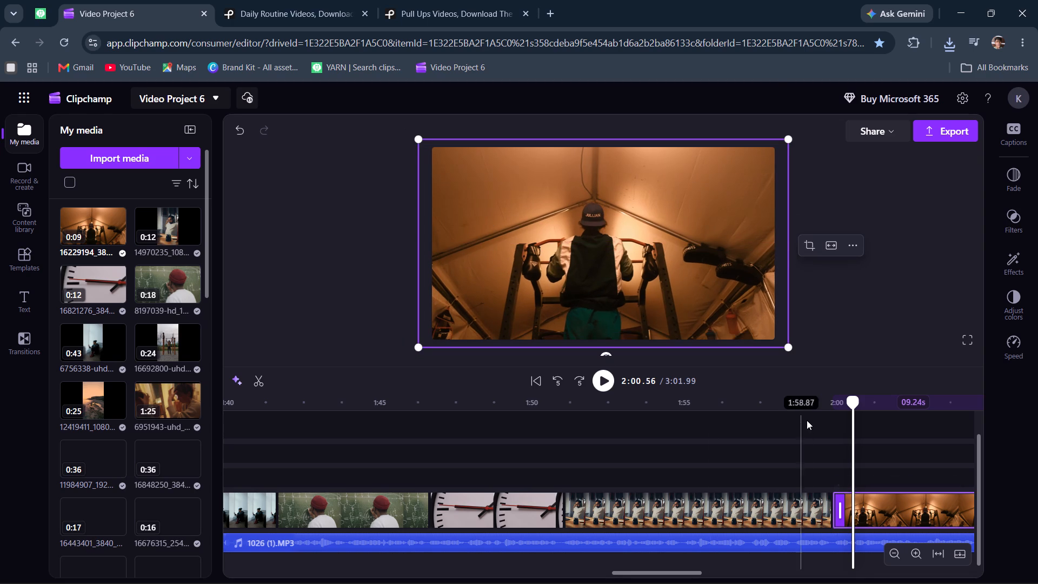
# Play the timeline from the end of the desk clip into the pull-up clip, pausing at 2:04.18.
pyautogui.hscroll(-5, 812, 414)
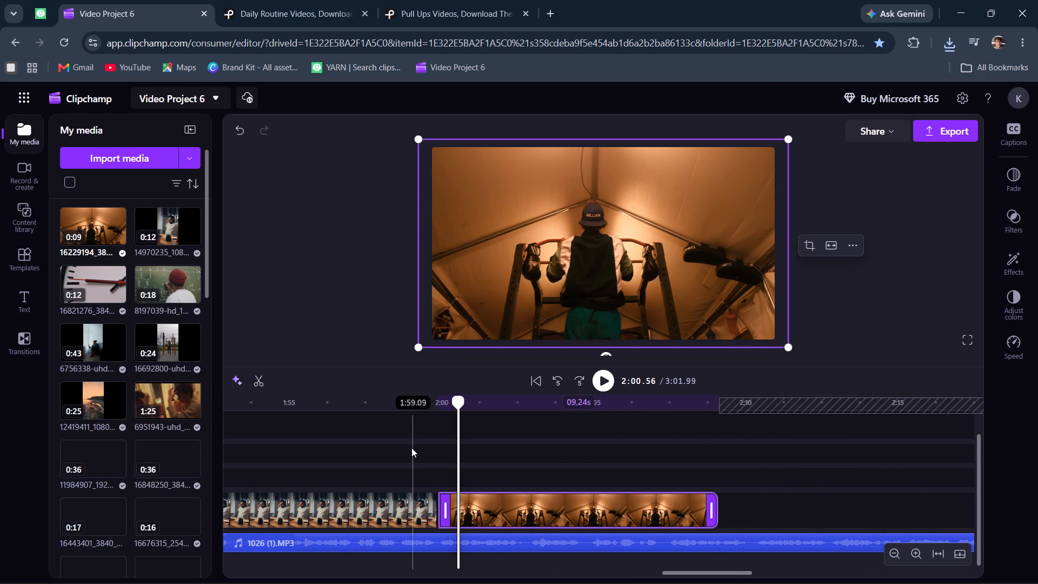
pyautogui.click(411, 448)
pyautogui.press('space')
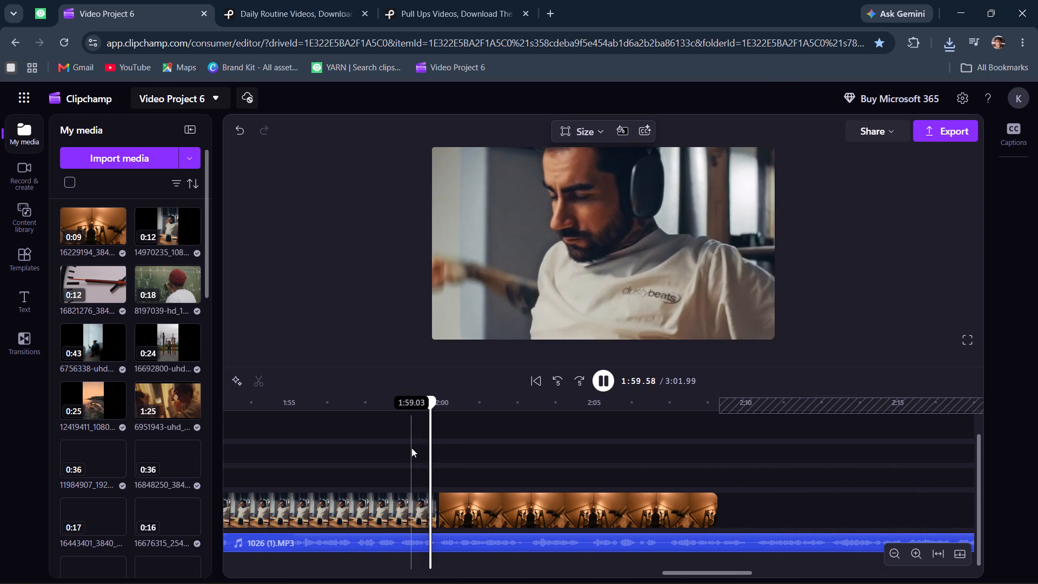
pyautogui.click(411, 448)
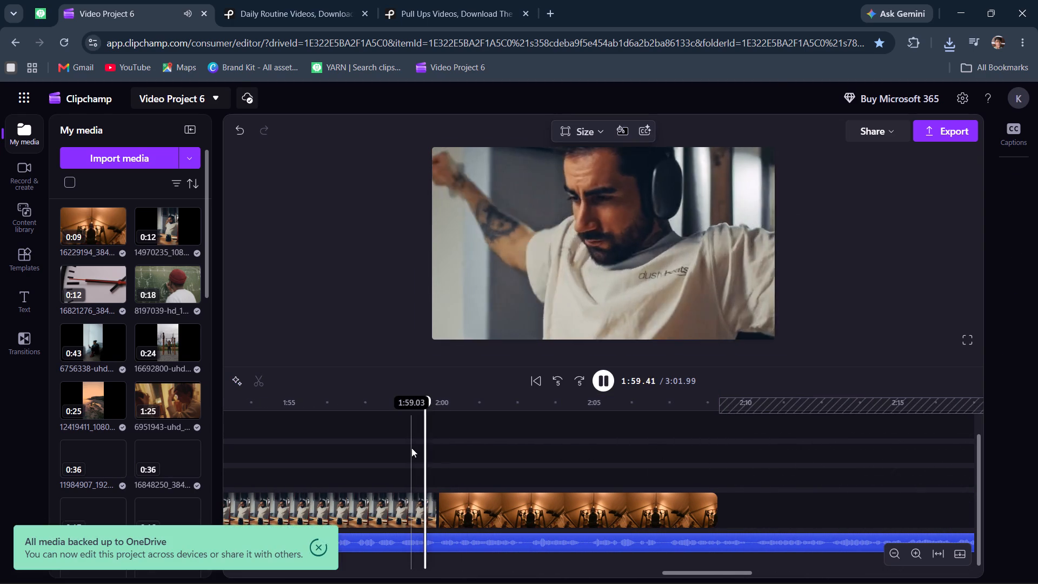
pyautogui.click(376, 447)
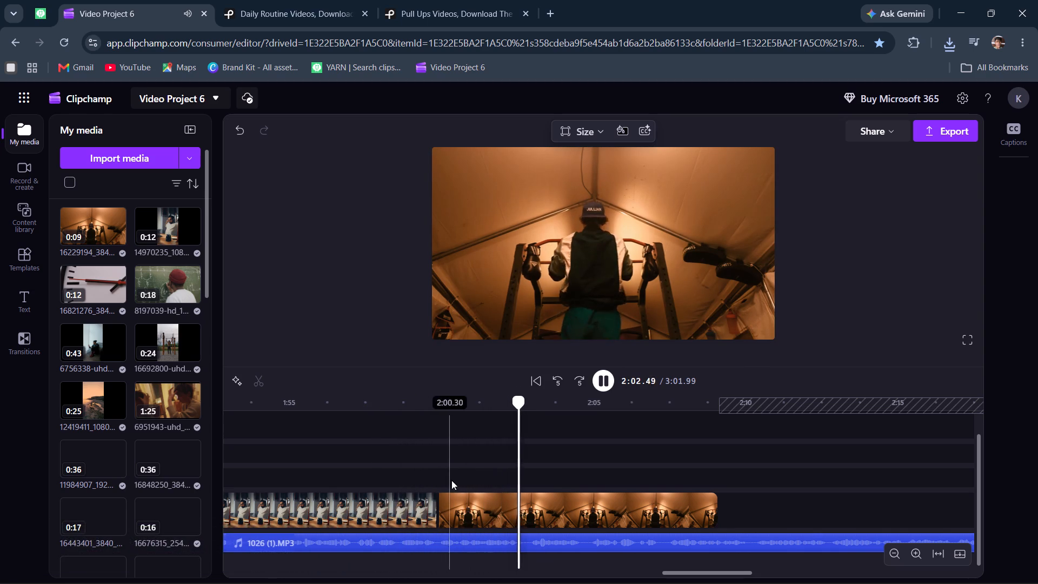
pyautogui.press('space')
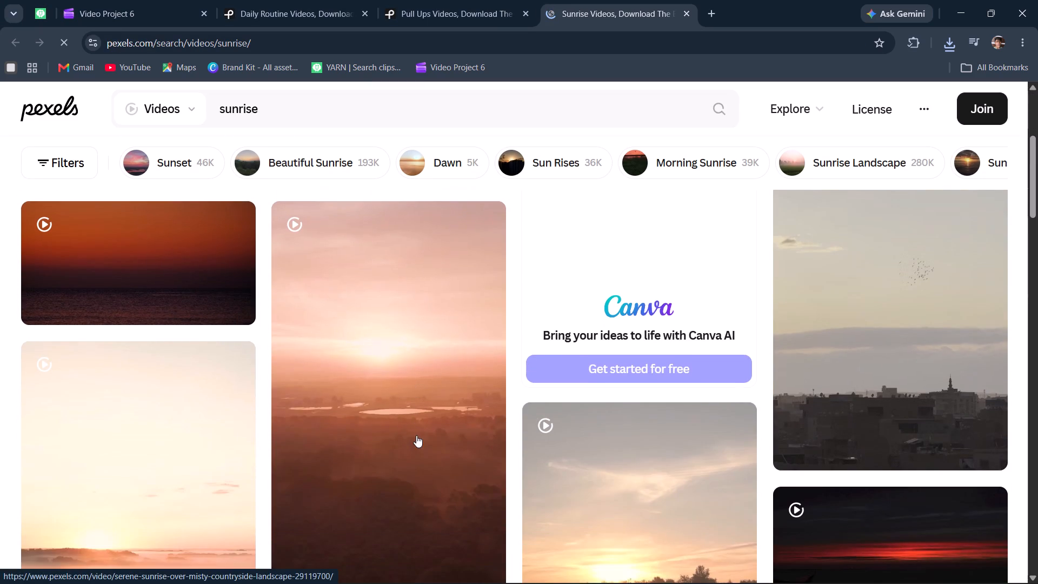
pyautogui.scroll(5, 377, 423)
pyautogui.scroll(-2, 377, 423)
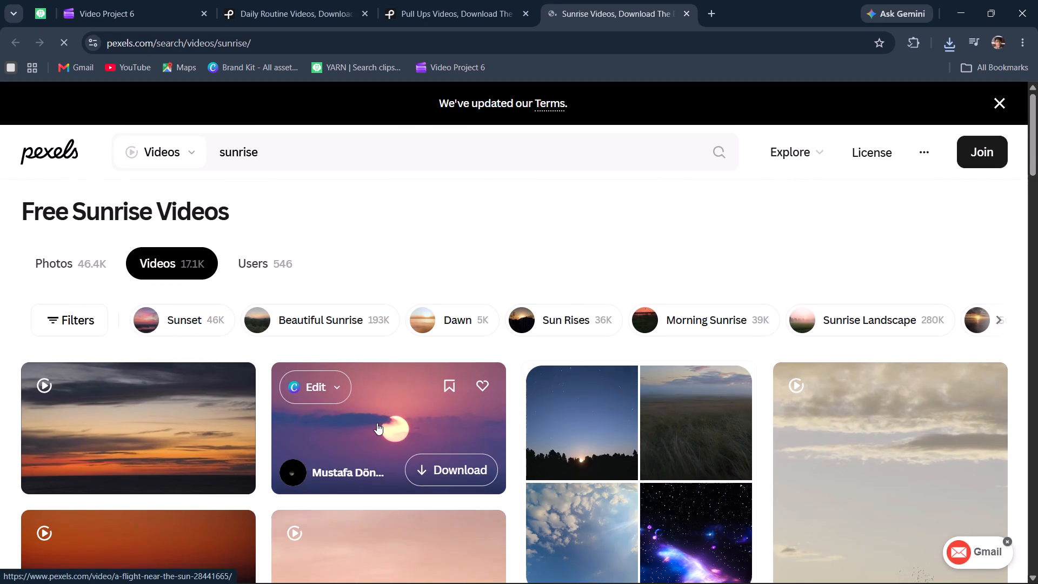
pyautogui.scroll(-7, 377, 423)
pyautogui.scroll(5, 377, 423)
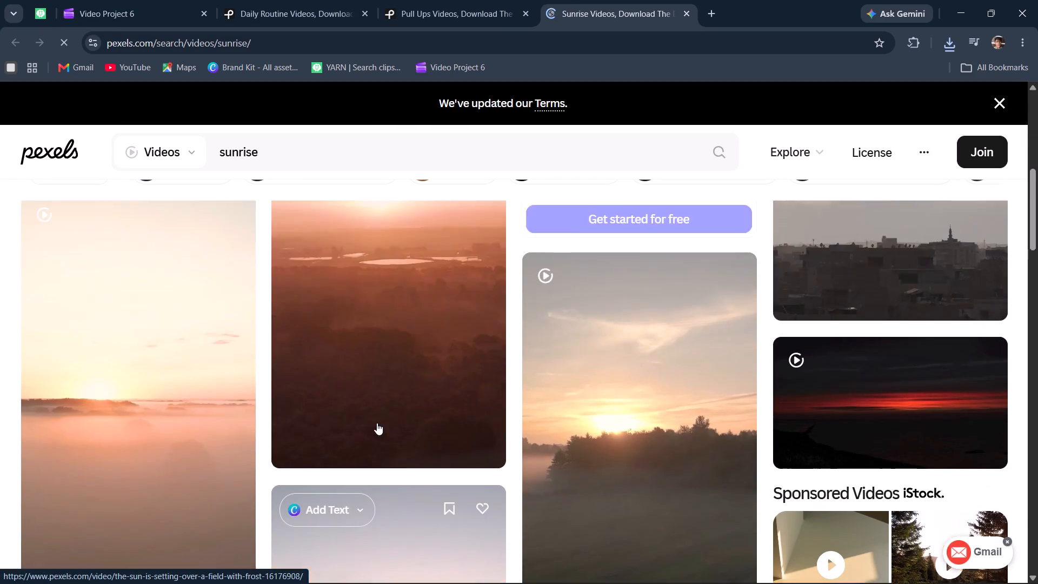
pyautogui.scroll(2, 377, 423)
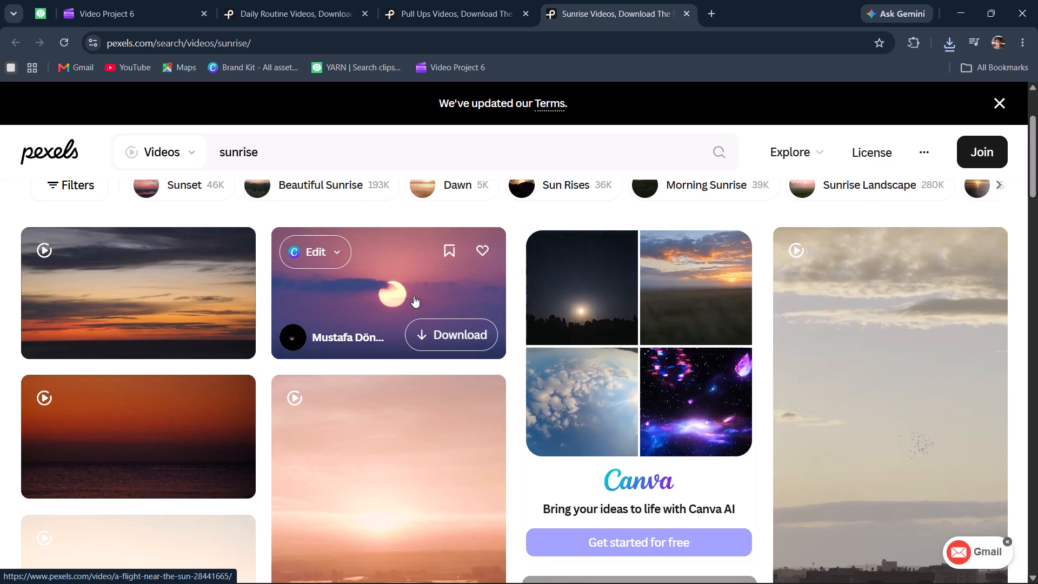
pyautogui.scroll(-5, 414, 296)
pyautogui.scroll(-3, 397, 374)
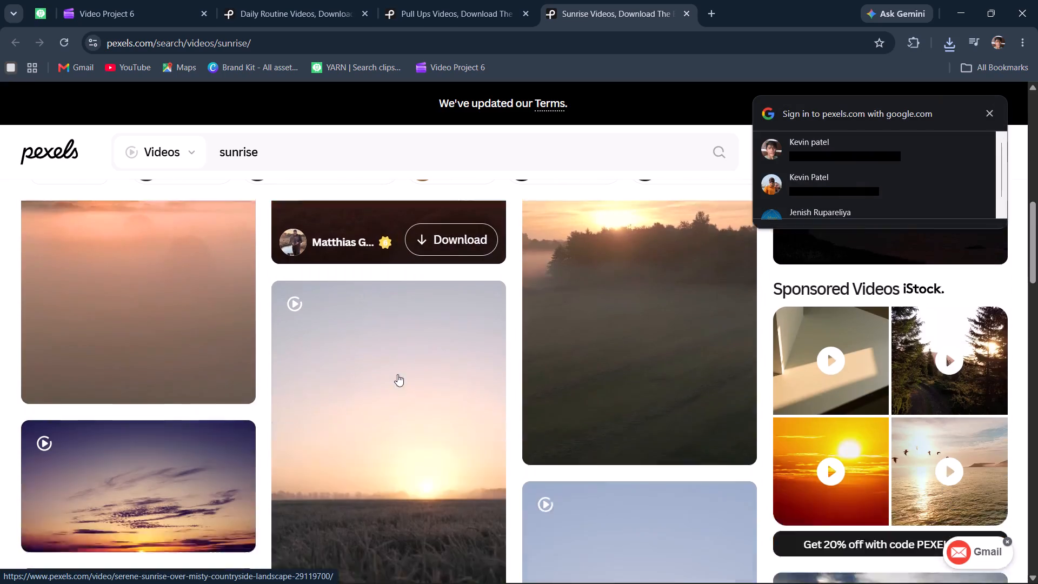
pyautogui.scroll(-11, 397, 374)
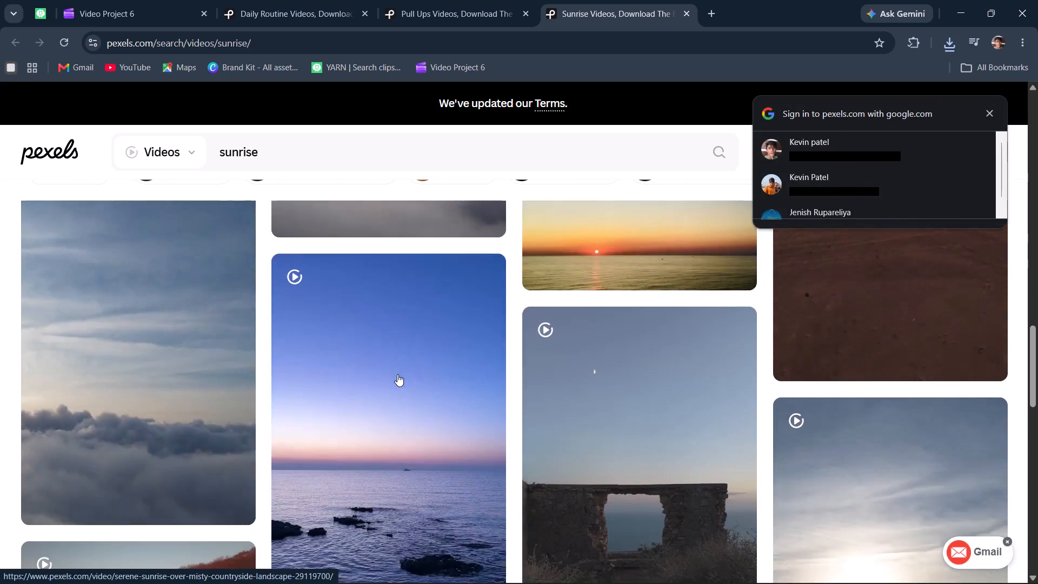
pyautogui.scroll(-6, 397, 374)
pyautogui.scroll(4, 397, 374)
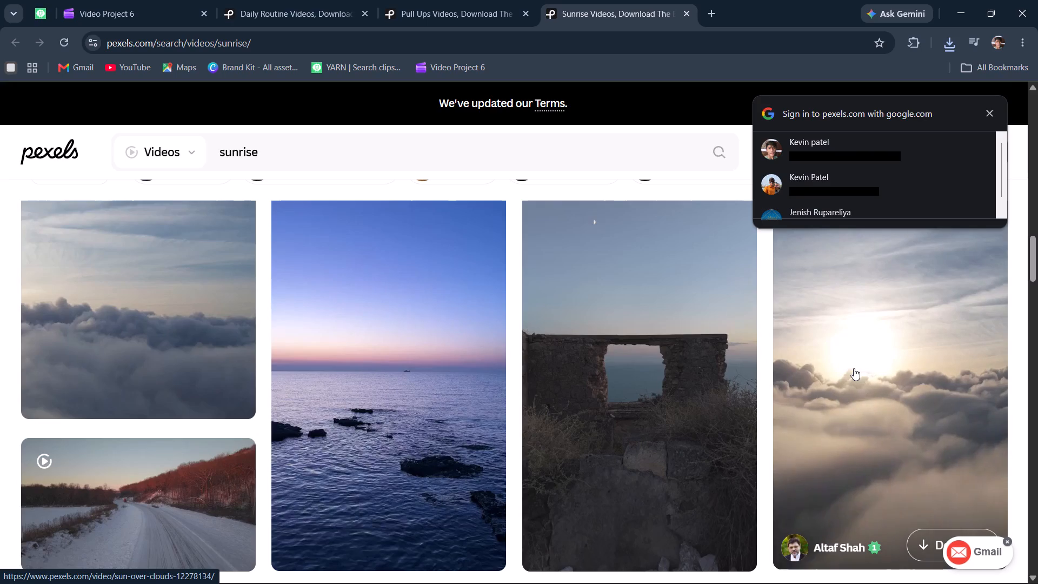
pyautogui.scroll(2, 150, 358)
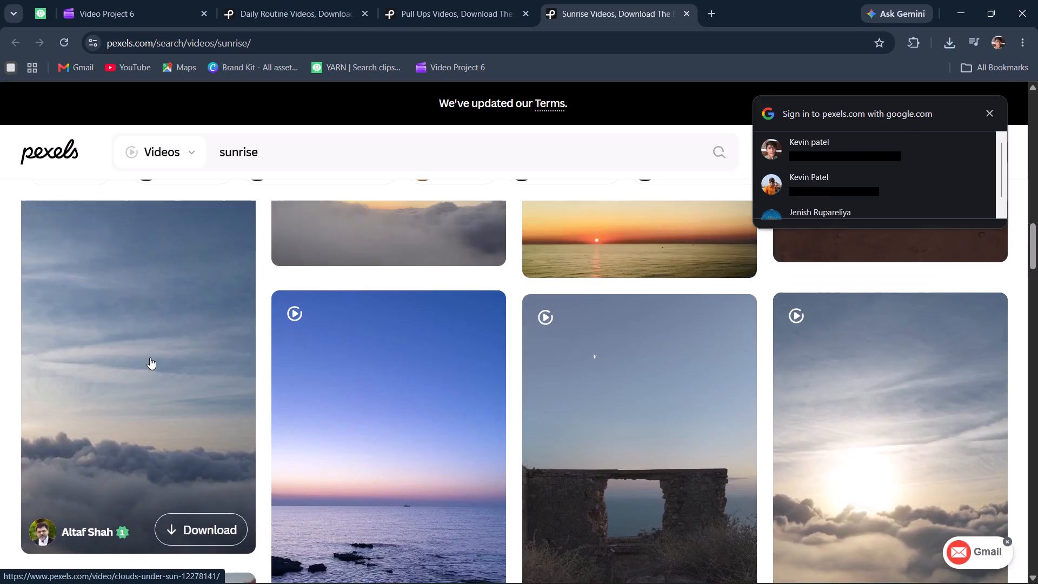
pyautogui.scroll(10, 150, 357)
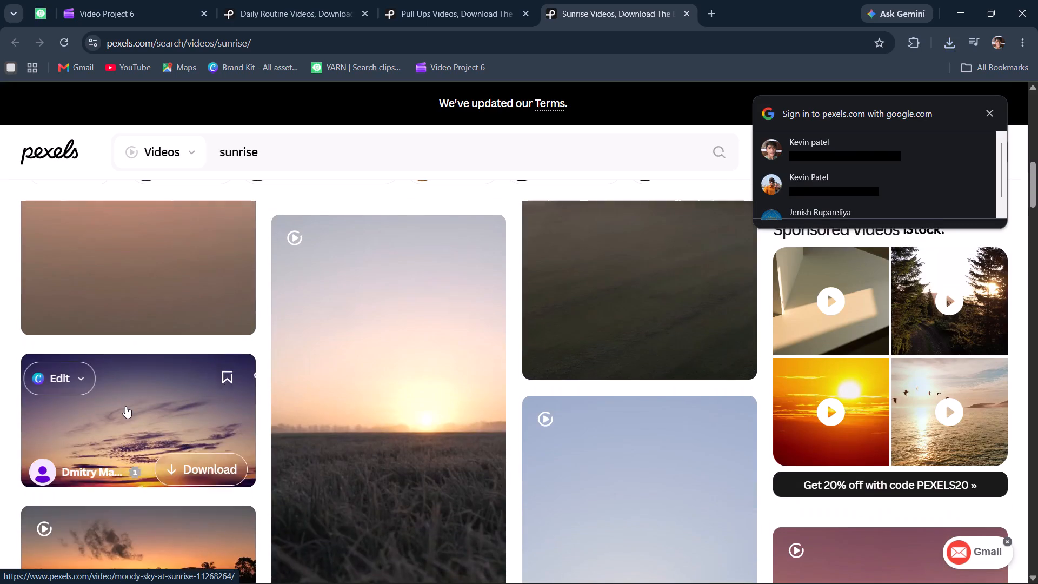
pyautogui.scroll(5, 125, 406)
pyautogui.scroll(4, 301, 406)
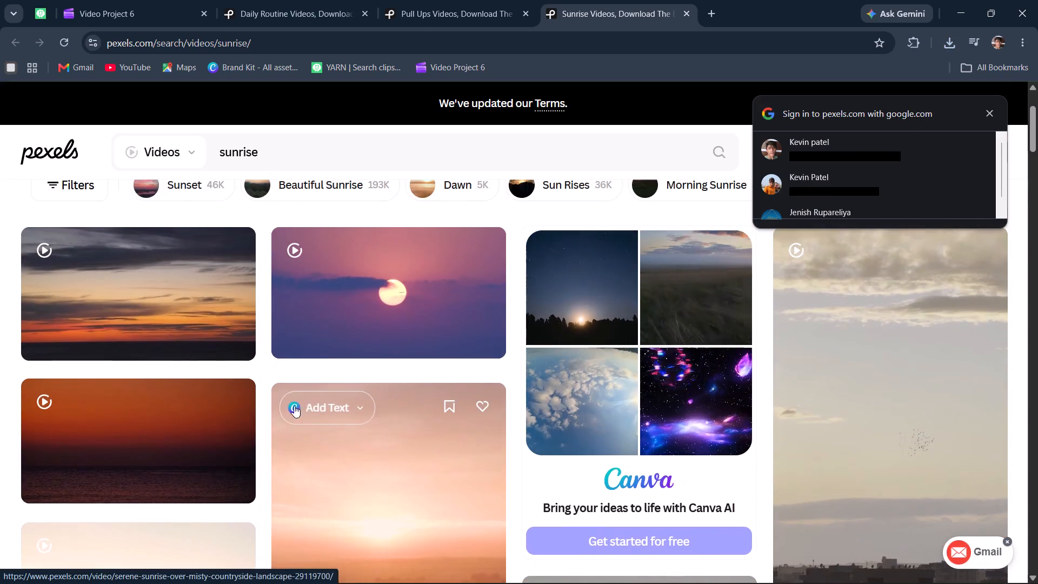
pyautogui.scroll(3, 272, 359)
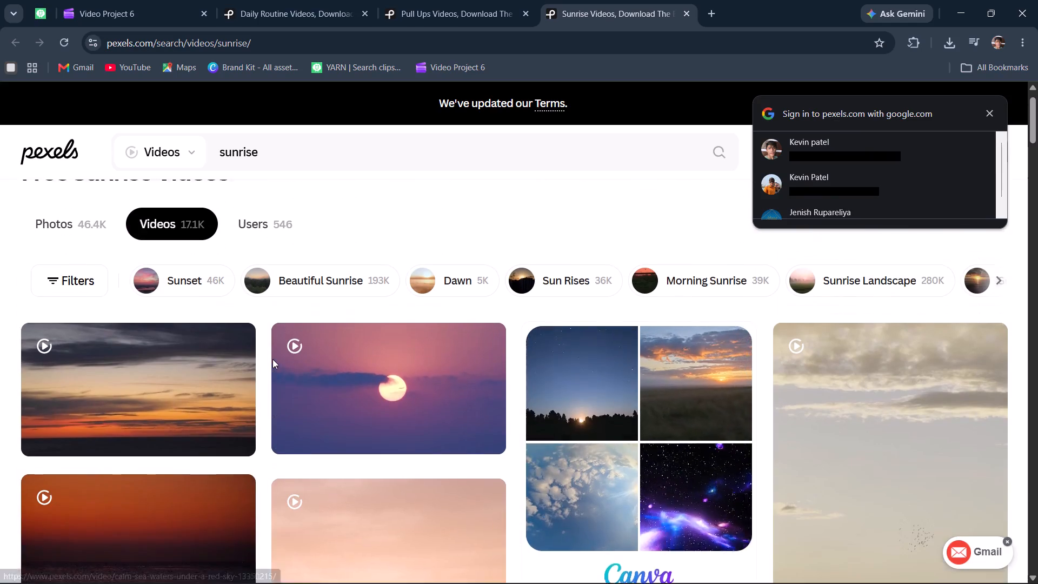
# Switch to the Beautiful Sunrise results and download the clip of the orange sun behind tall grass, saving the file.
pyautogui.click(298, 324)
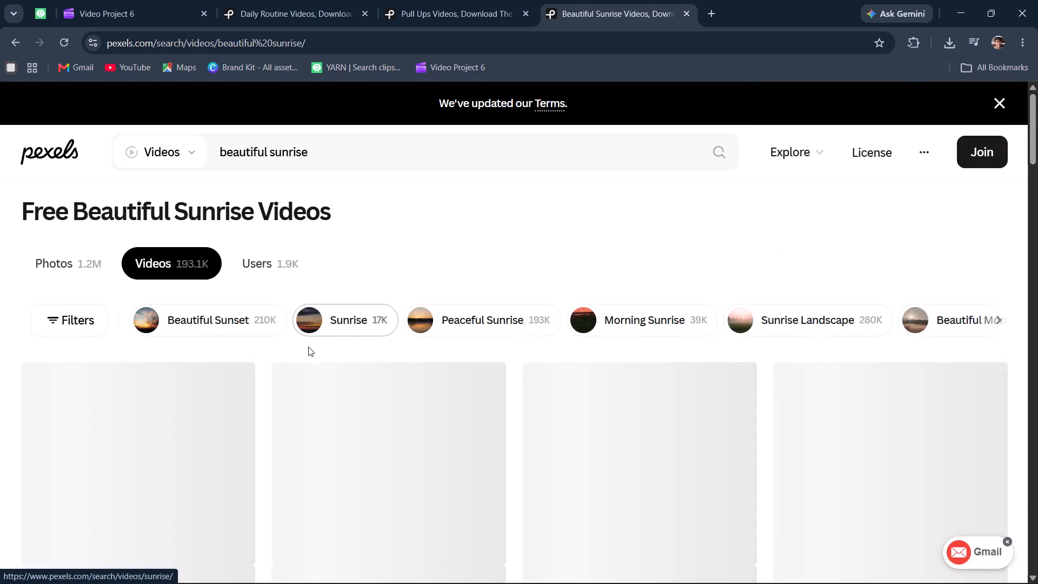
pyautogui.scroll(-3, 450, 350)
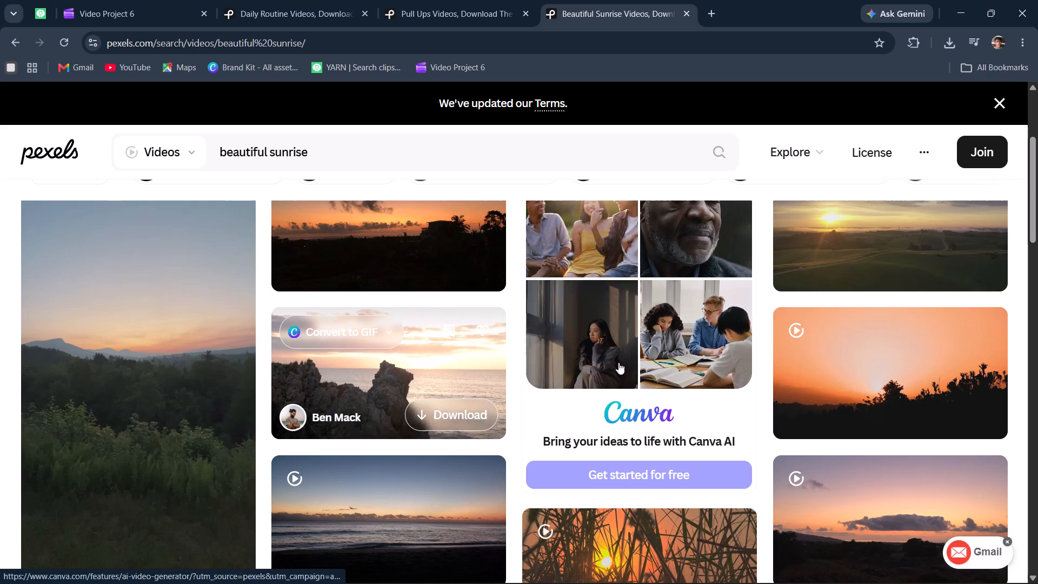
pyautogui.scroll(1, 882, 371)
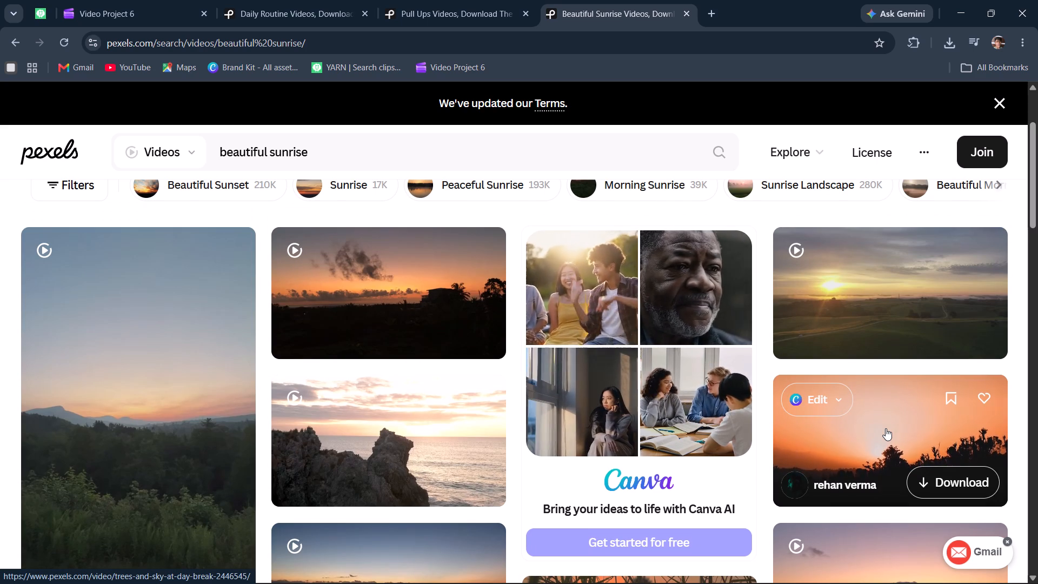
pyautogui.scroll(-4, 886, 428)
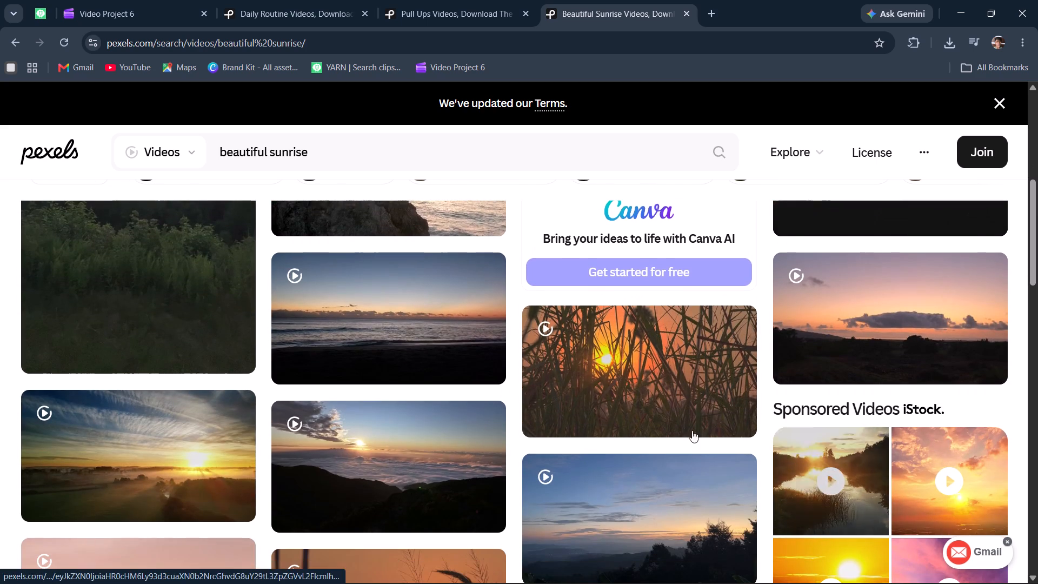
pyautogui.scroll(-3, 450, 490)
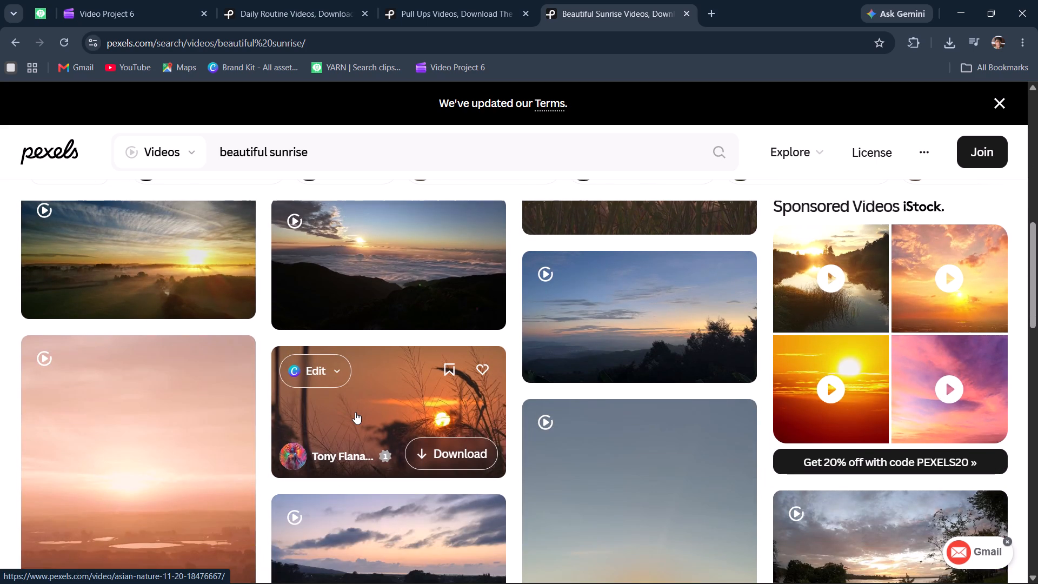
pyautogui.click(426, 446)
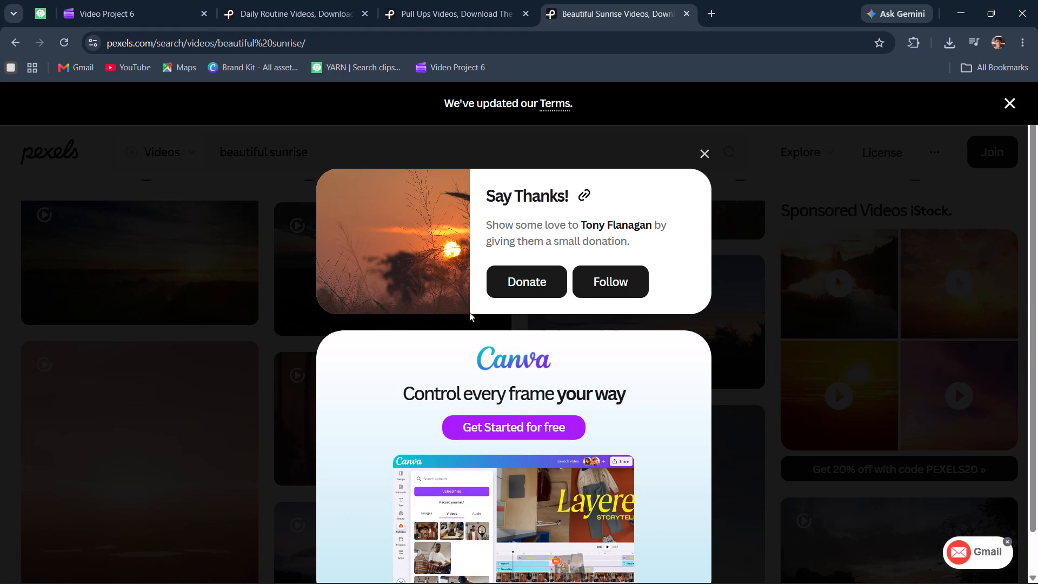
pyautogui.click(398, 270)
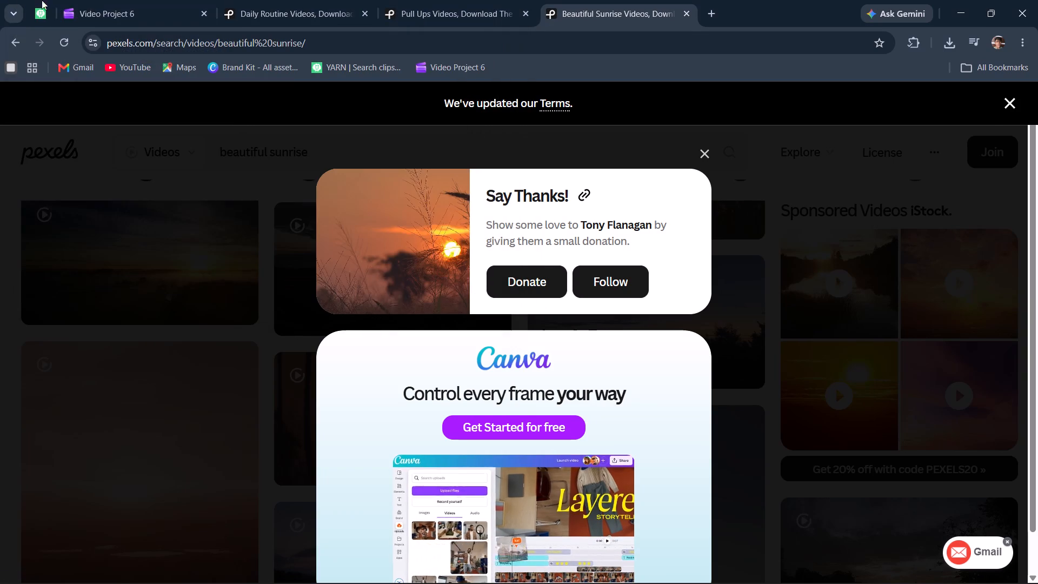
# In Video Project 6, split the 1026 (1).MP3 audio at 2:02.86 and shift the second part about 0.3 s later, leaving a short gap.
pyautogui.click(122, 3)
pyautogui.click(478, 455)
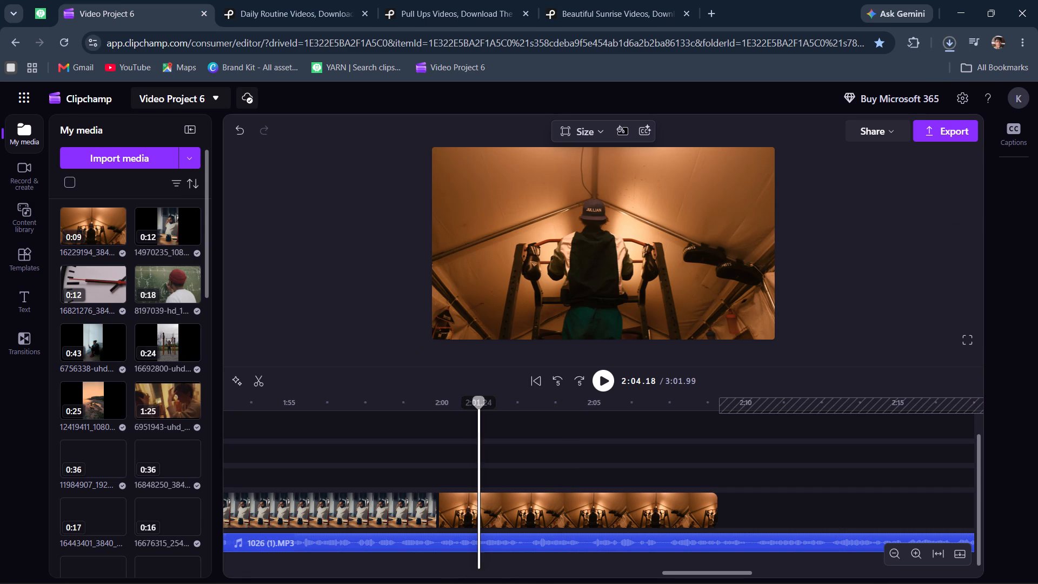
pyautogui.press('space')
pyautogui.click(434, 464)
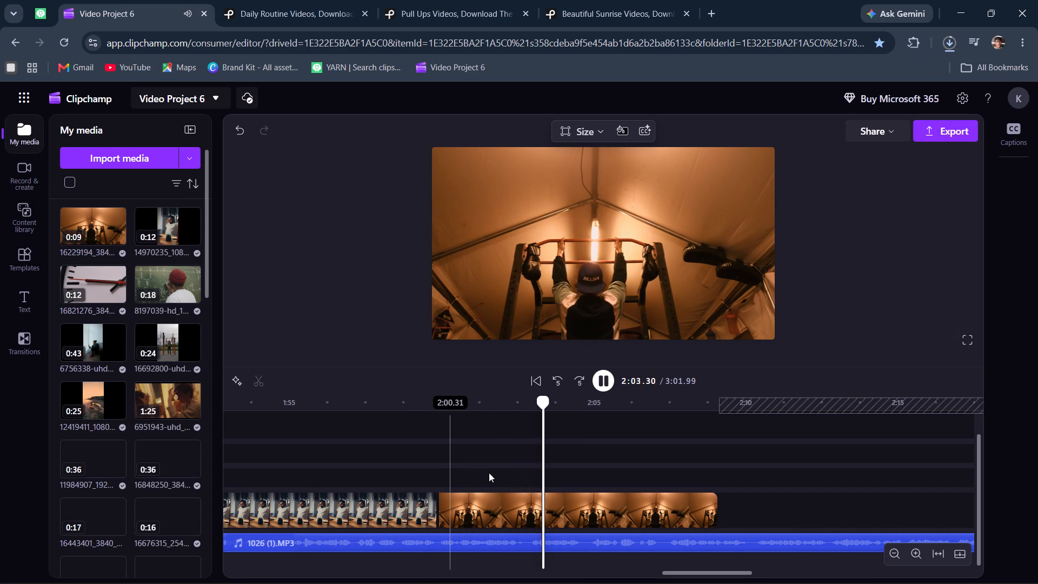
pyautogui.press('space')
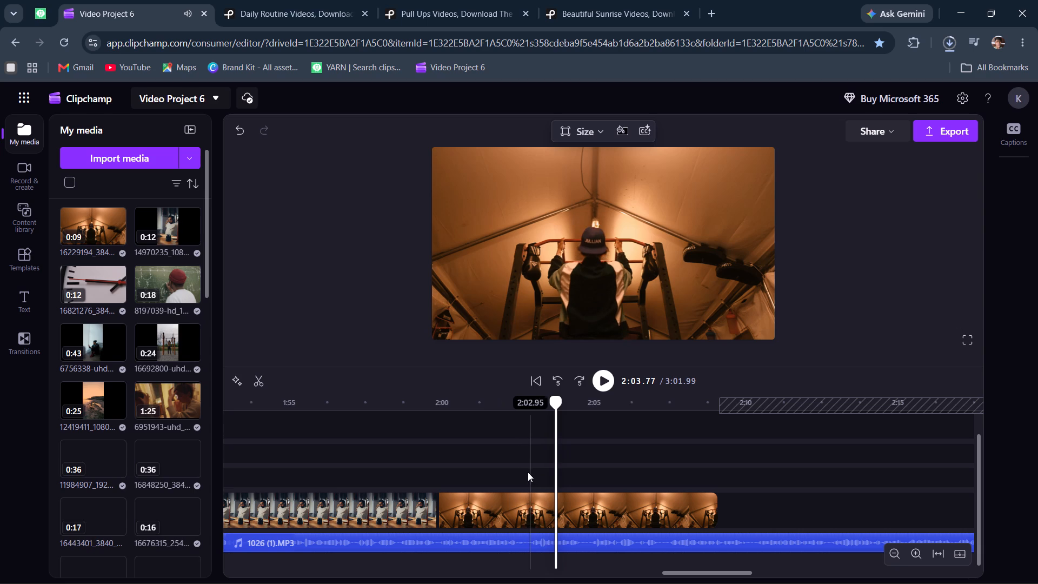
pyautogui.click(528, 472)
pyautogui.click(534, 545)
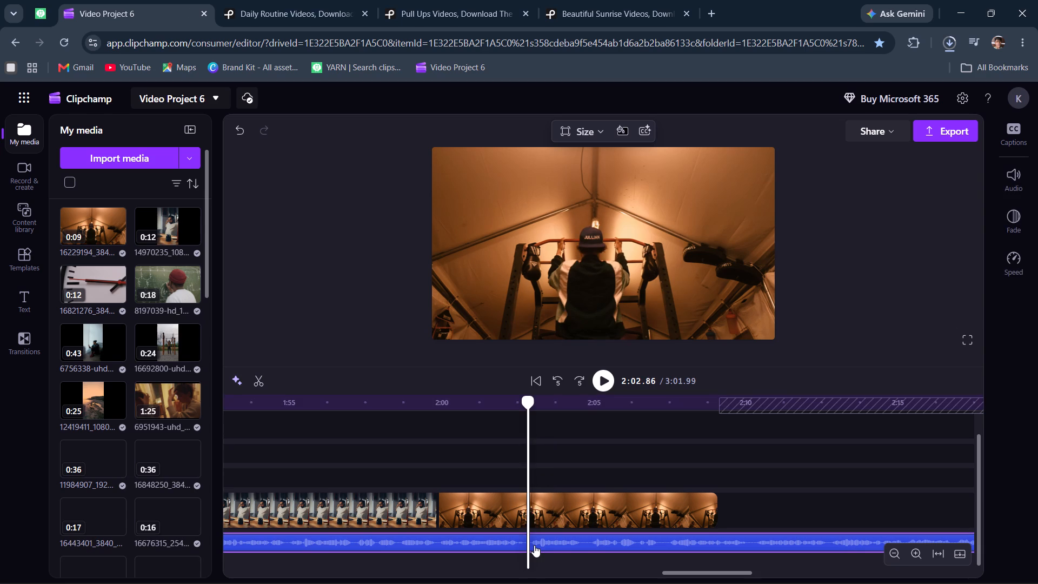
pyautogui.press('s')
pyautogui.moveTo(545, 542); pyautogui.dragTo(552, 541)
# Play the pull-up section from 1:59.91, split the pull-up clip at 2:03.28 and delete the portion after the split.
pyautogui.click(438, 446)
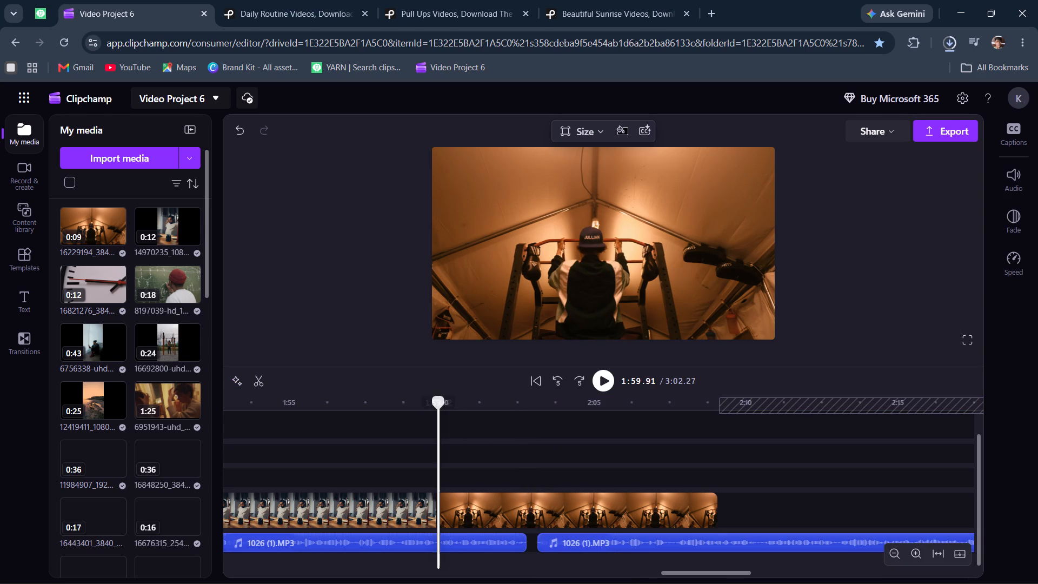
pyautogui.press('space')
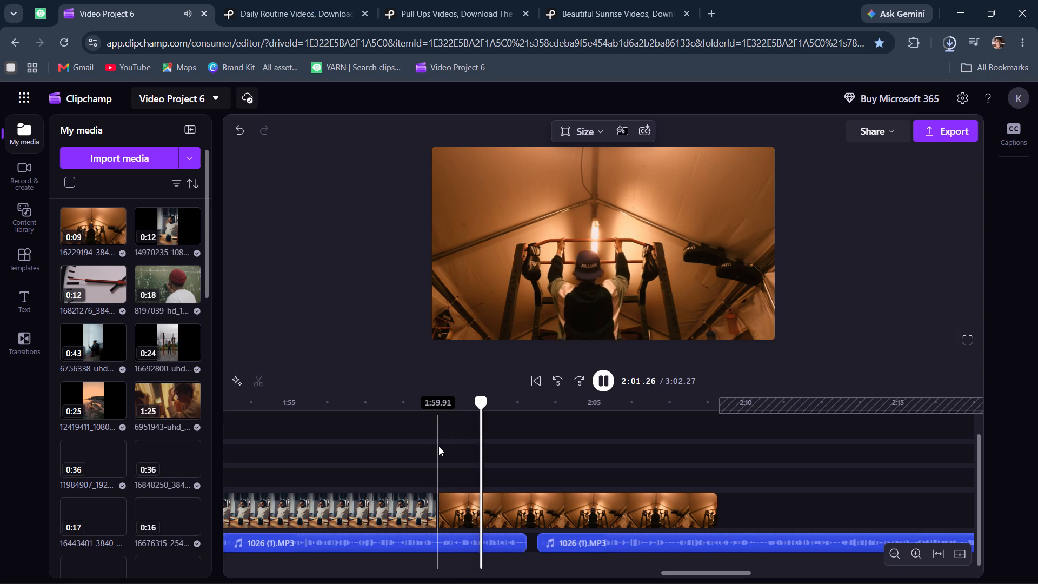
pyautogui.click(438, 446)
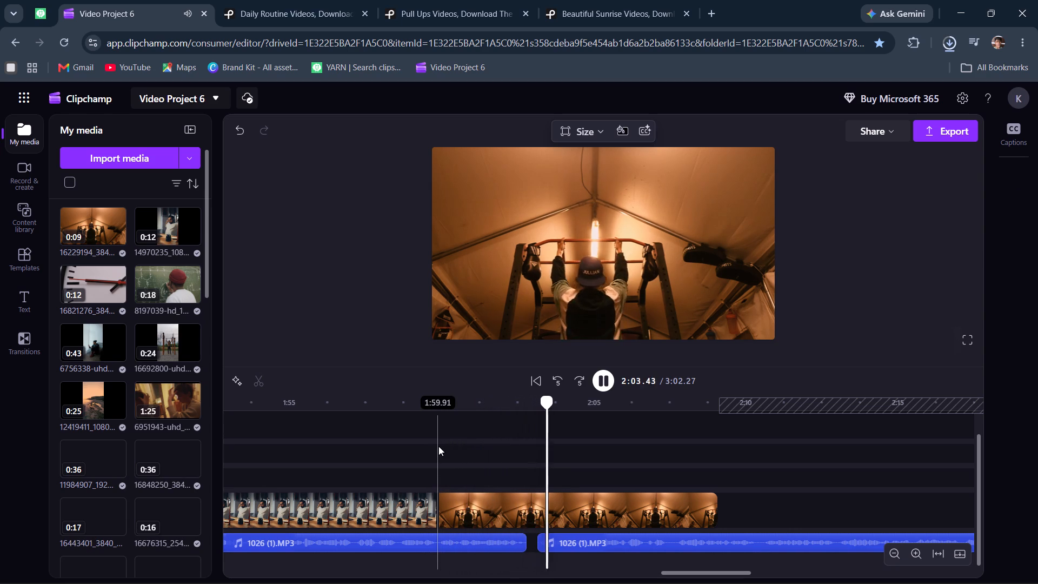
pyautogui.press('space')
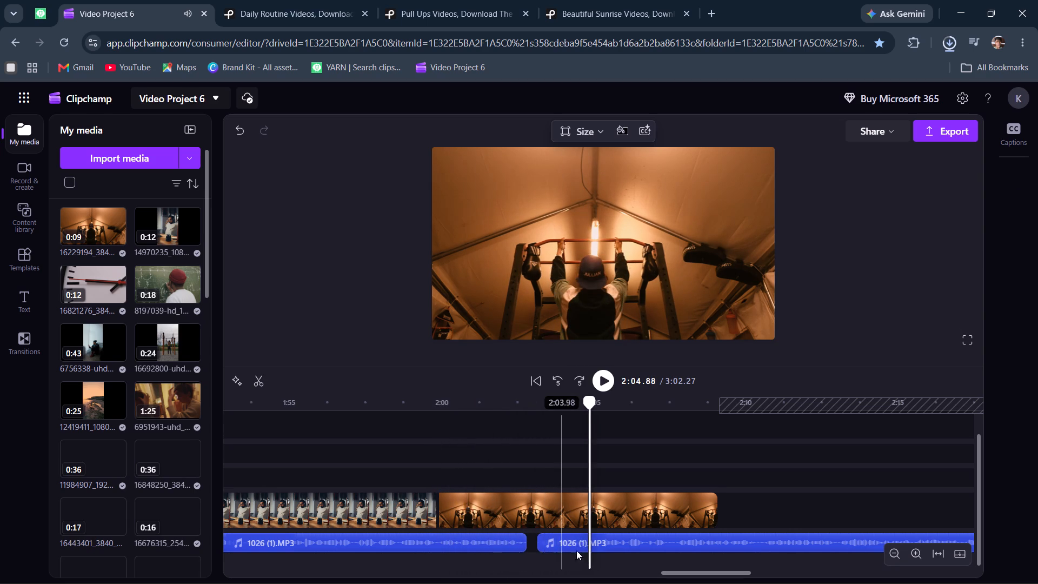
pyautogui.click(575, 543)
pyautogui.click(541, 485)
pyautogui.click(553, 516)
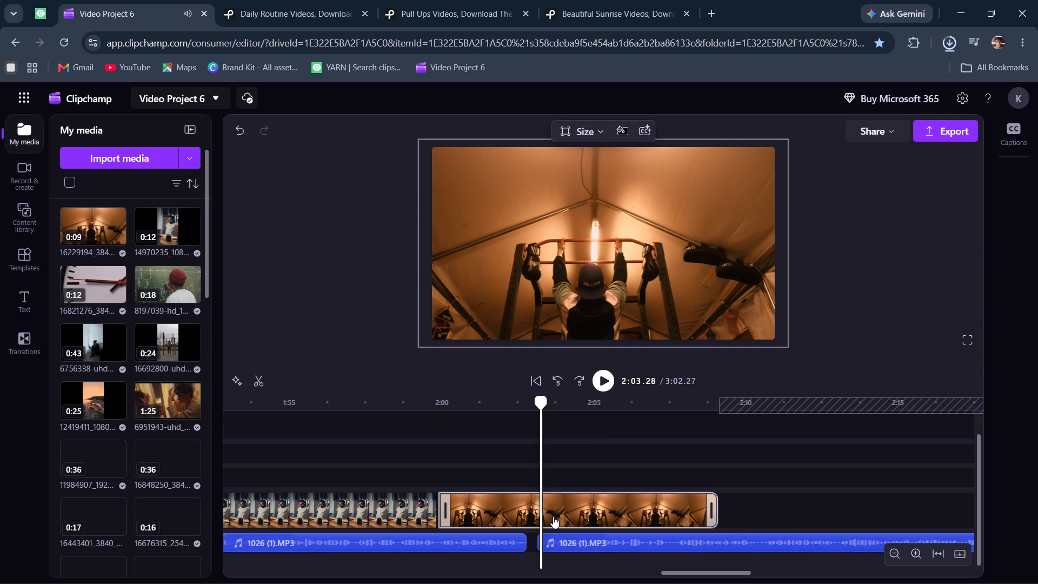
pyautogui.press('s')
pyautogui.press('BackSpace')
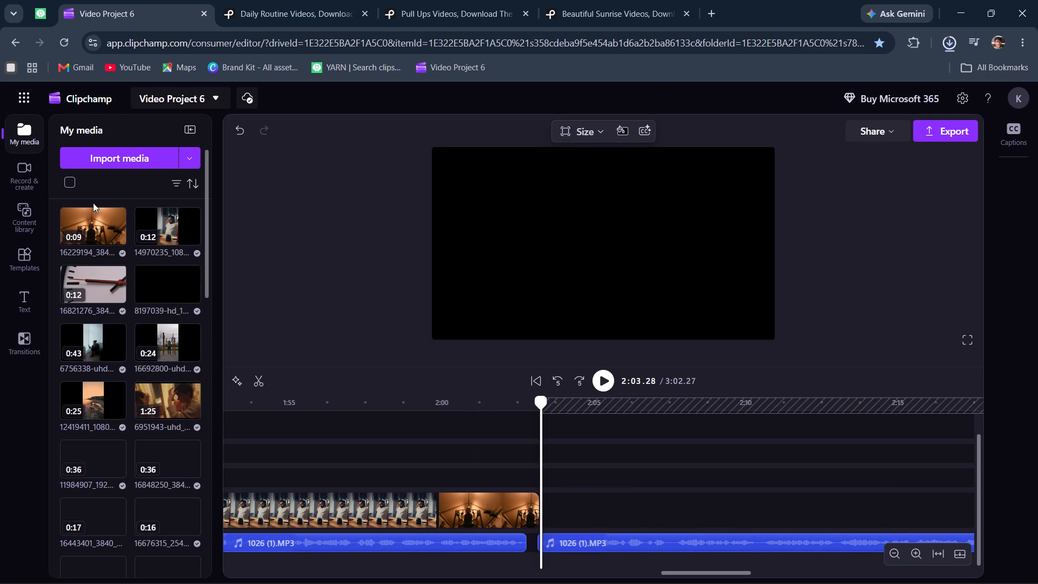
# Import the downloaded sunrise video 18476667-uhd_3840_2160_25fps from the recent files into the project media.
pyautogui.click(118, 165)
pyautogui.scroll(16, 46, 175)
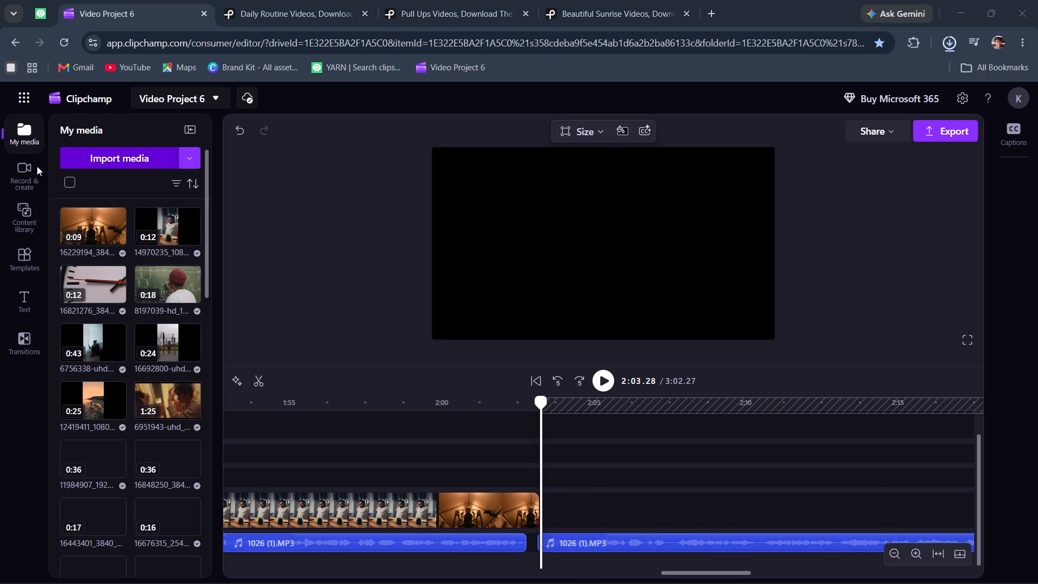
pyautogui.scroll(20, 37, 166)
pyautogui.click(52, 92)
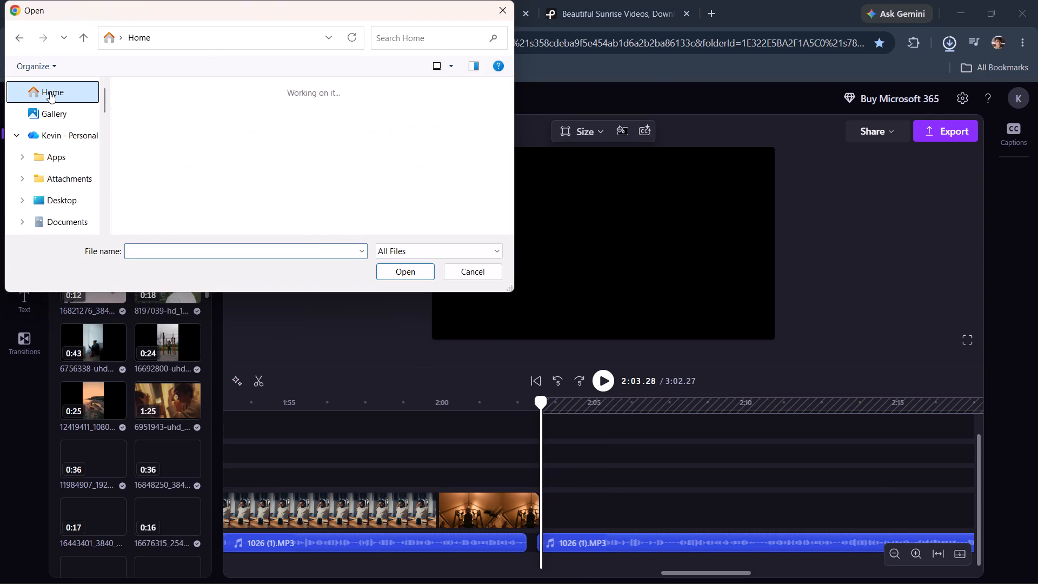
pyautogui.scroll(-4, 214, 140)
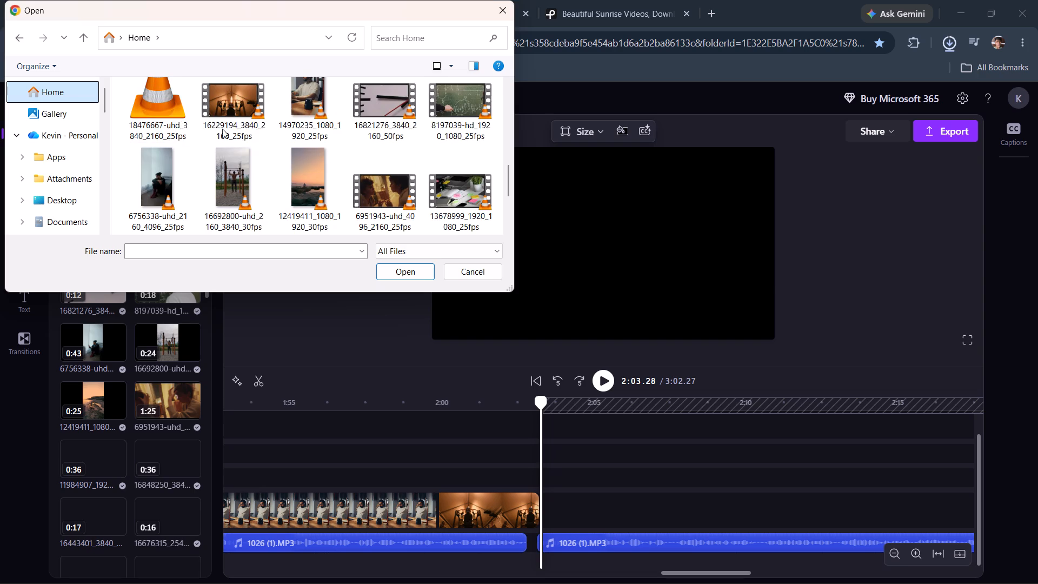
pyautogui.scroll(2, 239, 129)
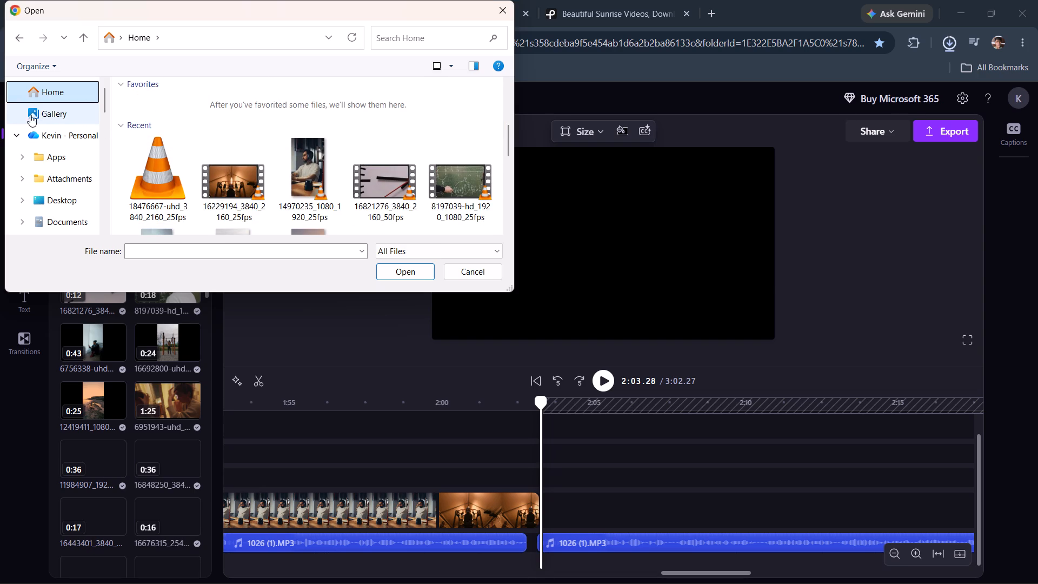
pyautogui.click(25, 113)
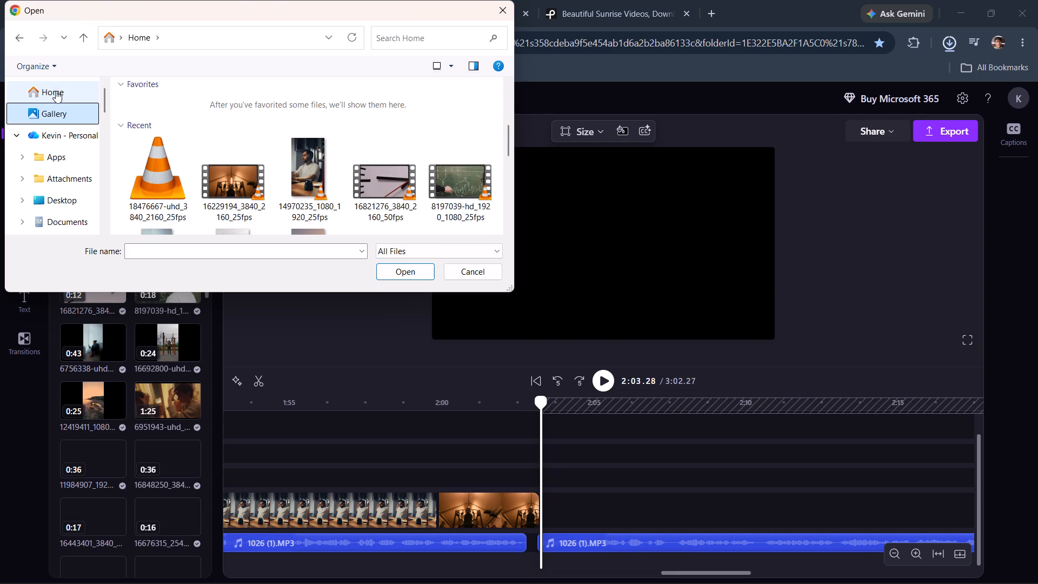
pyautogui.click(56, 91)
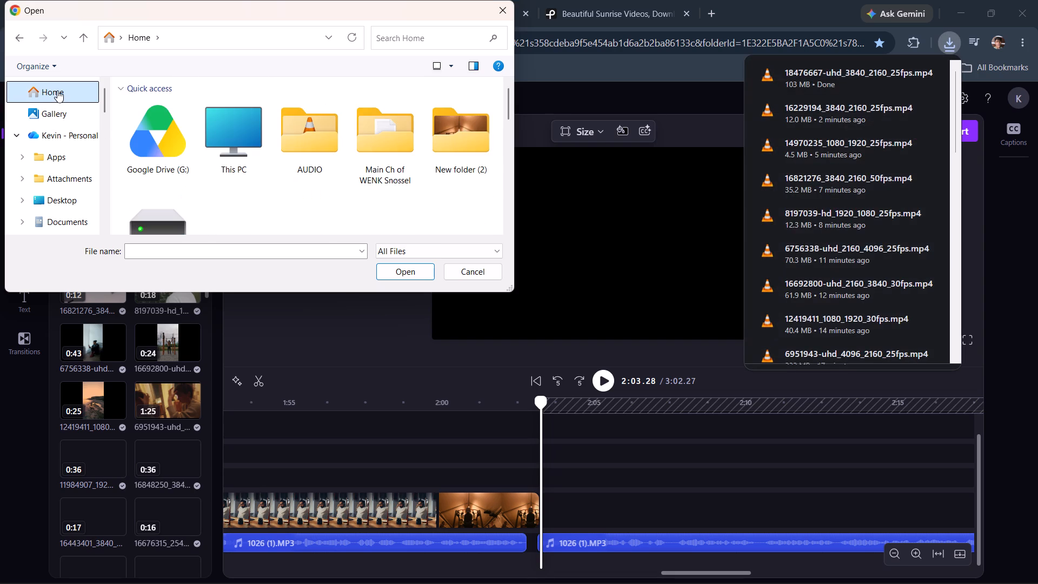
pyautogui.scroll(-6, 105, 118)
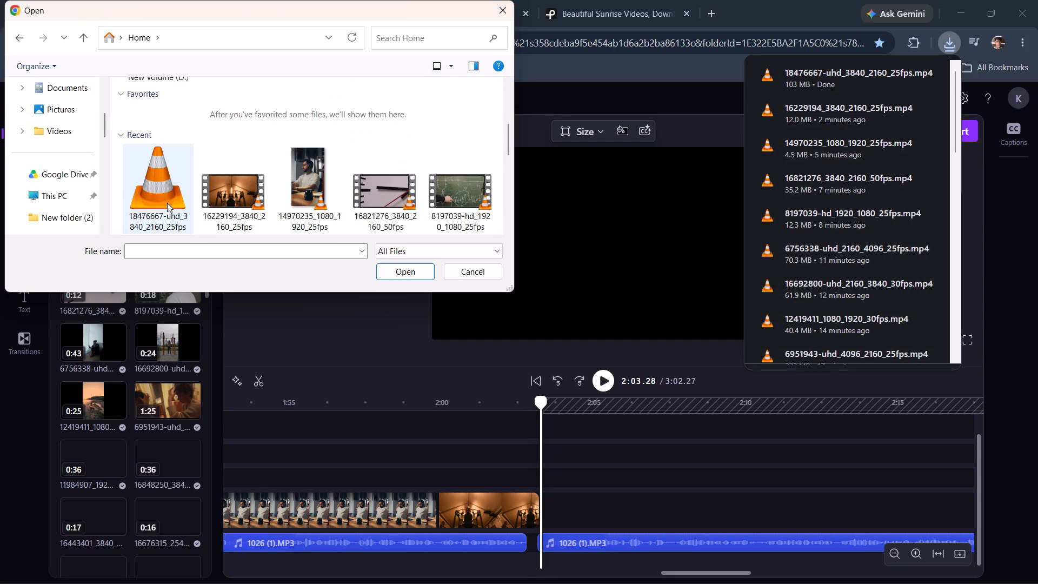
pyautogui.click(77, 135)
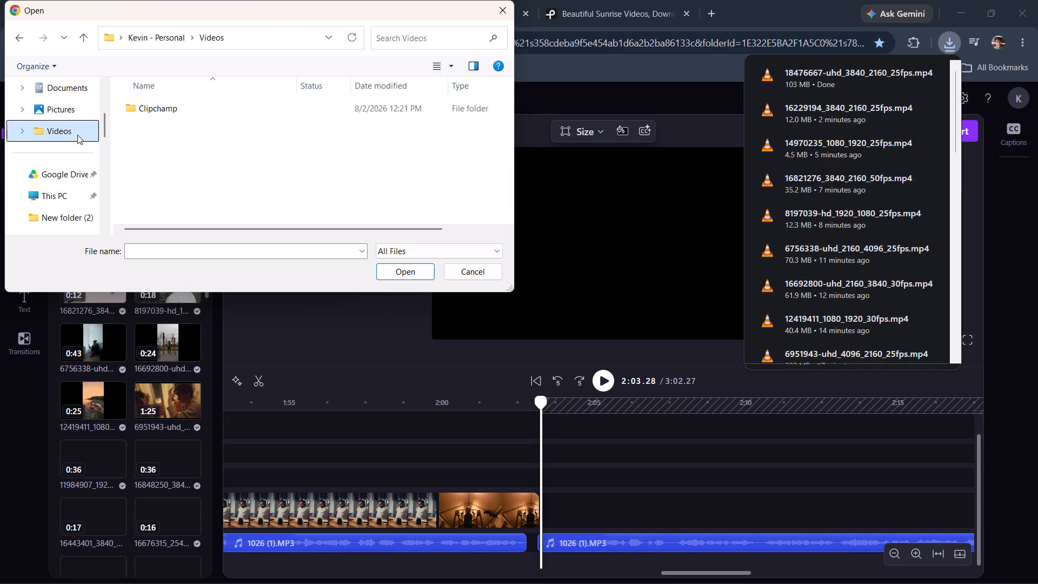
pyautogui.scroll(11, 26, 115)
pyautogui.click(56, 87)
pyautogui.scroll(-3, 173, 162)
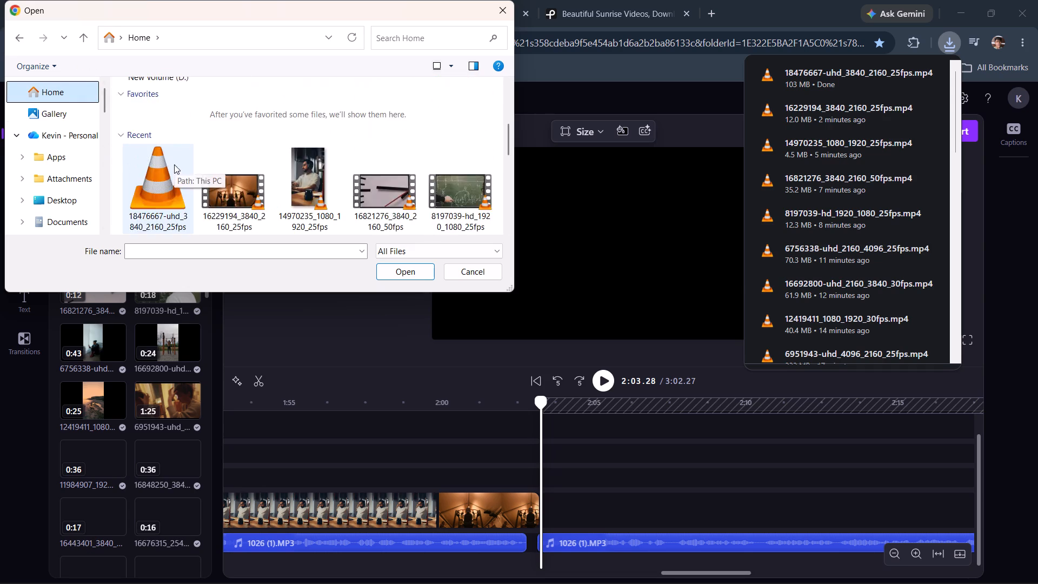
pyautogui.scroll(-1, 174, 164)
pyautogui.click(167, 104)
pyautogui.click(387, 275)
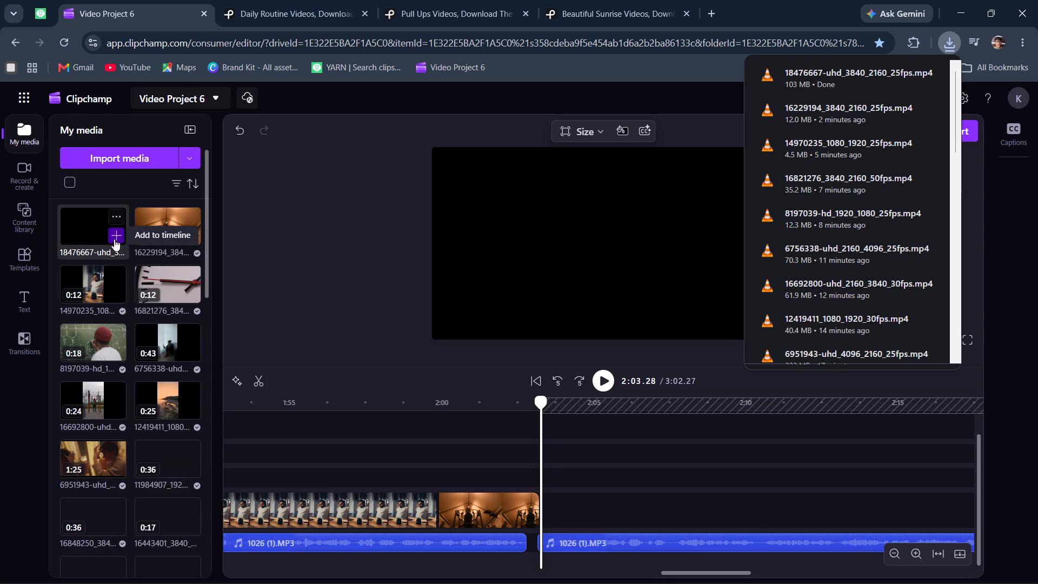
# Add the imported sunrise clip to the timeline directly after the trimmed pull-up clip at 2:03.28.
pyautogui.click(114, 239)
pyautogui.click(515, 443)
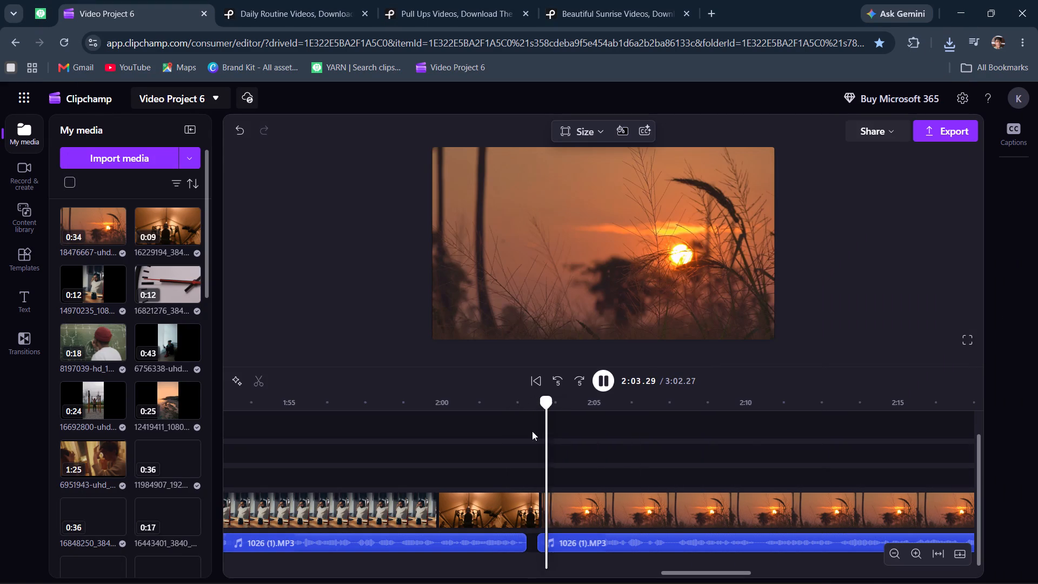
pyautogui.click(513, 423)
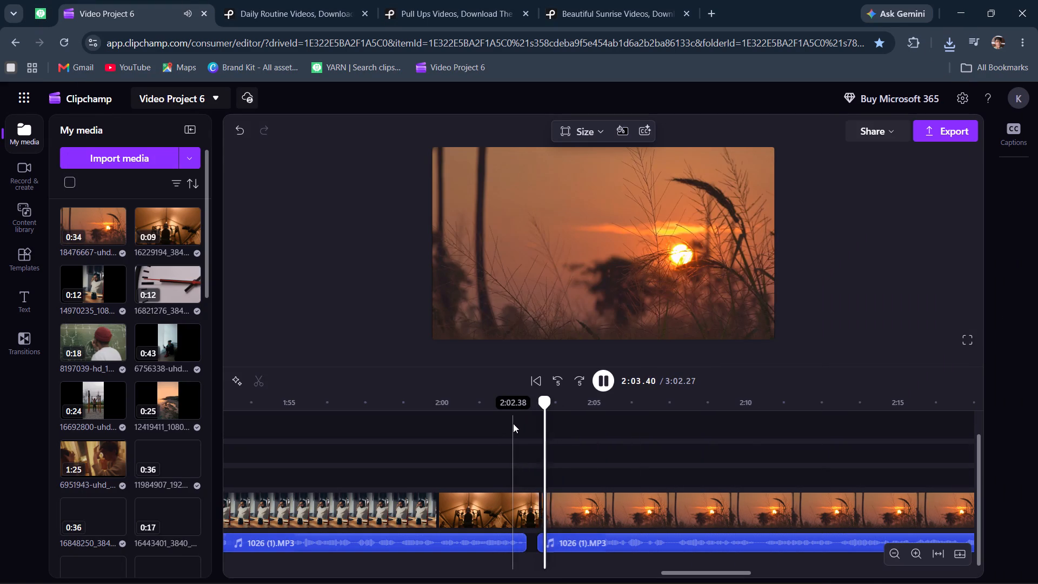
pyautogui.press('space')
pyautogui.click(590, 501)
pyautogui.moveTo(431, 147); pyautogui.dragTo(405, 129)
pyautogui.moveTo(497, 217); pyautogui.dragTo(513, 223)
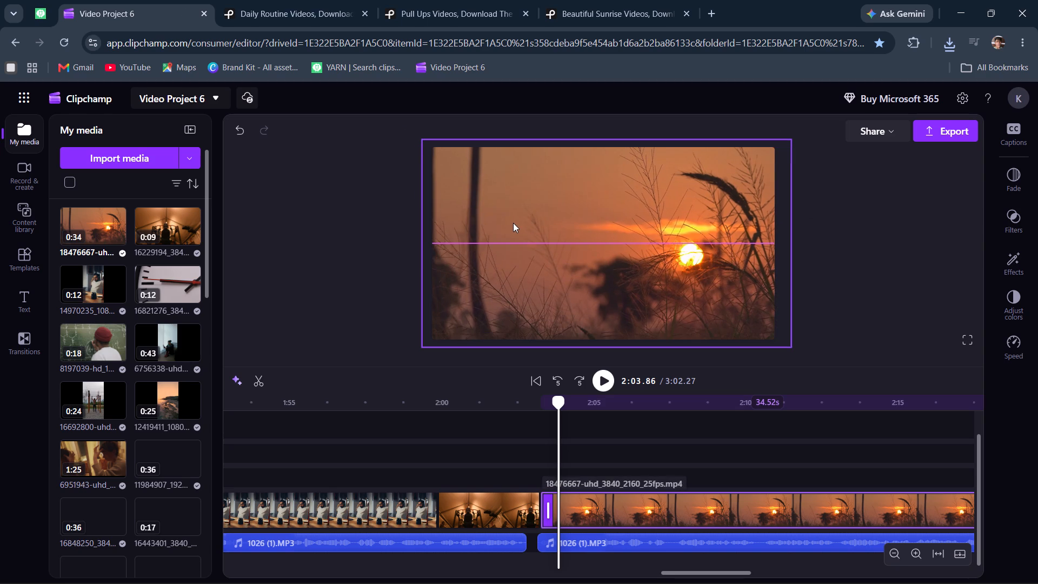
pyautogui.moveTo(513, 223); pyautogui.dragTo(510, 223)
# Play the sunrise section from 2:02.29 to 2:08.61 and set the sunrise clip's speed to 2x.
pyautogui.click(535, 426)
pyautogui.click(510, 440)
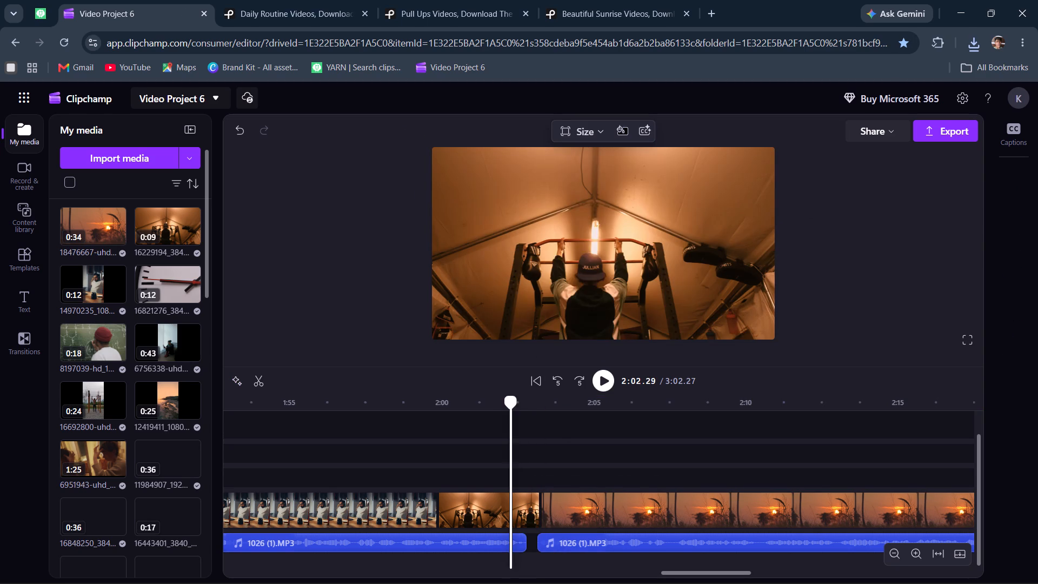
pyautogui.press('space')
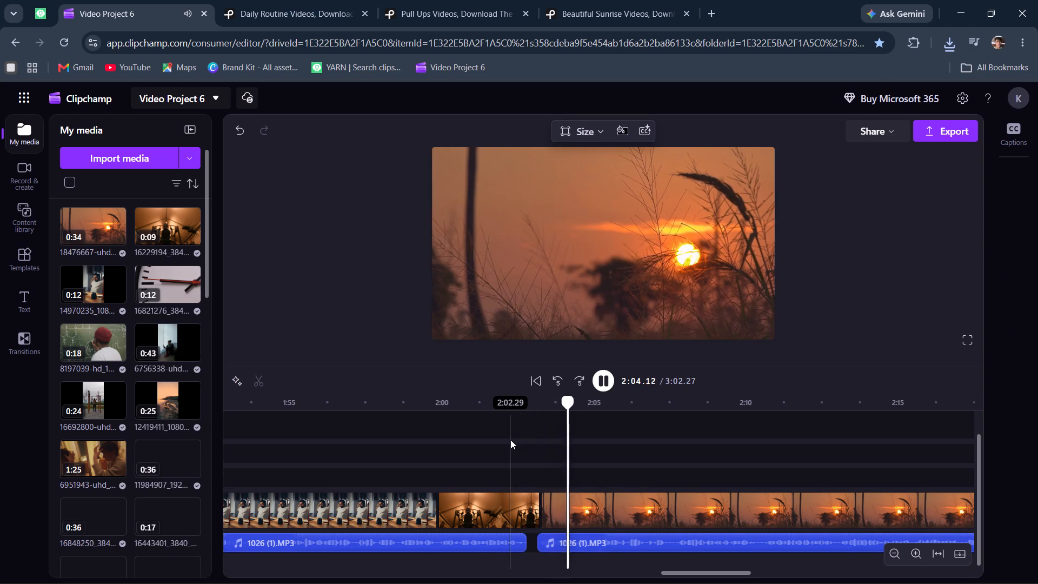
pyautogui.hscroll(-2, 510, 440)
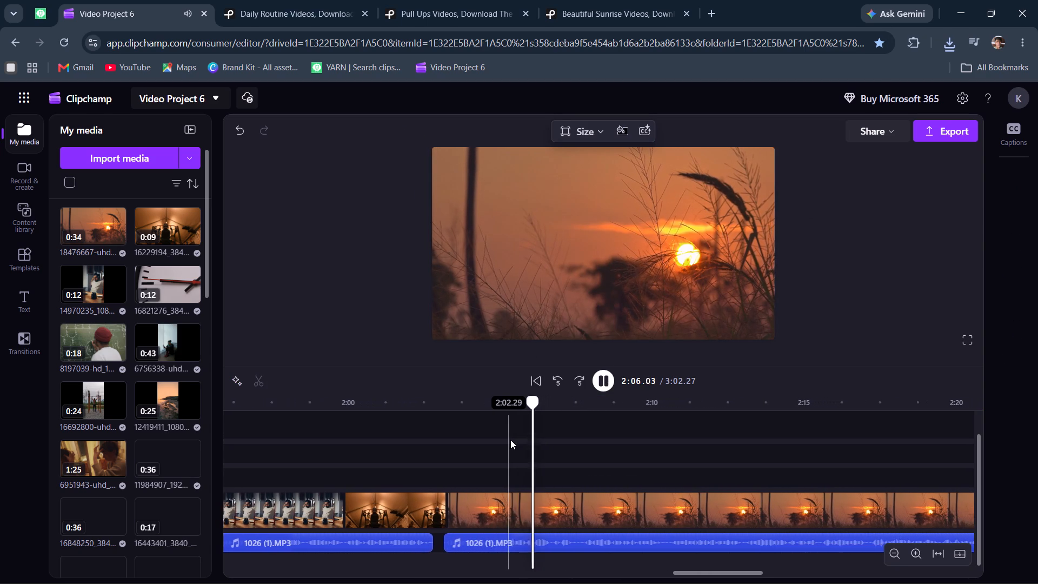
pyautogui.hscroll(-2, 510, 440)
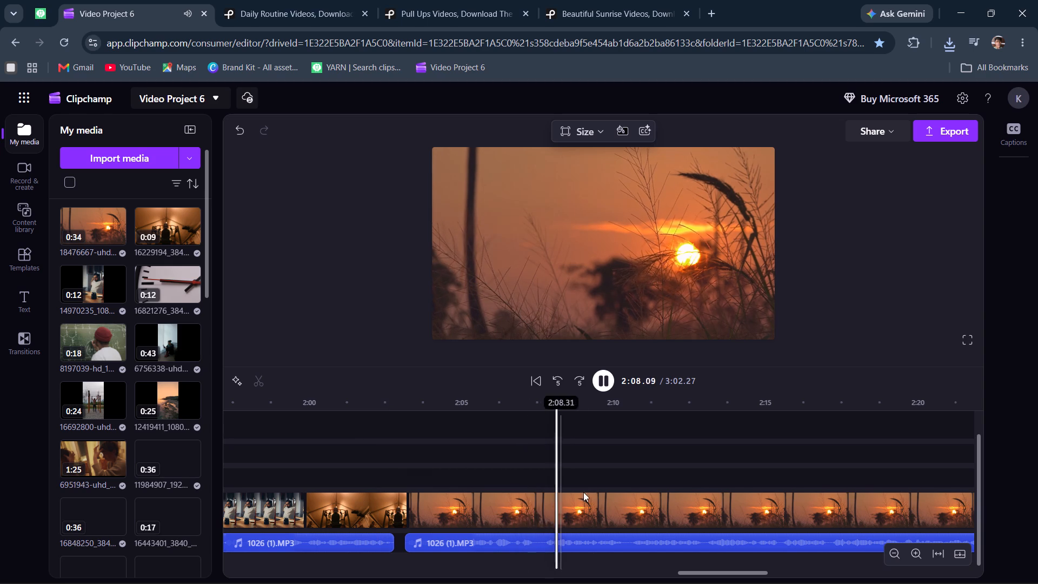
pyautogui.press('space')
pyautogui.click(611, 520)
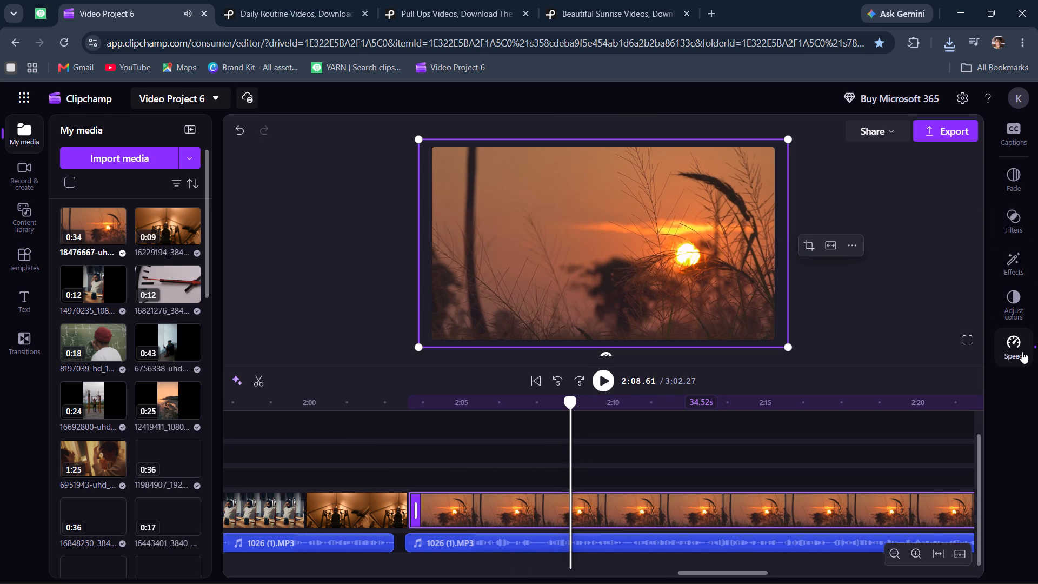
pyautogui.click(1022, 351)
pyautogui.moveTo(875, 187); pyautogui.dragTo(906, 194)
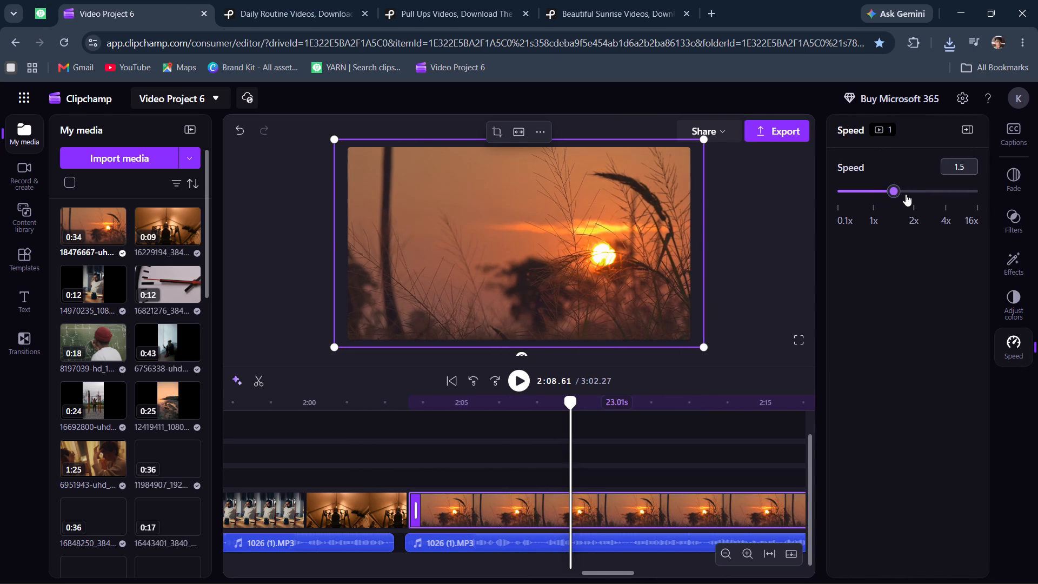
pyautogui.moveTo(906, 194); pyautogui.dragTo(913, 198)
pyautogui.moveTo(914, 190); pyautogui.dragTo(948, 204)
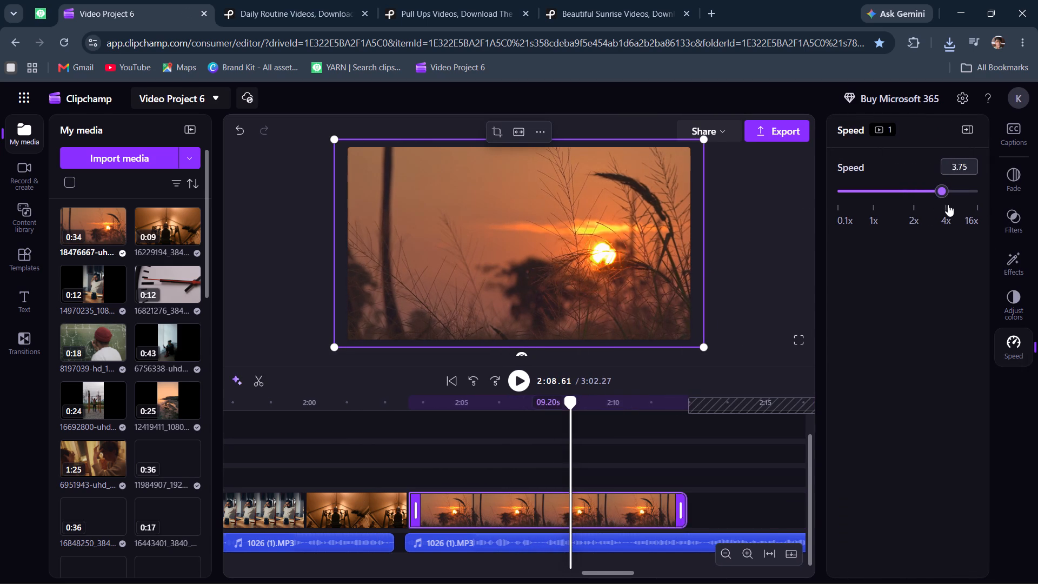
pyautogui.moveTo(948, 204); pyautogui.dragTo(913, 218)
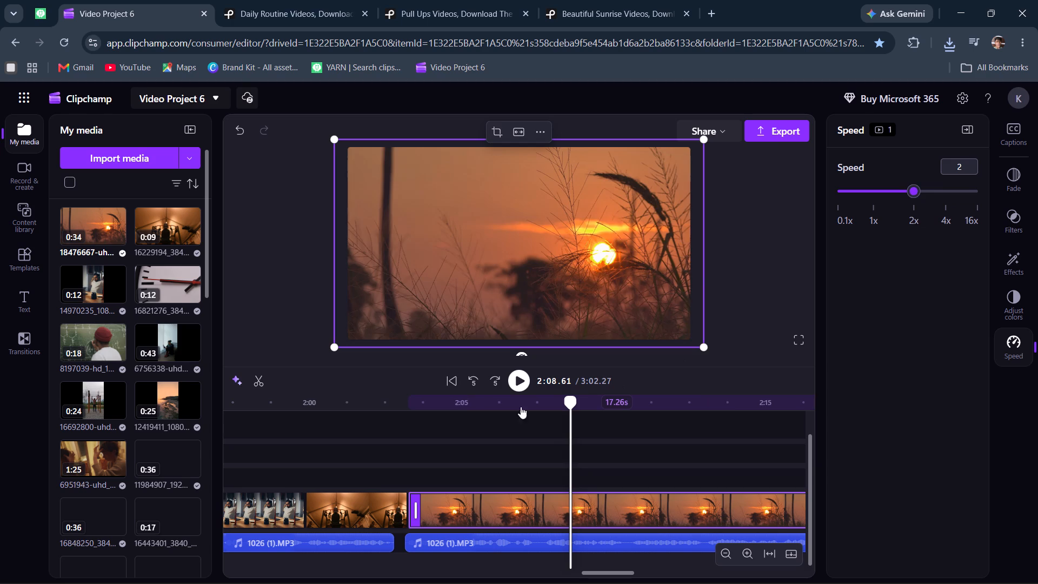
# Play repeatedly from the pull-up clips into the 2x sunrise clip to review its pace against the Line 35 narration.
pyautogui.click(411, 428)
pyautogui.click(398, 433)
pyautogui.press('space')
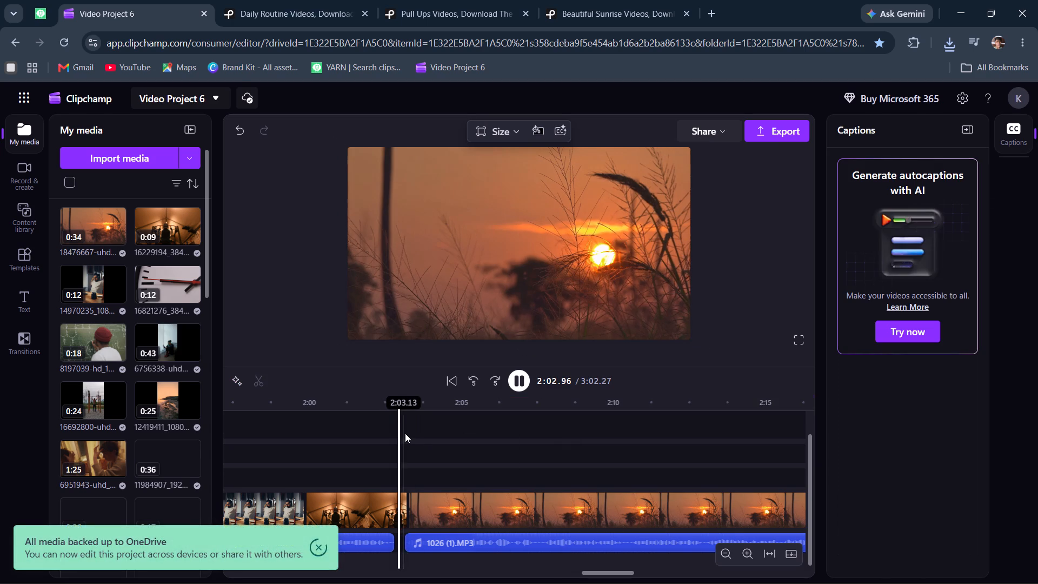
pyautogui.click(372, 448)
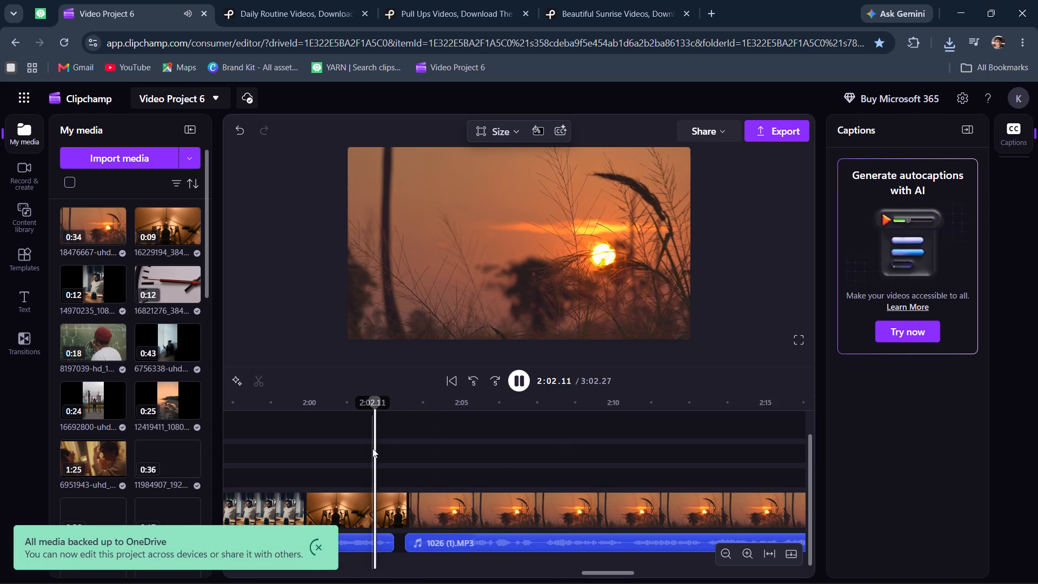
pyautogui.click(357, 449)
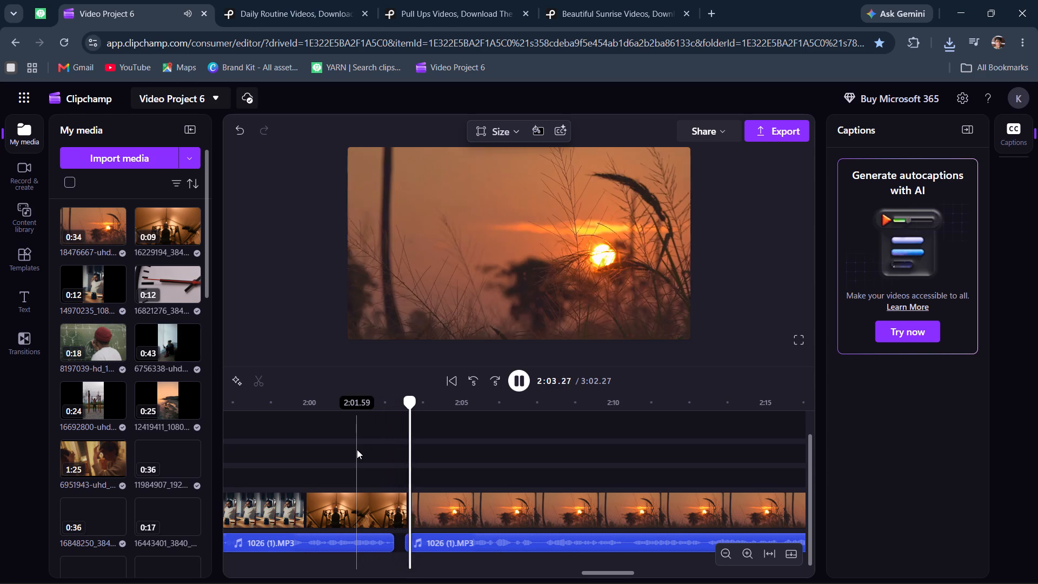
pyautogui.click(294, 452)
pyautogui.press('space')
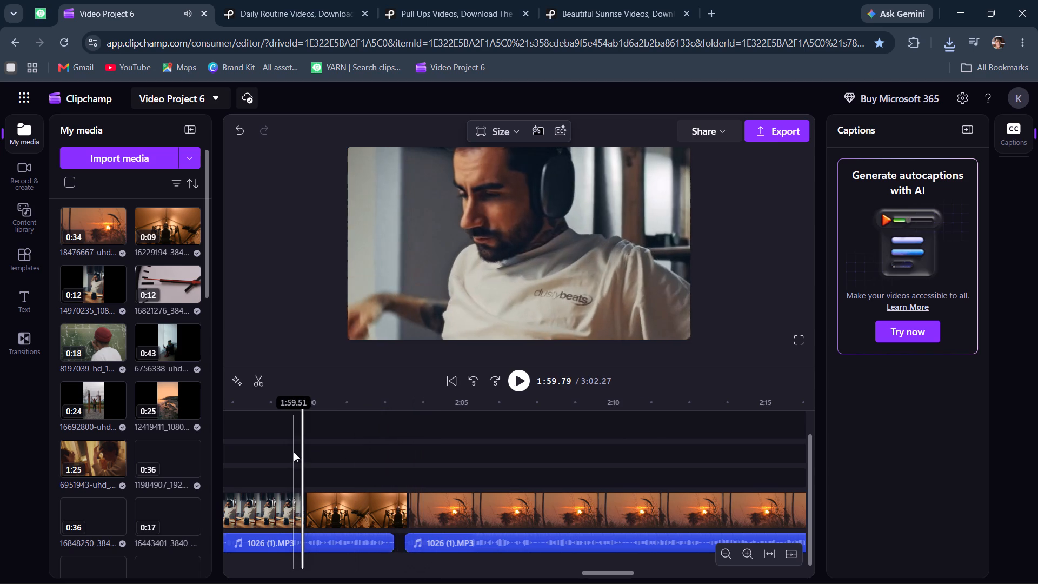
pyautogui.press('space')
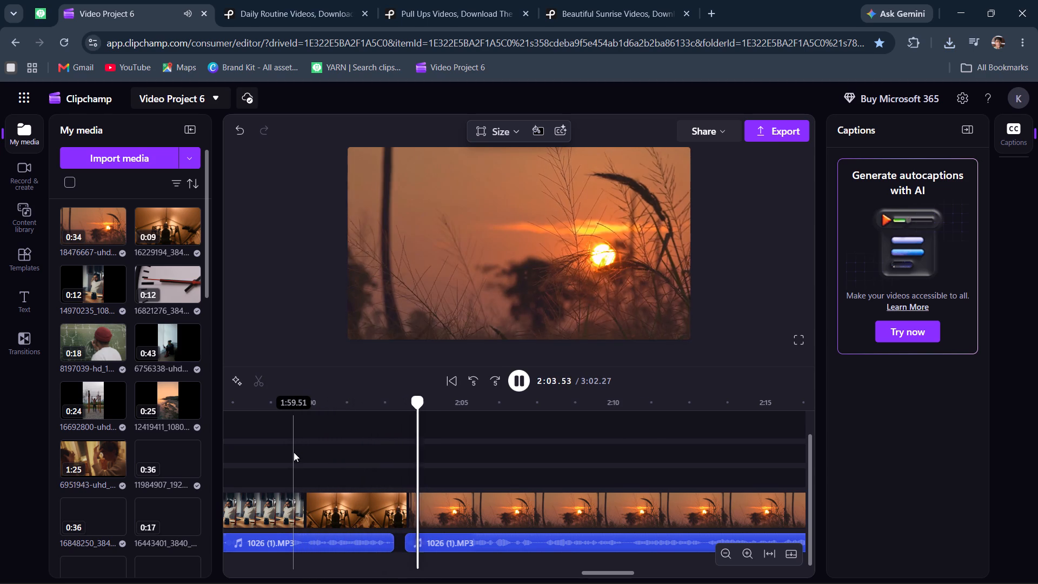
pyautogui.click(294, 452)
pyautogui.click(260, 455)
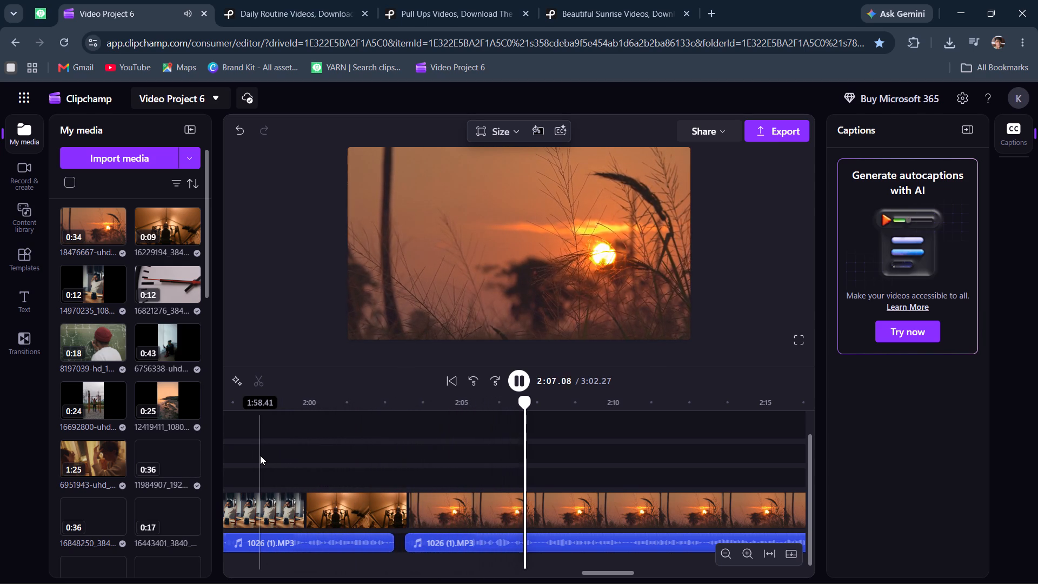
pyautogui.press('space')
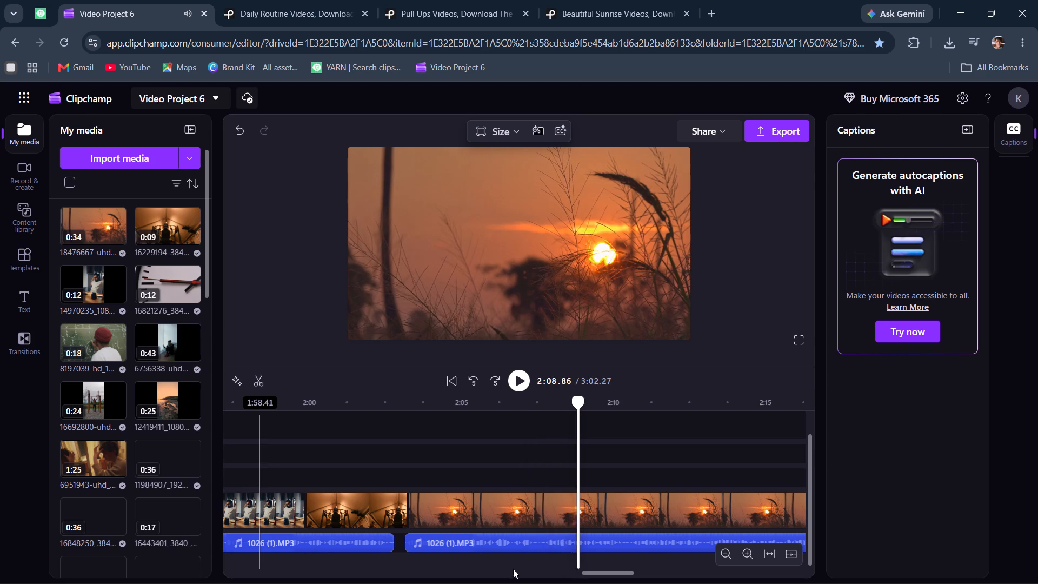
# Raise the sunrise clip's speed to 5.5x.
pyautogui.click(522, 513)
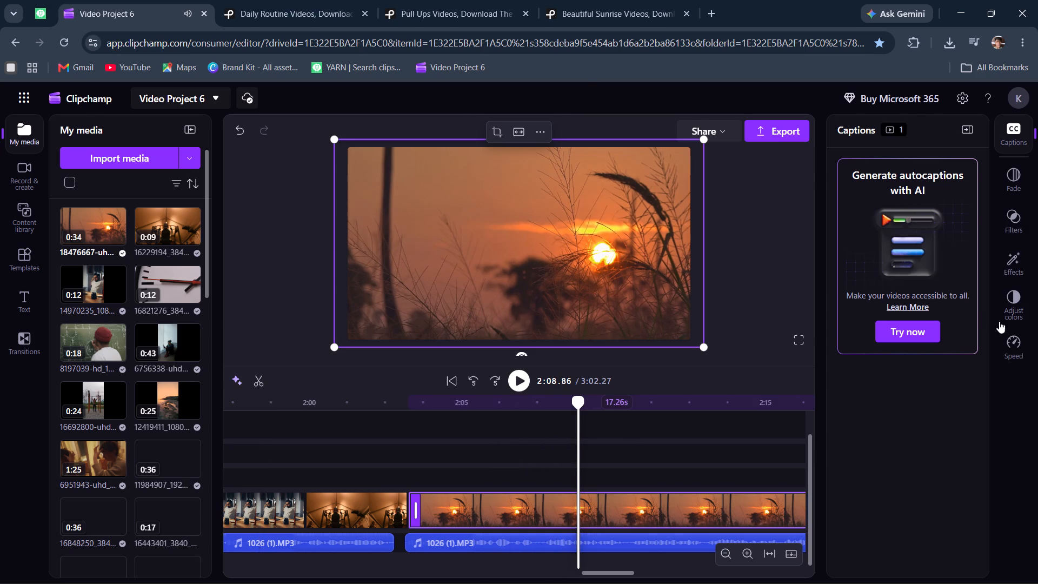
pyautogui.click(1013, 335)
pyautogui.moveTo(915, 192); pyautogui.dragTo(943, 203)
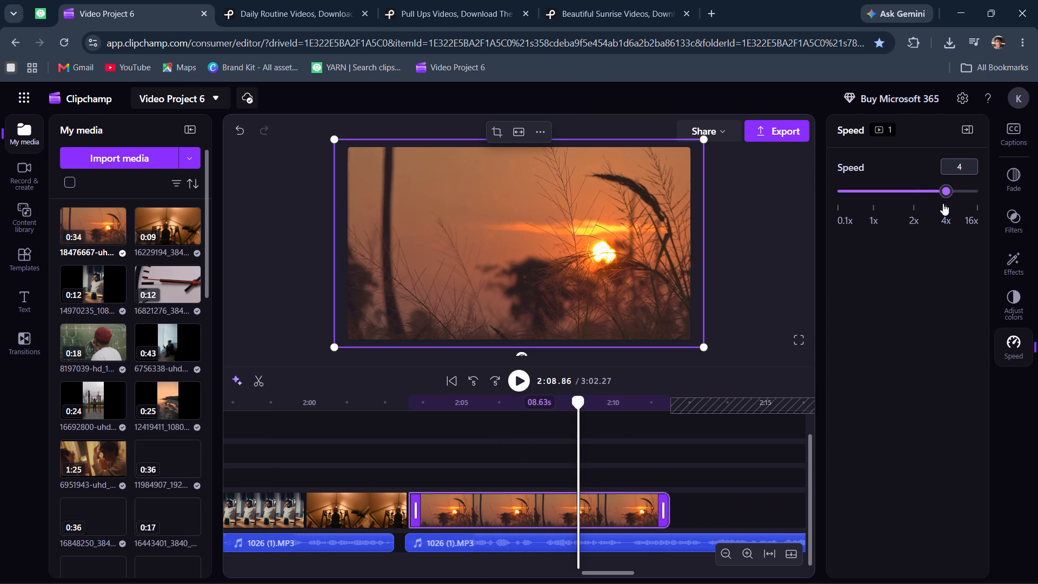
pyautogui.moveTo(943, 203); pyautogui.dragTo(948, 209)
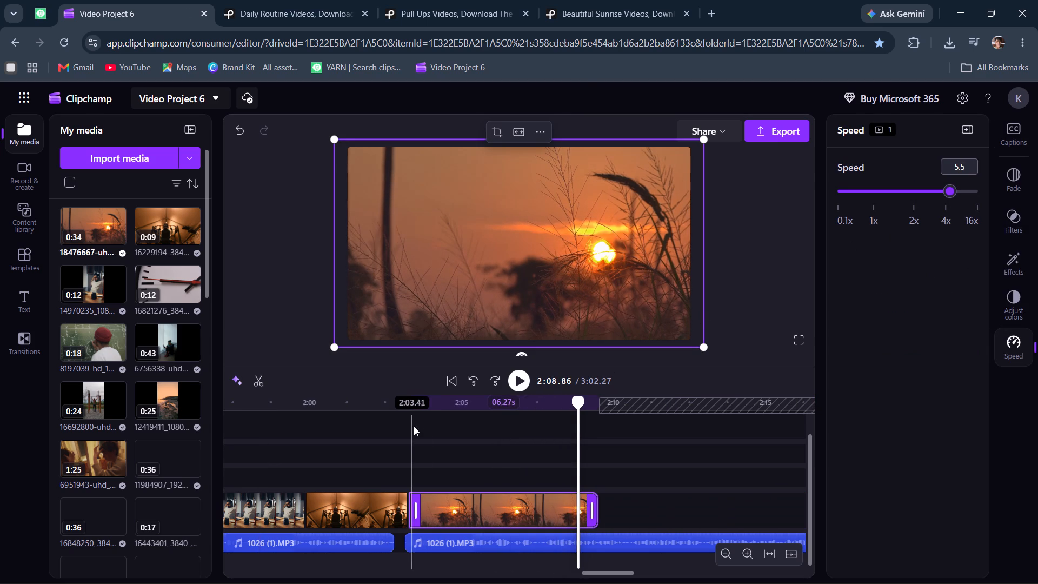
# Play the sped-up sunrise clip from just before its start to check the pace against the narration.
pyautogui.click(402, 426)
pyautogui.press('space')
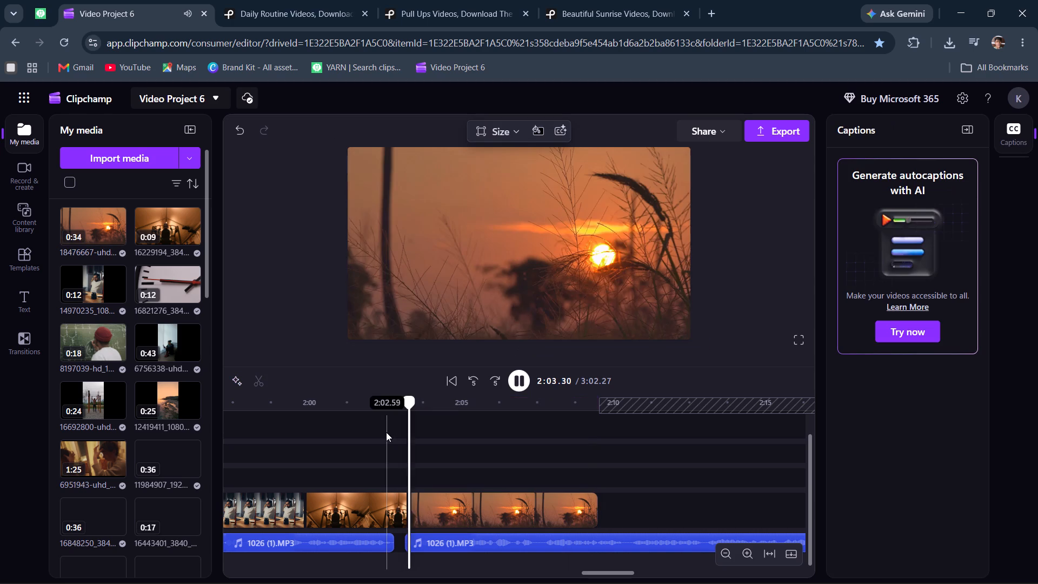
pyautogui.click(386, 432)
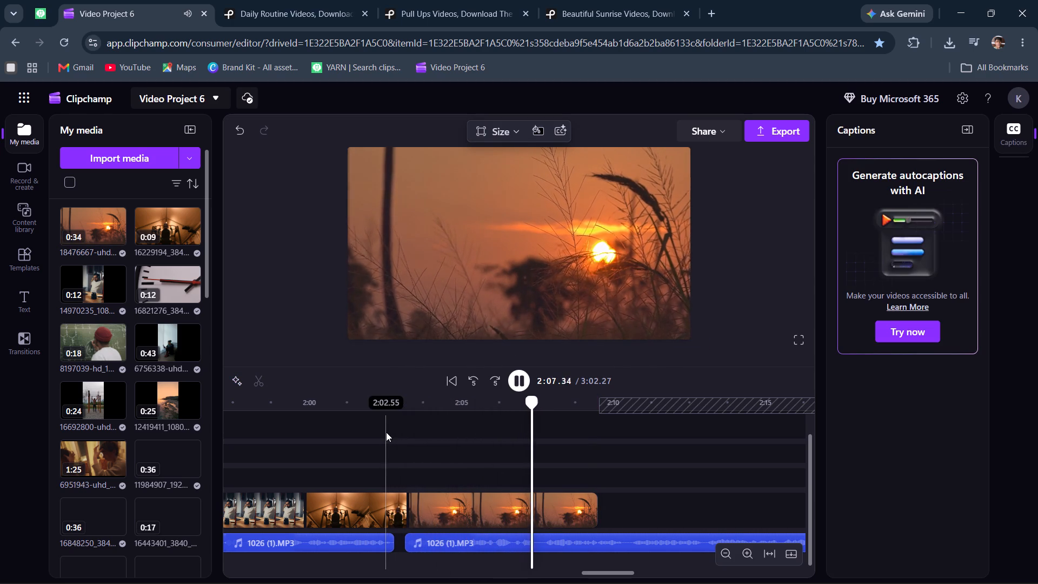
pyautogui.press('space')
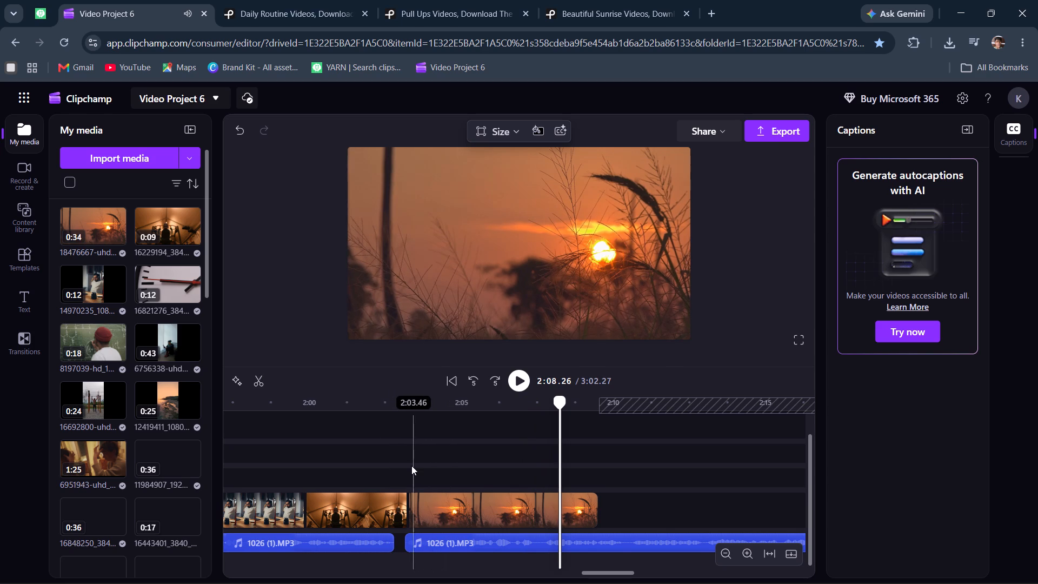
pyautogui.click(410, 465)
pyautogui.press('space')
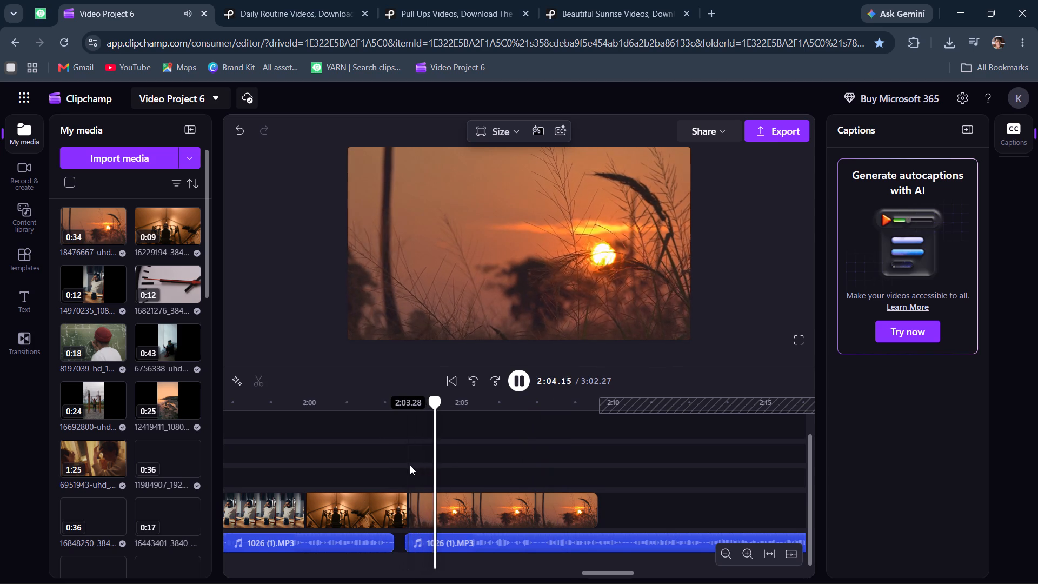
pyautogui.press('space')
# Browse the Pexels beautiful sunrise results and download the lake sunrise clip 3151449-uhd_4096_2160_24fps into New folder (2).
pyautogui.click(627, 5)
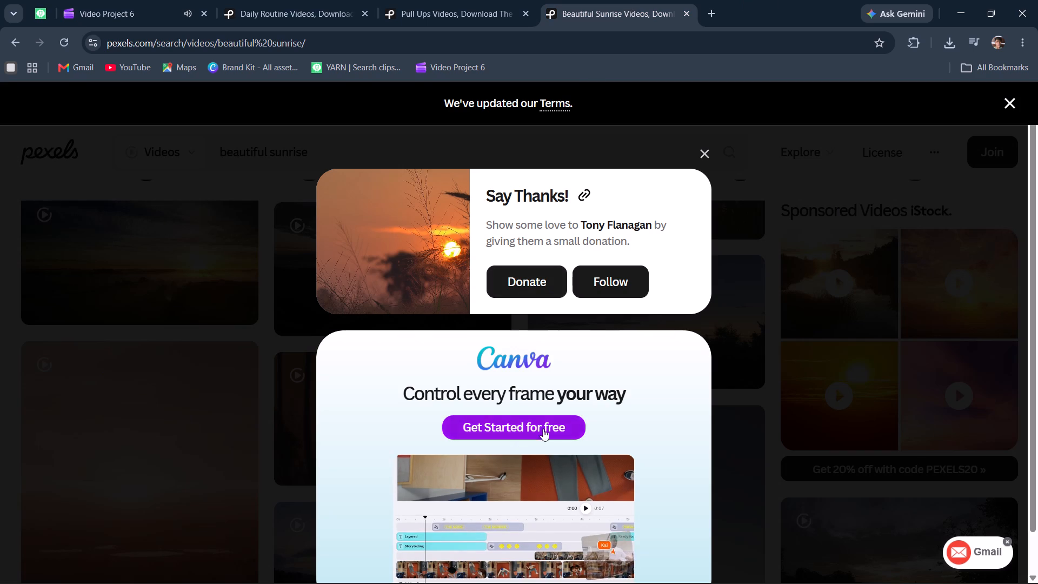
pyautogui.click(701, 151)
pyautogui.scroll(-7, 334, 272)
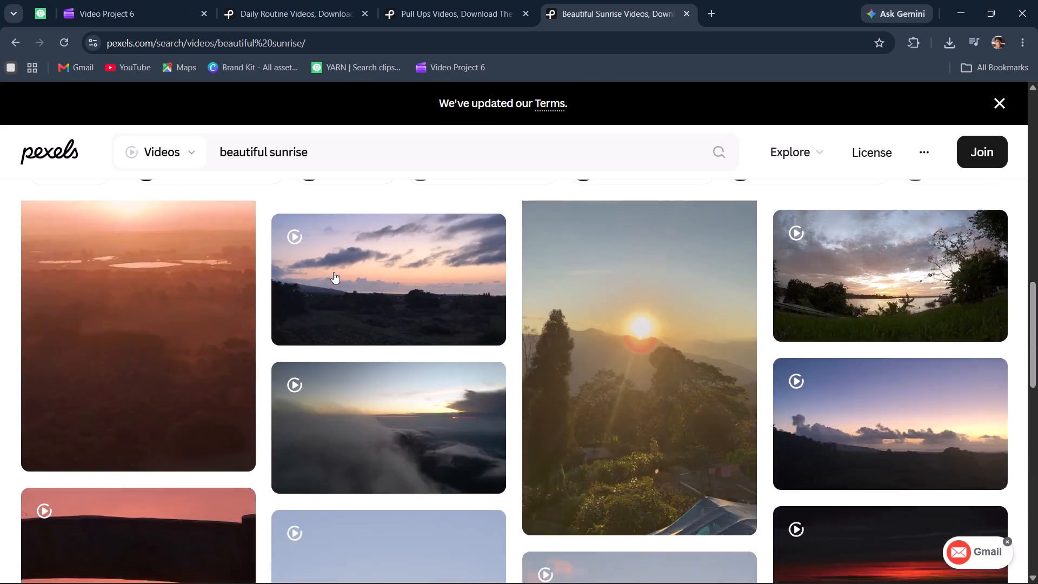
pyautogui.scroll(-11, 334, 272)
pyautogui.scroll(5, 334, 272)
pyautogui.scroll(-4, 334, 272)
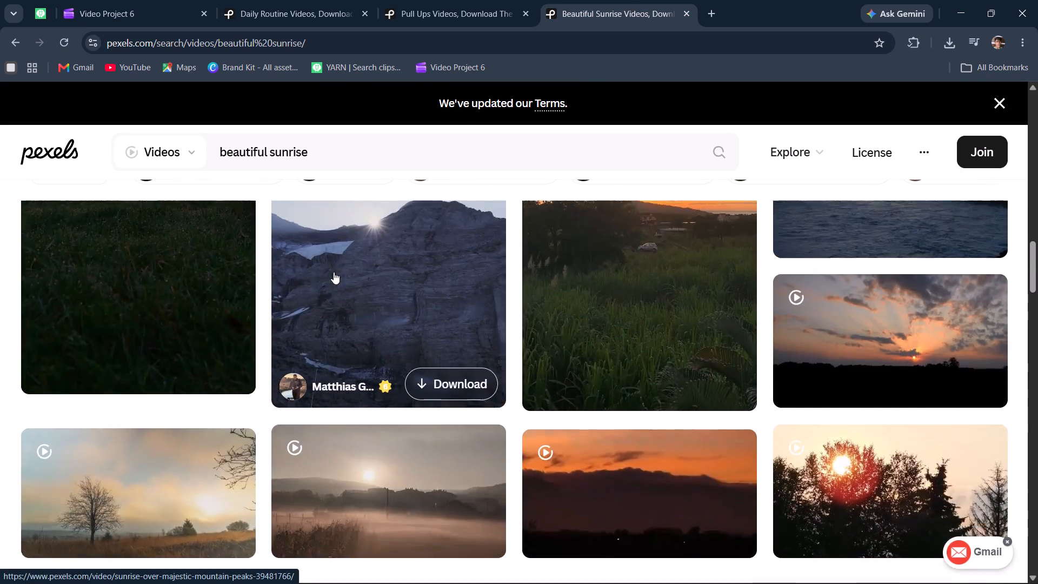
pyautogui.scroll(-12, 334, 272)
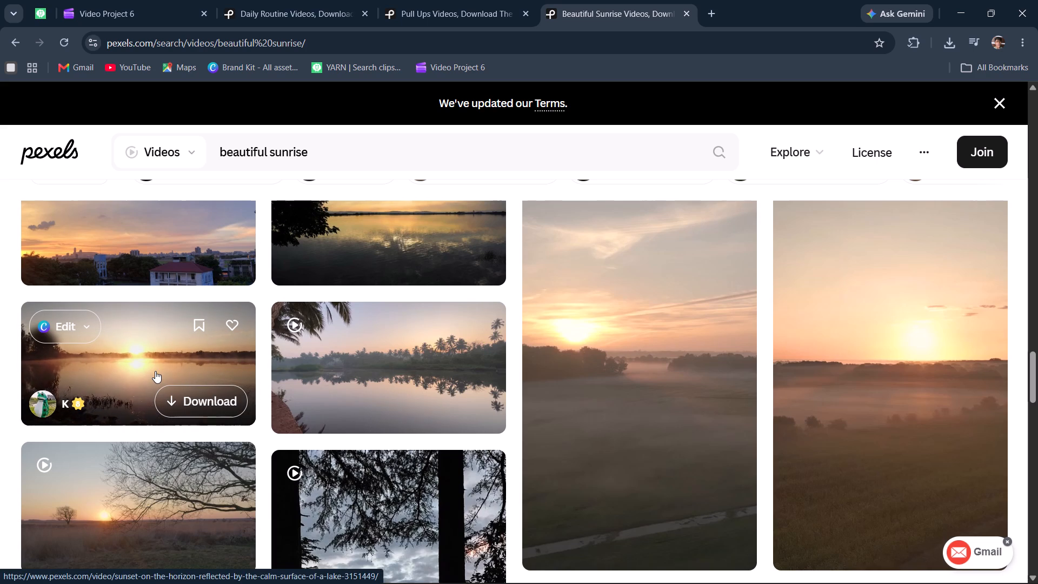
pyautogui.click(172, 401)
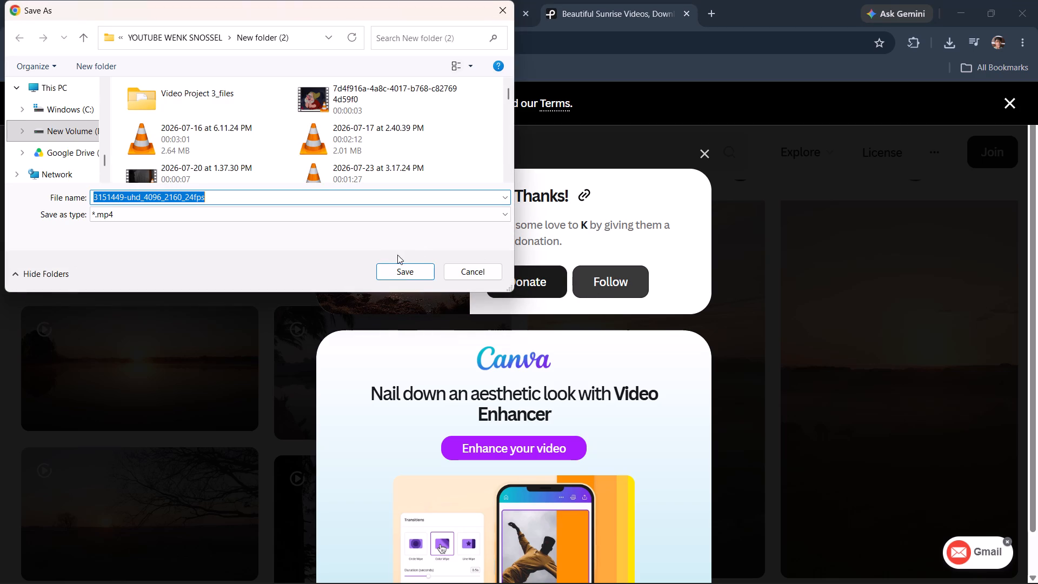
pyautogui.click(409, 274)
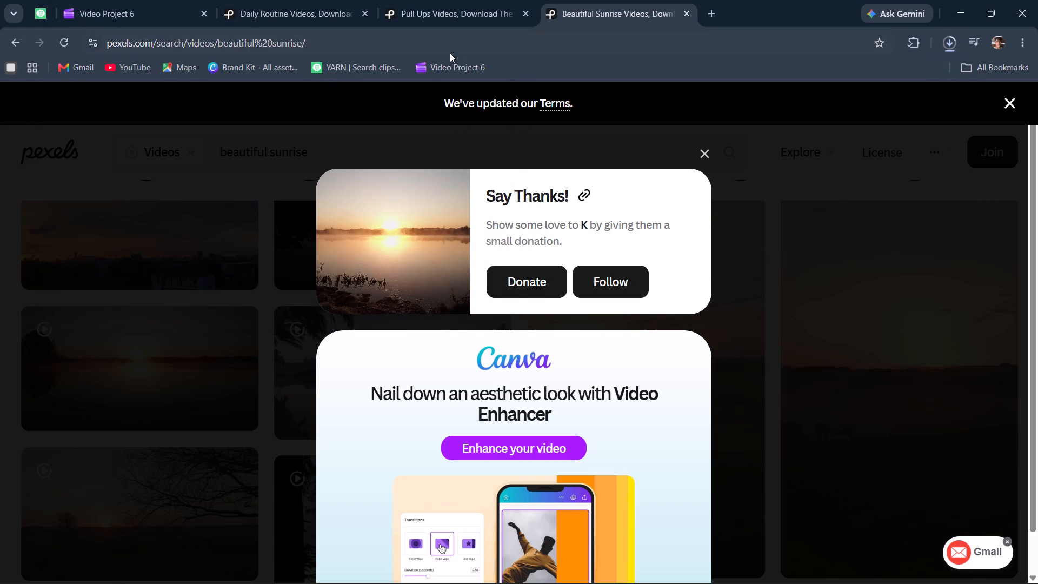
pyautogui.click(367, 16)
pyautogui.click(367, 16)
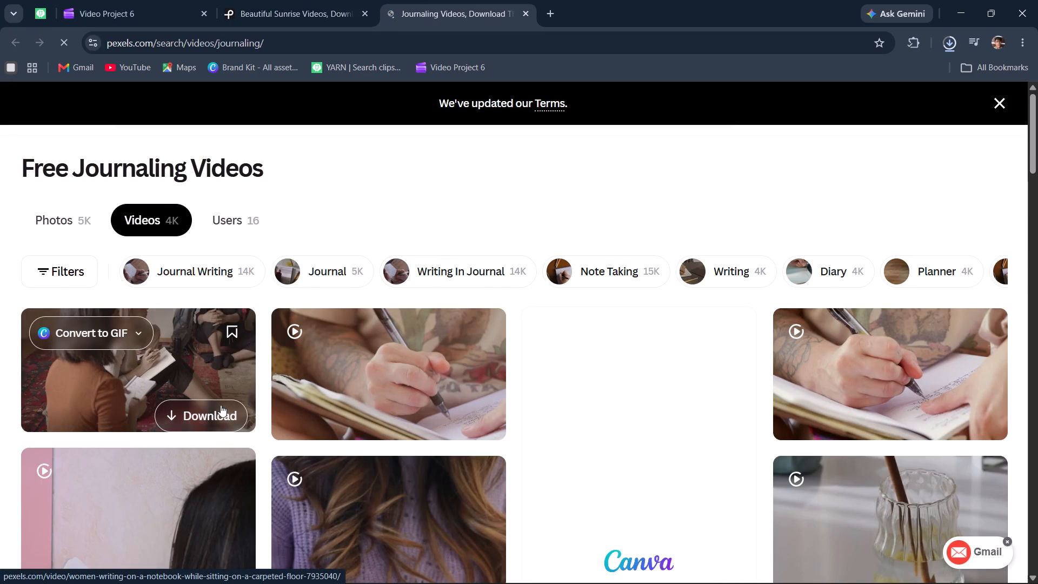
# Download the clip of women writing in notebooks on a carpeted floor as 7935040-uhd_4096_2160_24fps into New folder (2).
pyautogui.click(212, 416)
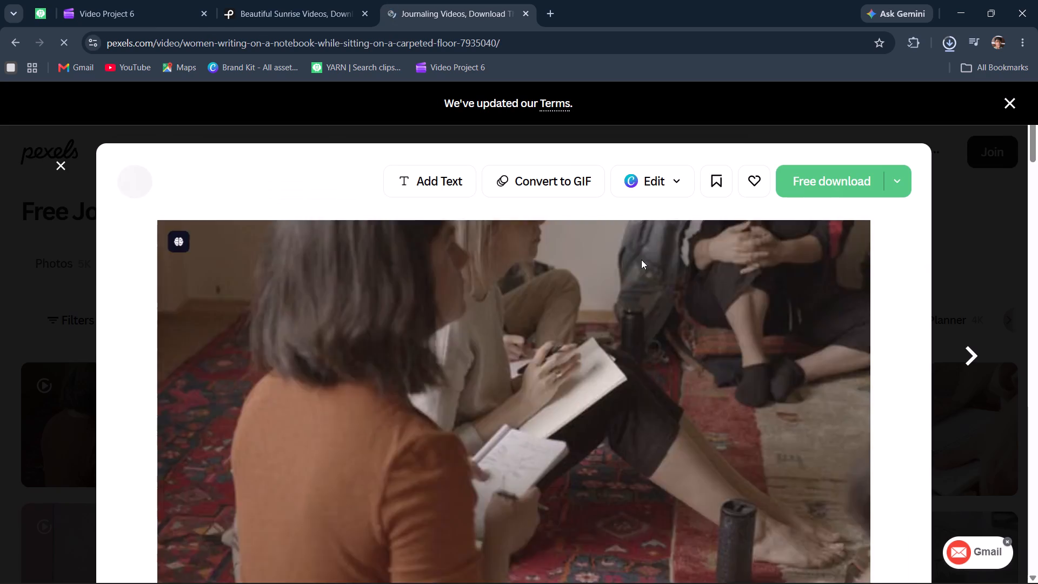
pyautogui.click(841, 182)
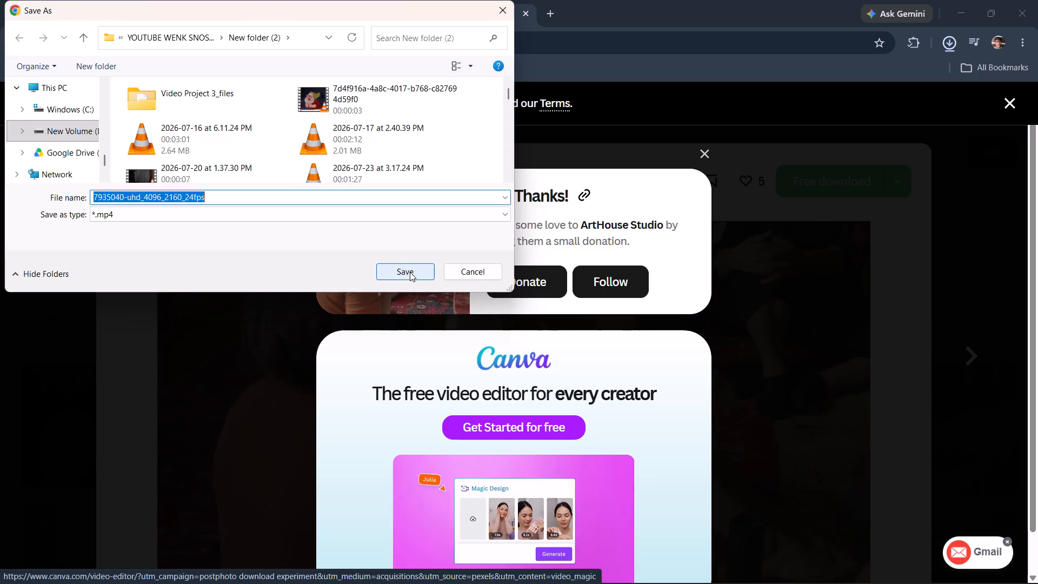
pyautogui.click(410, 272)
# Return to Video Project 6 and import the lake sunrise clip 3151449-uhd_4096_2160_24fps from the recent files into the media library.
pyautogui.click(103, 2)
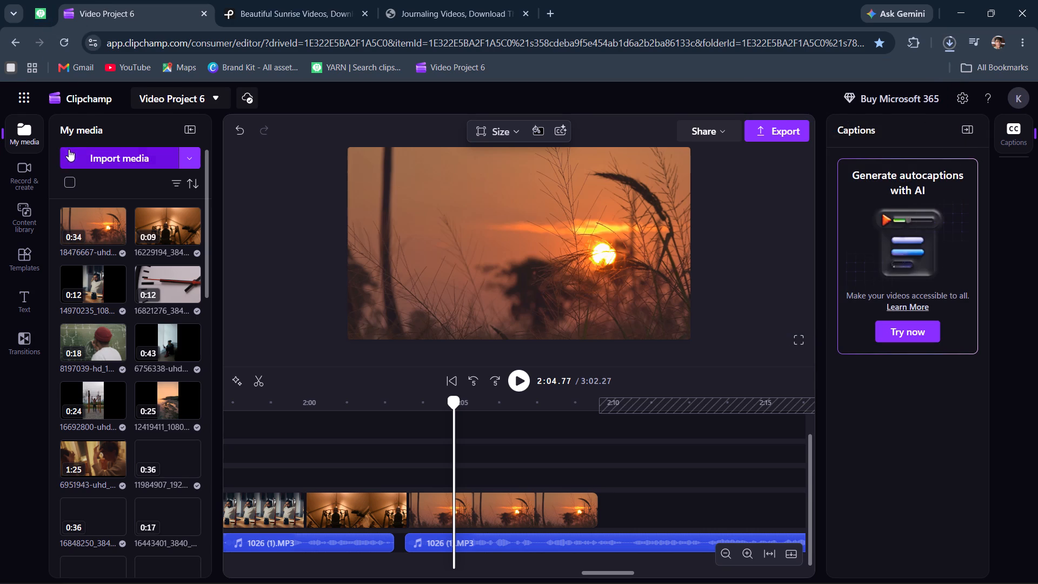
pyautogui.click(69, 149)
pyautogui.scroll(8, 88, 167)
pyautogui.click(63, 89)
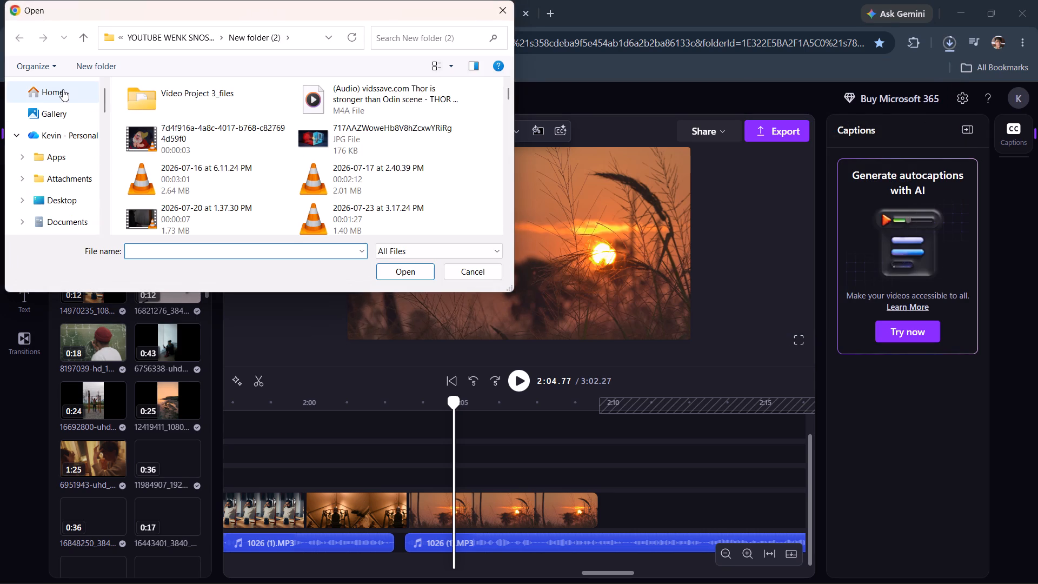
pyautogui.scroll(-4, 180, 117)
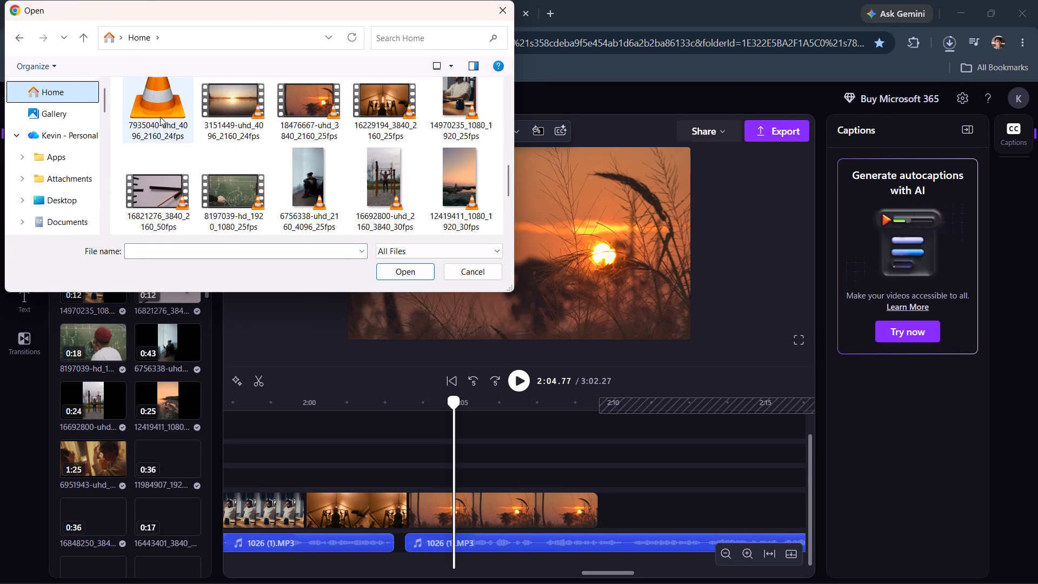
pyautogui.moveTo(230, 117); pyautogui.dragTo(481, 329)
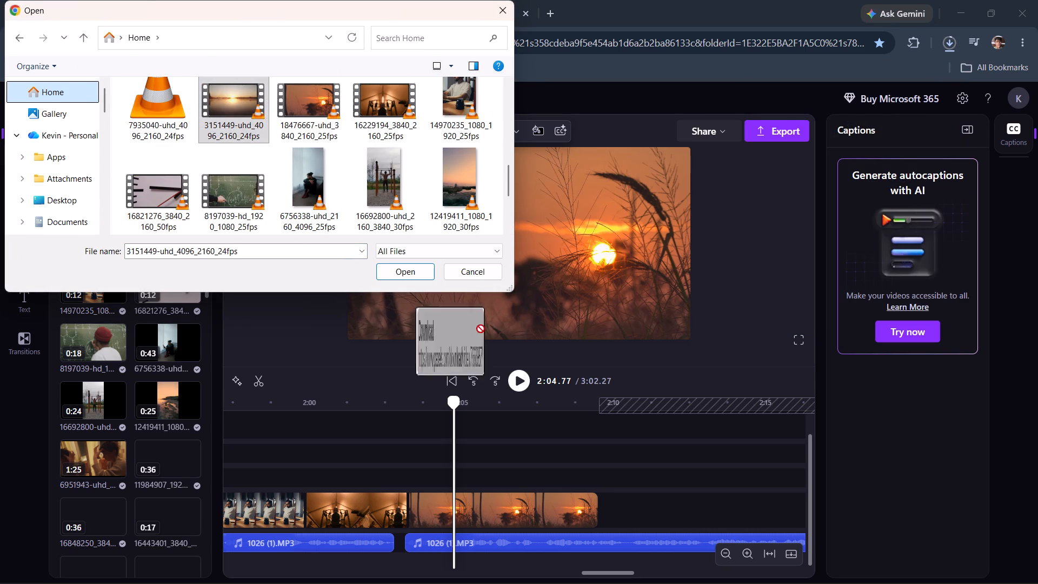
pyautogui.moveTo(481, 329); pyautogui.dragTo(130, 362)
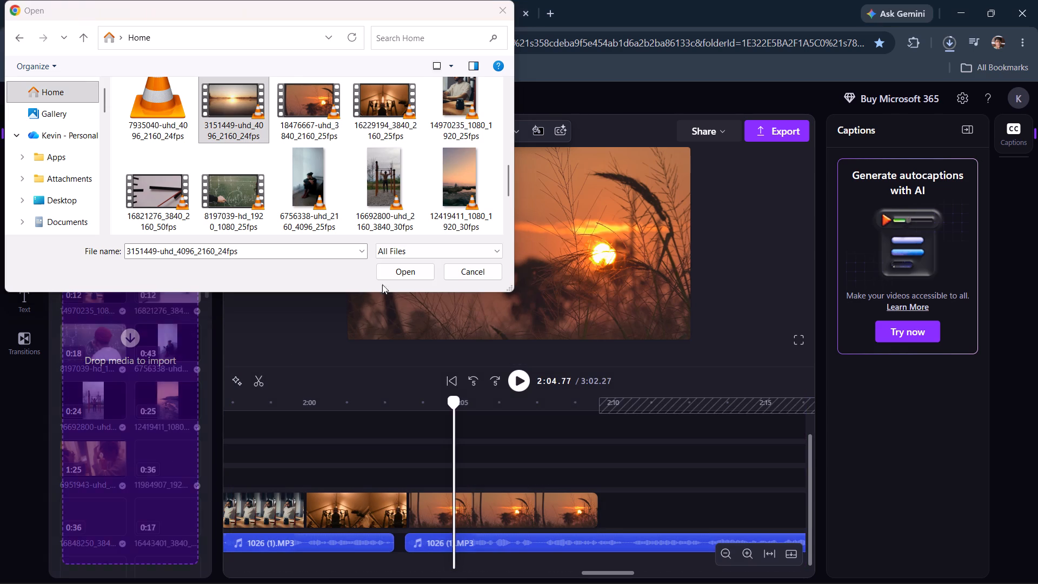
pyautogui.click(481, 268)
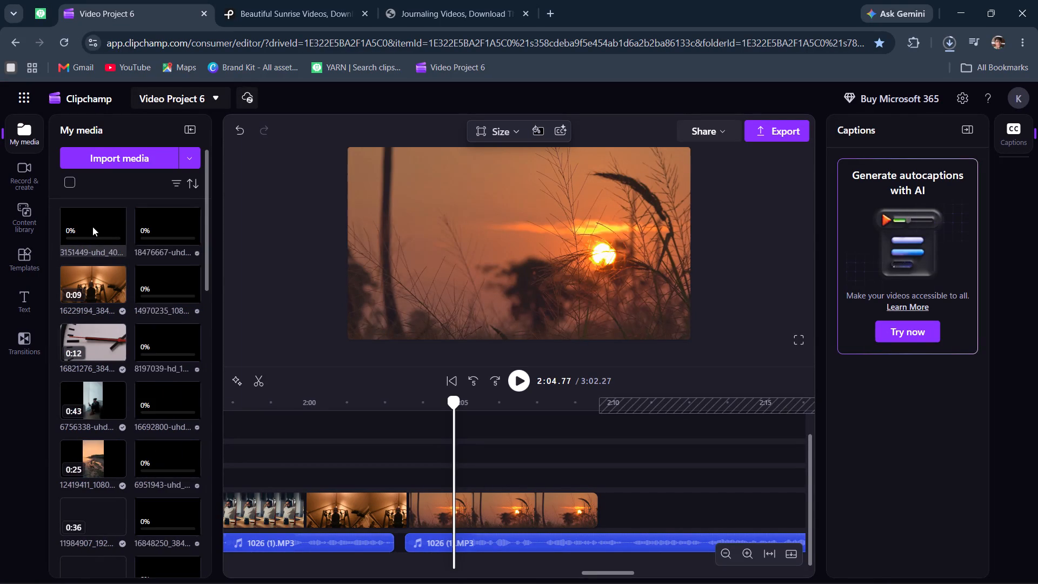
# Replace the orange grass-field sunrise clip on the timeline with the lake sunrise clip 3151449.
pyautogui.moveTo(83, 223); pyautogui.dragTo(162, 216)
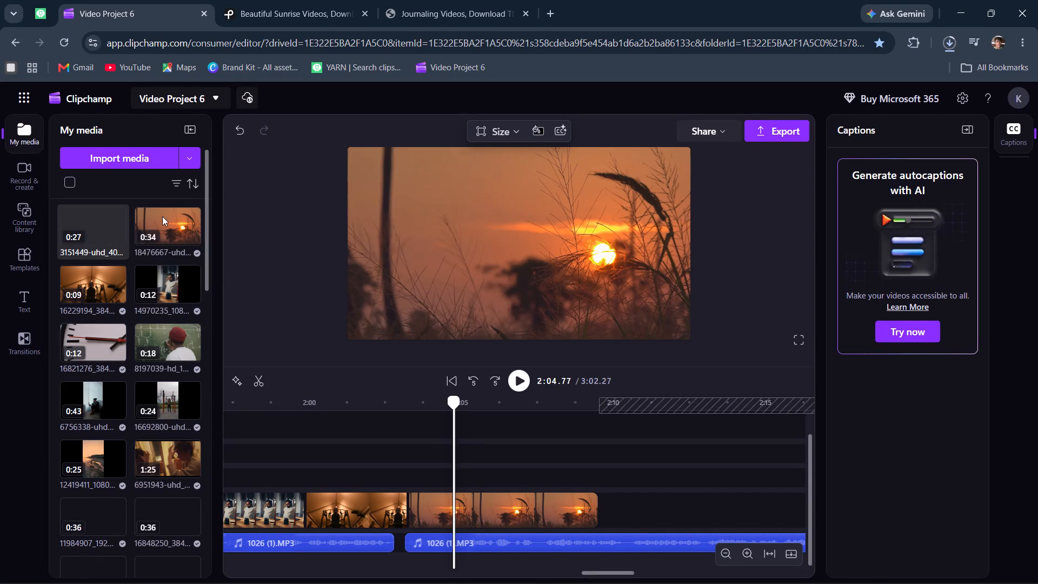
pyautogui.moveTo(162, 216); pyautogui.dragTo(263, 287)
pyautogui.moveTo(263, 287); pyautogui.dragTo(469, 503)
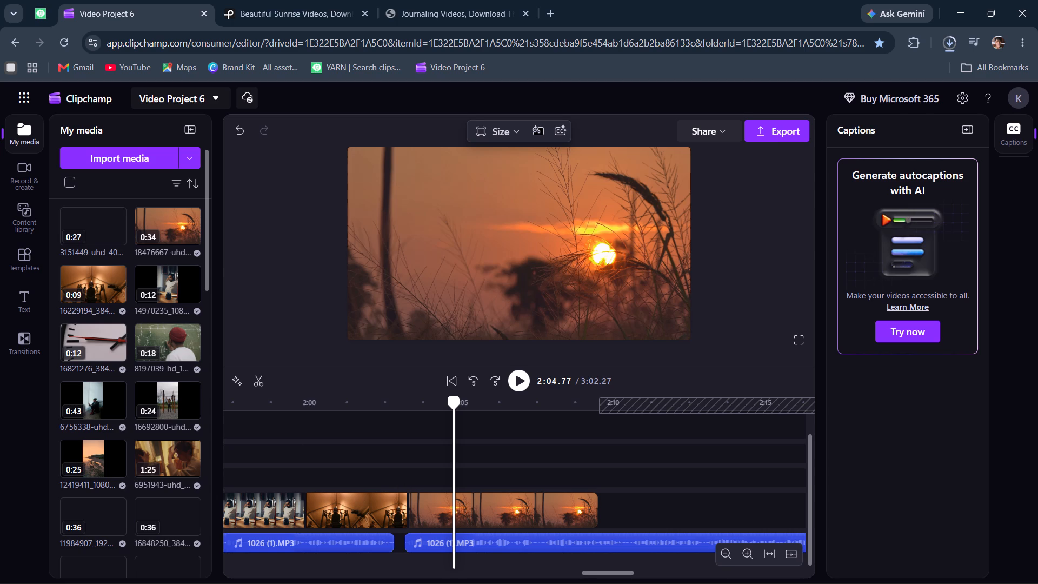
pyautogui.moveTo(93, 236); pyautogui.dragTo(97, 230)
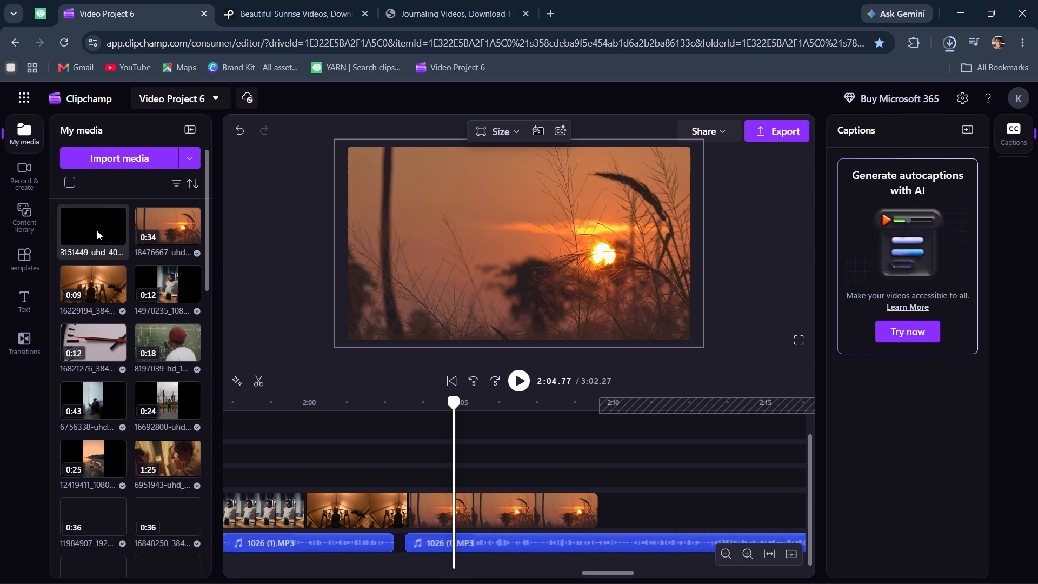
pyautogui.moveTo(97, 230); pyautogui.dragTo(451, 421)
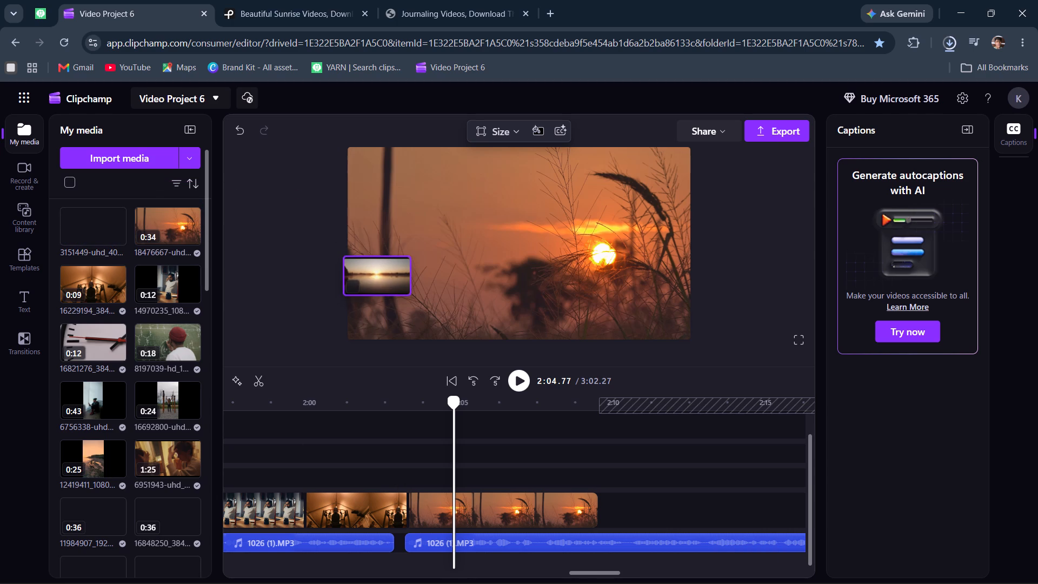
pyautogui.moveTo(451, 421); pyautogui.dragTo(492, 510)
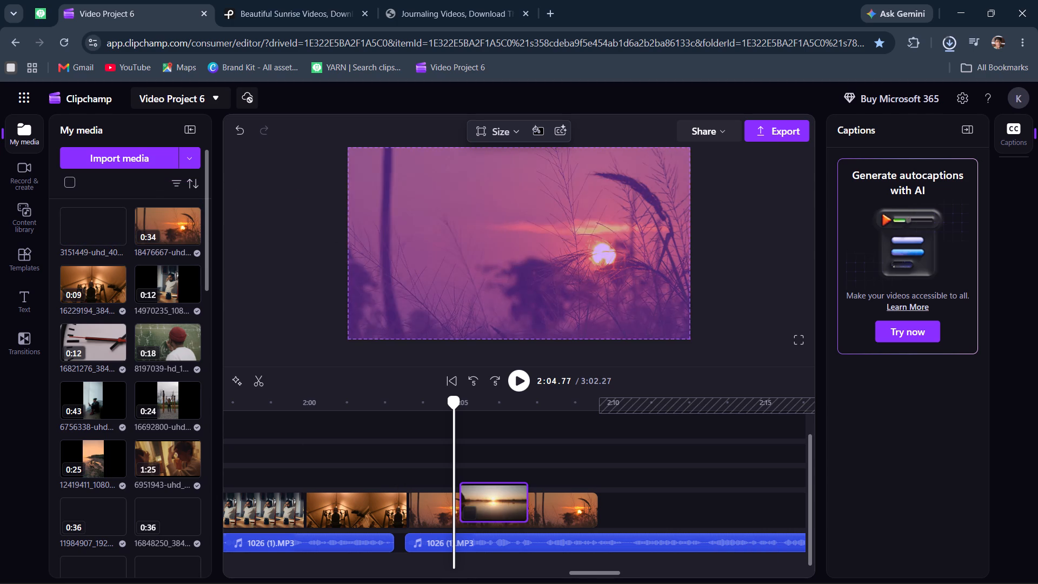
pyautogui.moveTo(492, 510); pyautogui.dragTo(492, 512)
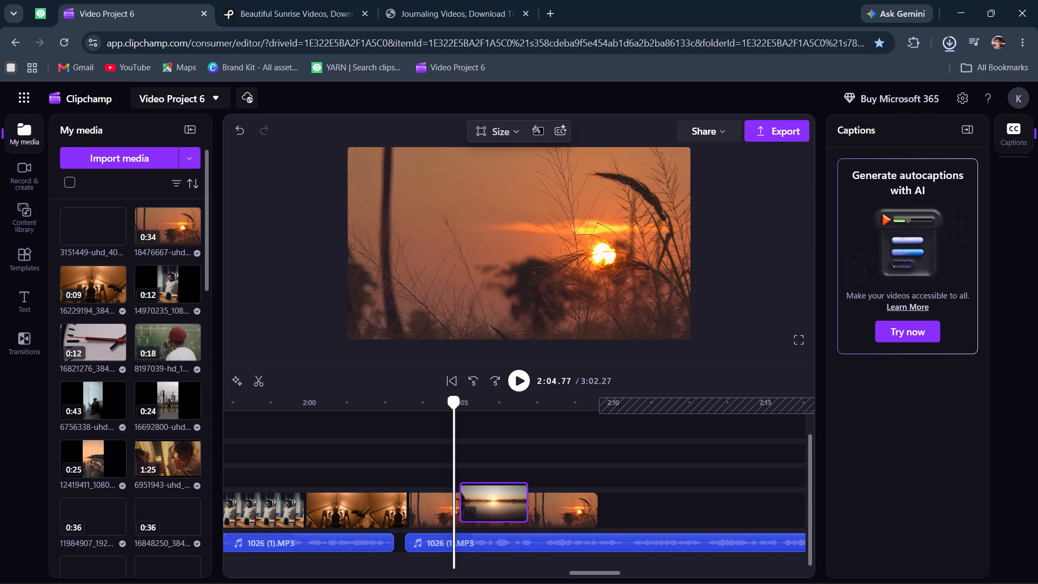
pyautogui.moveTo(492, 512); pyautogui.dragTo(476, 516)
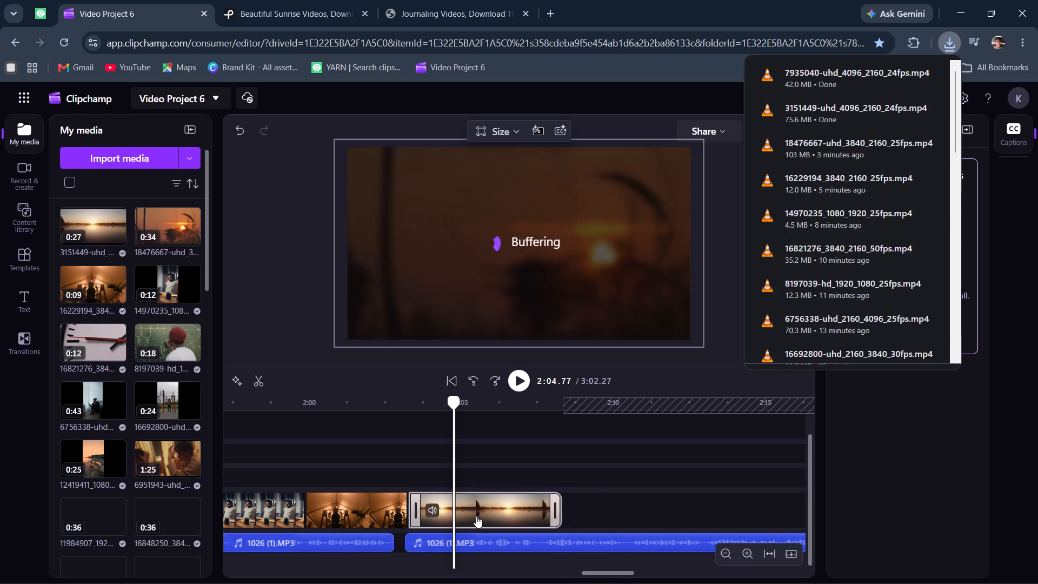
# Preview the lake sunrise clip with the narration and set its speed to 2x.
pyautogui.click(387, 448)
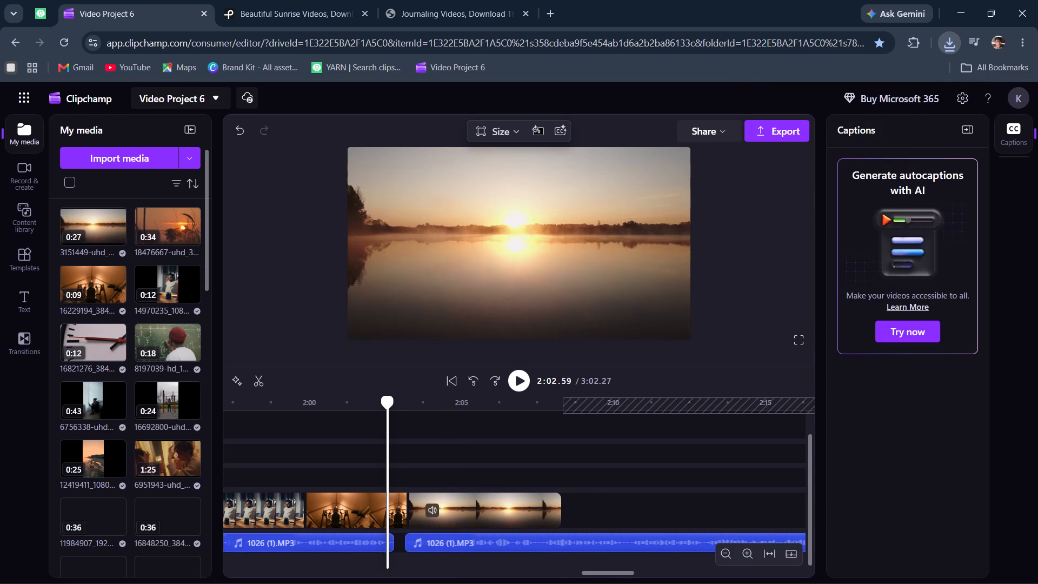
pyautogui.press('space')
pyautogui.click(308, 453)
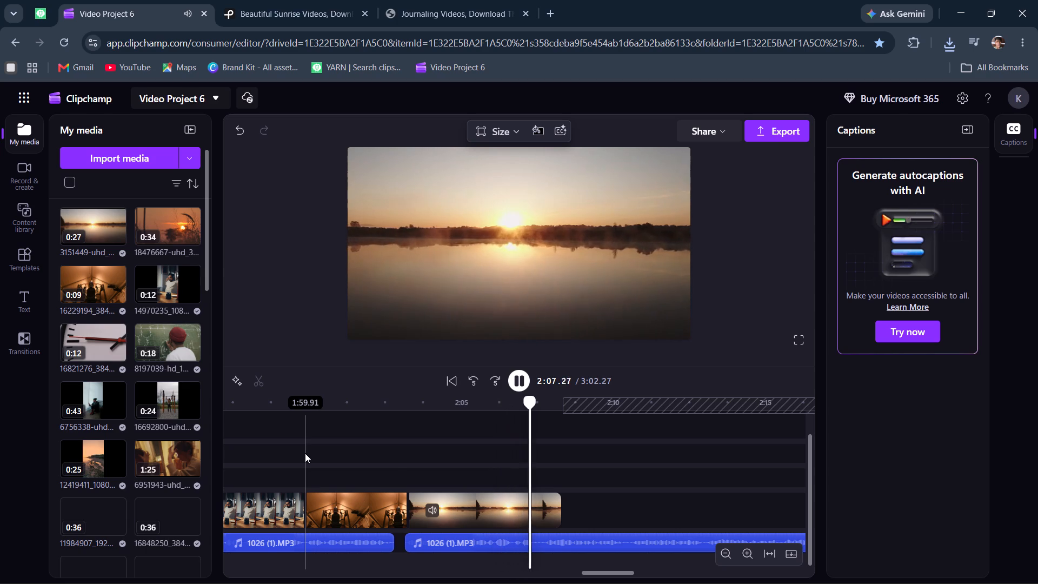
pyautogui.click(305, 453)
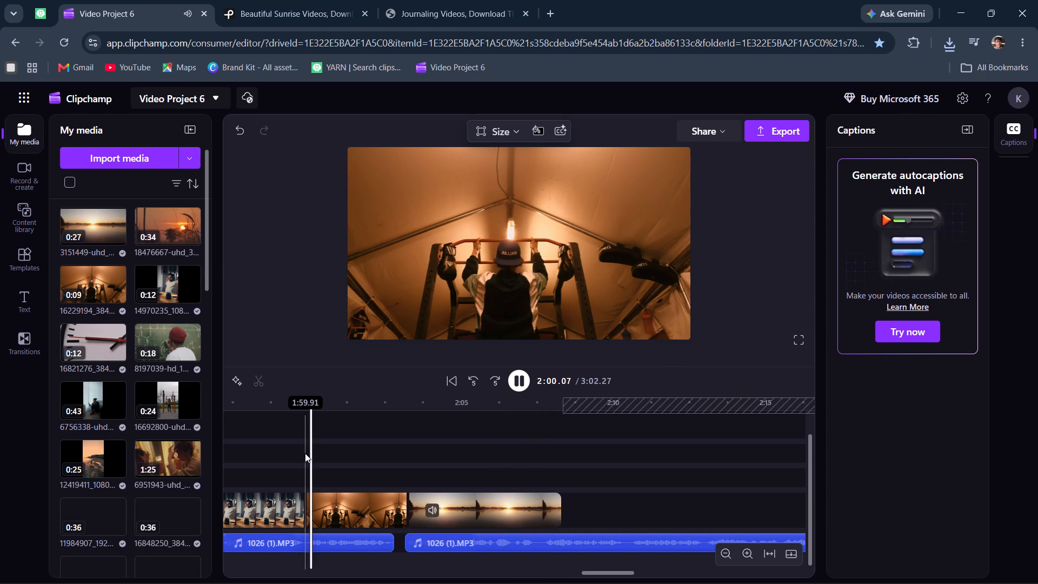
pyautogui.click(305, 453)
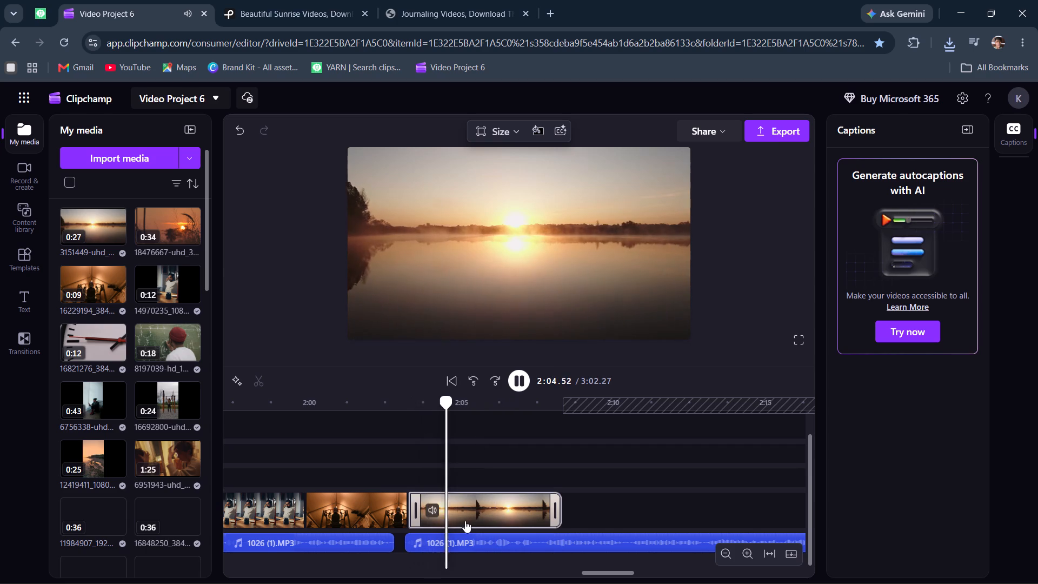
pyautogui.click(465, 521)
pyautogui.press('space')
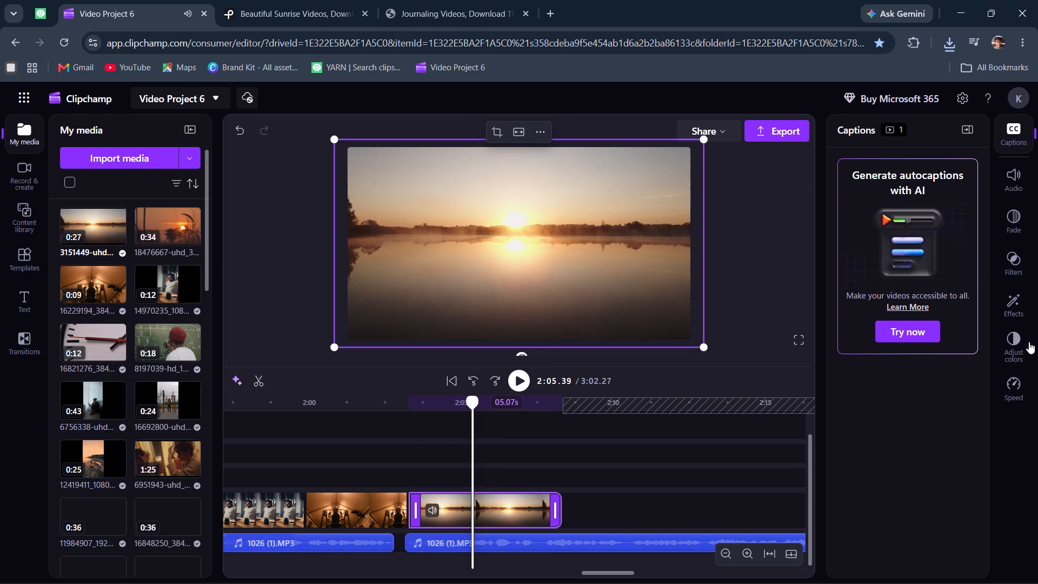
pyautogui.click(1024, 381)
pyautogui.moveTo(946, 191); pyautogui.dragTo(943, 193)
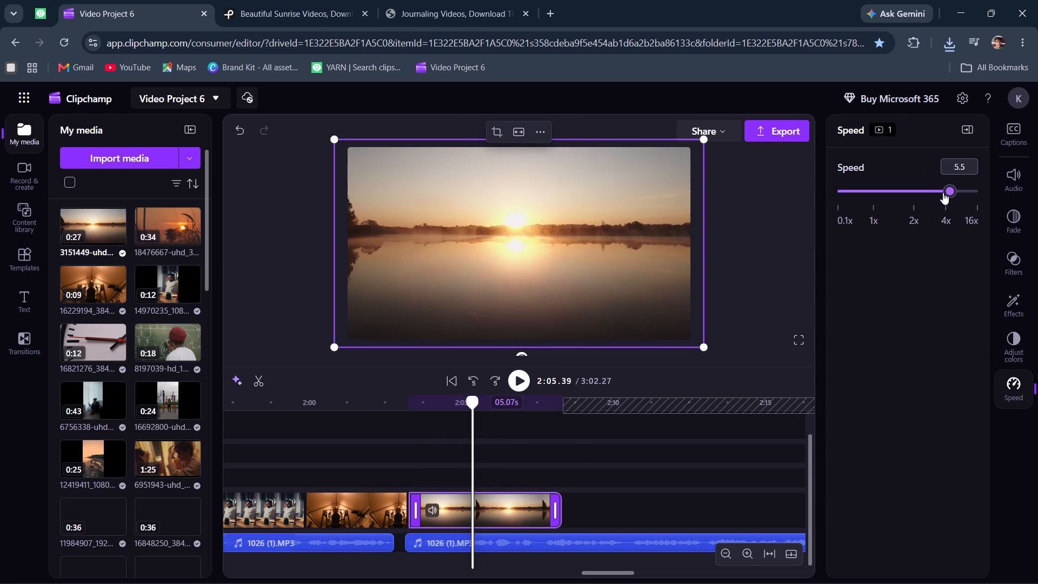
pyautogui.moveTo(943, 193); pyautogui.dragTo(916, 206)
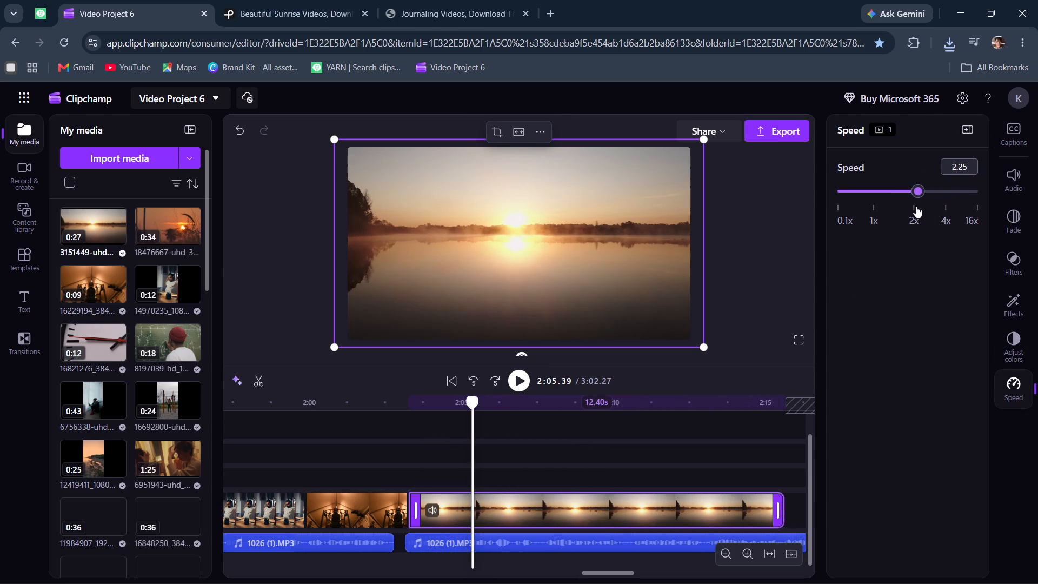
pyautogui.moveTo(916, 206); pyautogui.dragTo(913, 207)
# Mute the audio of the lake sunrise clip on the timeline.
pyautogui.click(339, 454)
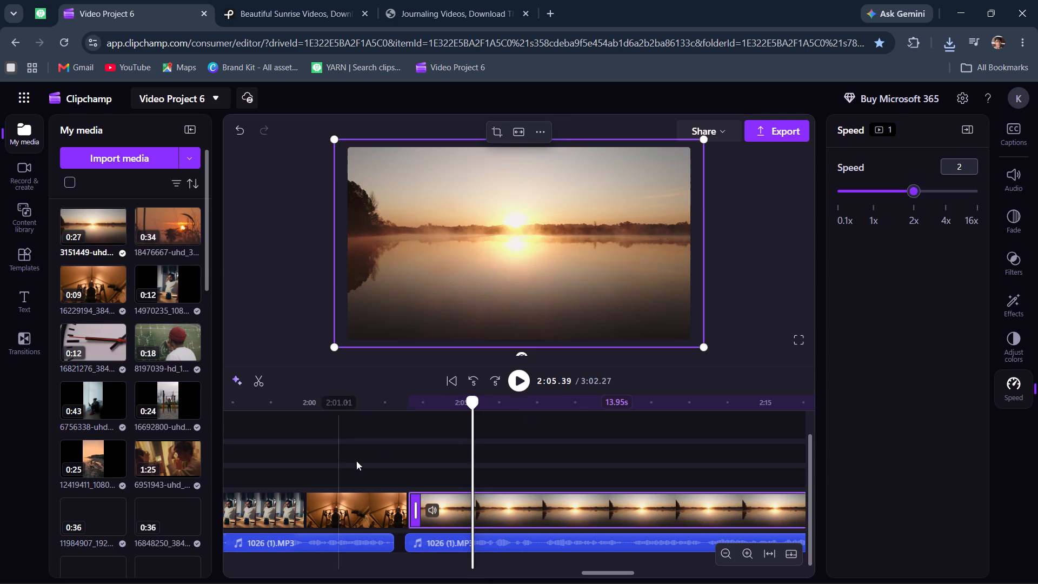
pyautogui.click(433, 514)
# Play through the cut from the pull-ups clip, trim about 0.1 s off the lake sunrise clip's start and close the gap.
pyautogui.click(296, 419)
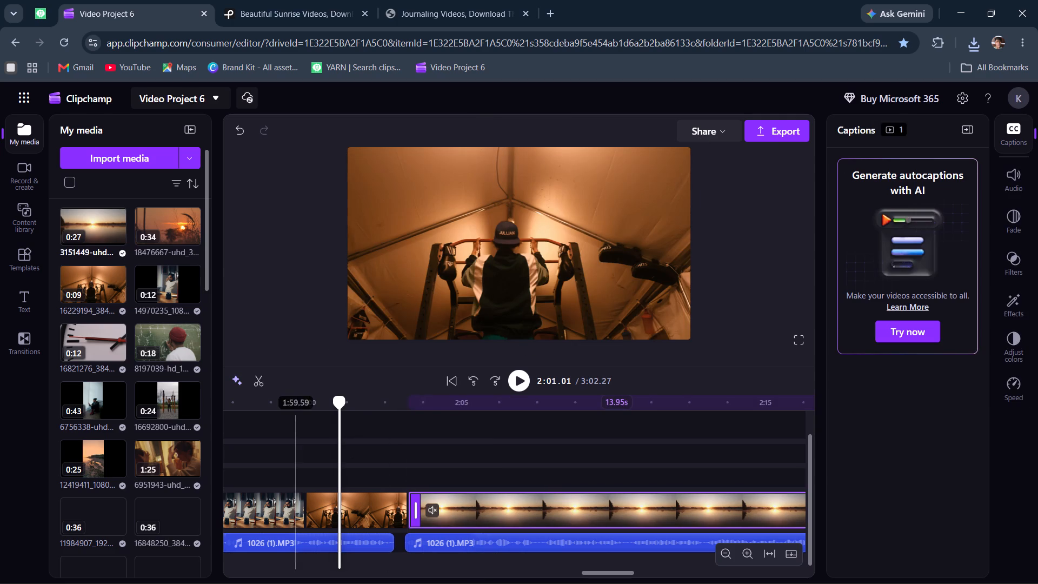
pyautogui.press('space')
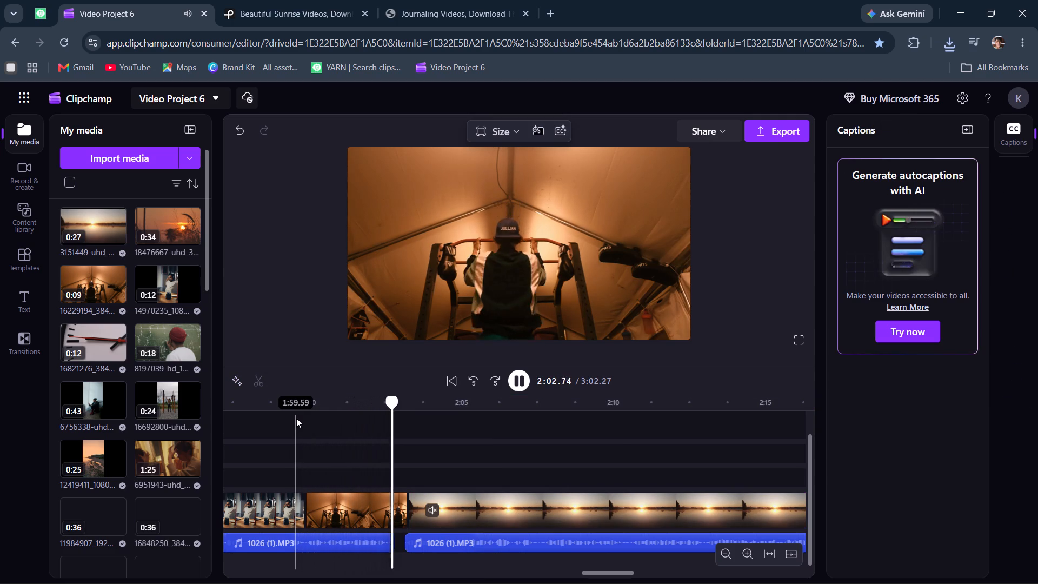
pyautogui.click(298, 419)
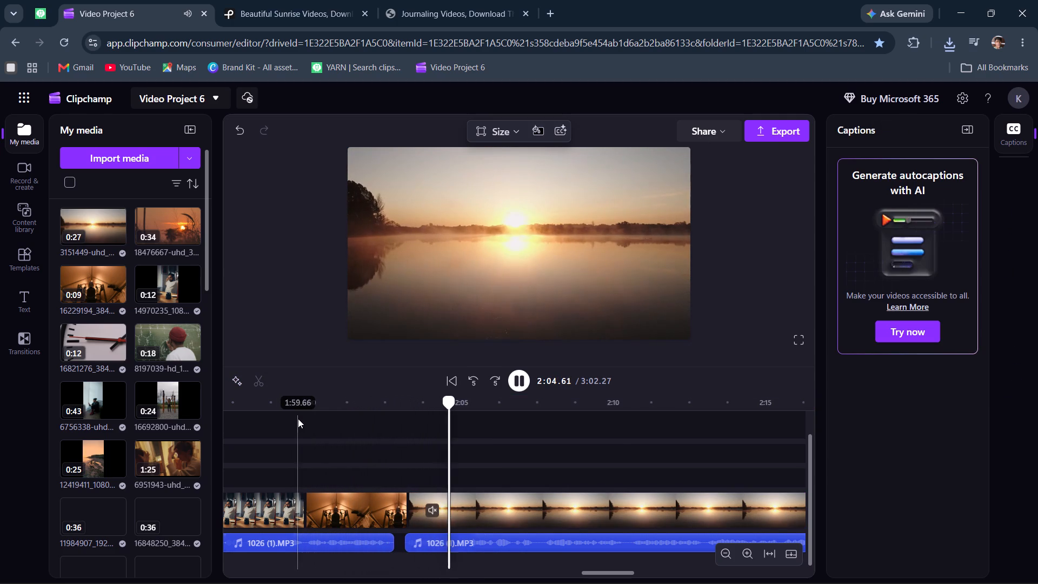
pyautogui.click(405, 428)
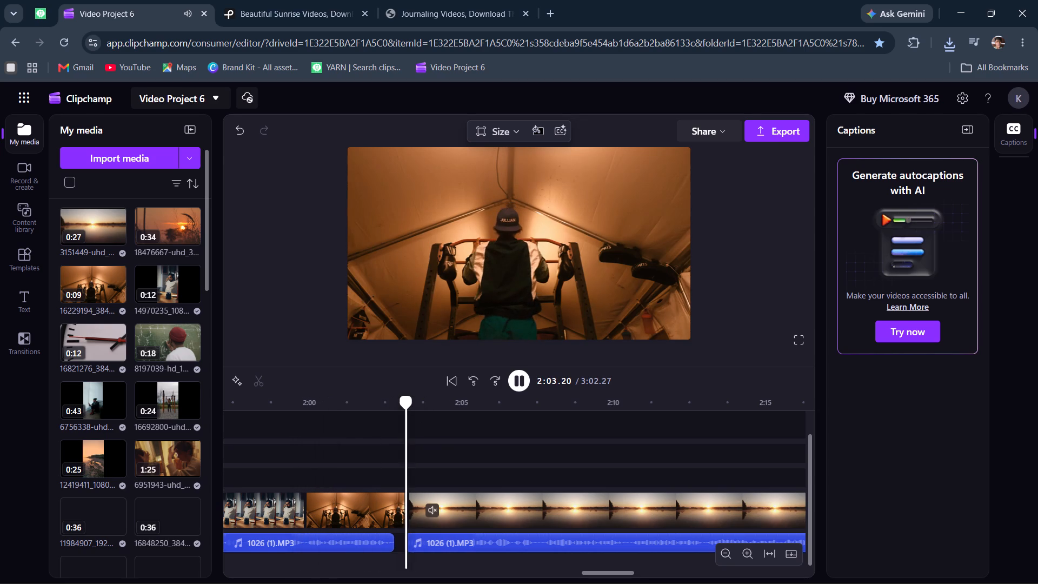
pyautogui.press('space')
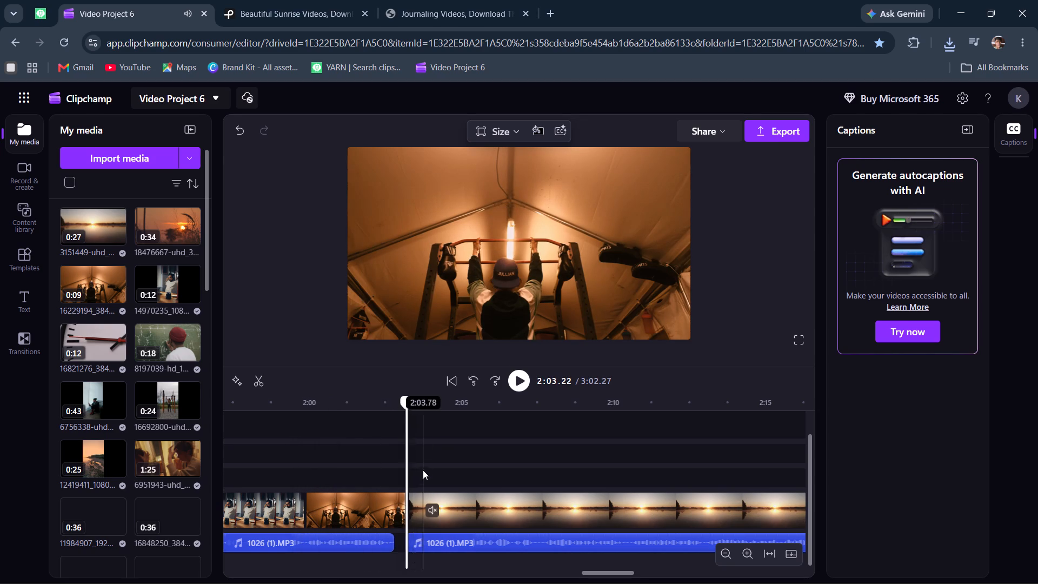
pyautogui.press('space')
pyautogui.press('space')
pyautogui.click(415, 513)
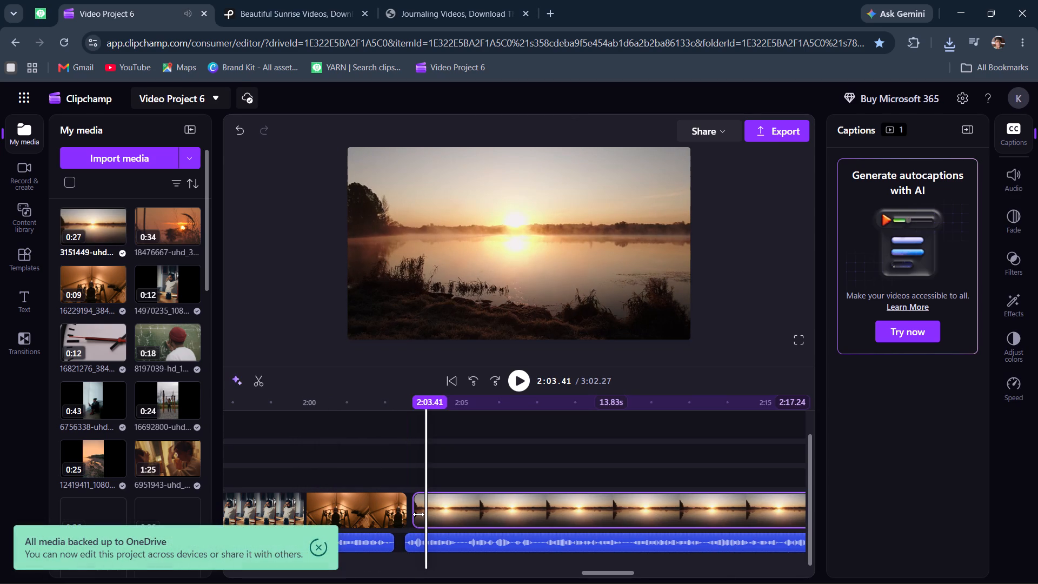
pyautogui.moveTo(478, 507); pyautogui.dragTo(472, 508)
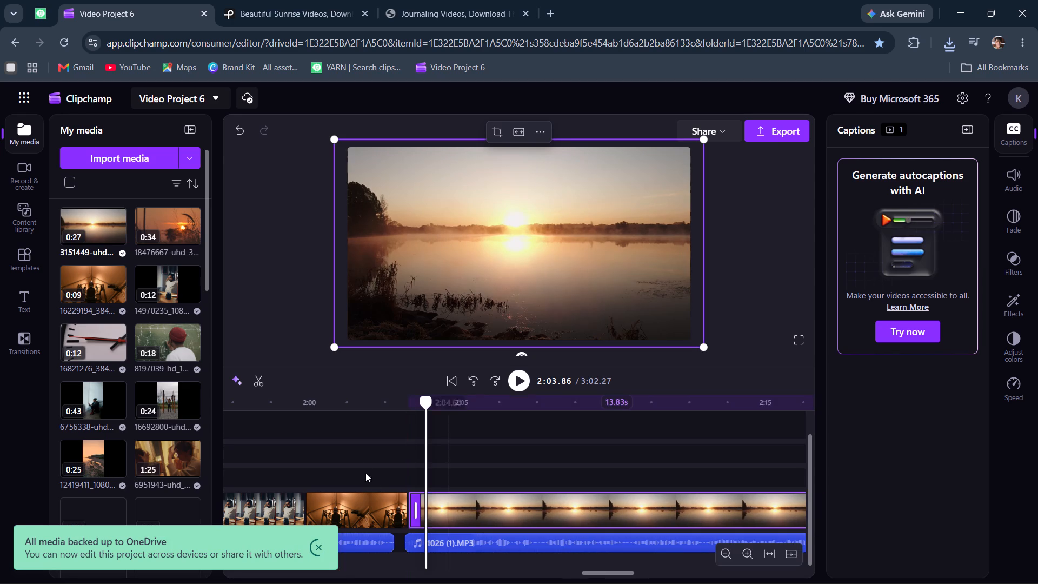
# Play the lake sunrise clip against the narration, split it at 2:07.76 and delete the part after the split.
pyautogui.click(359, 464)
pyautogui.press('space')
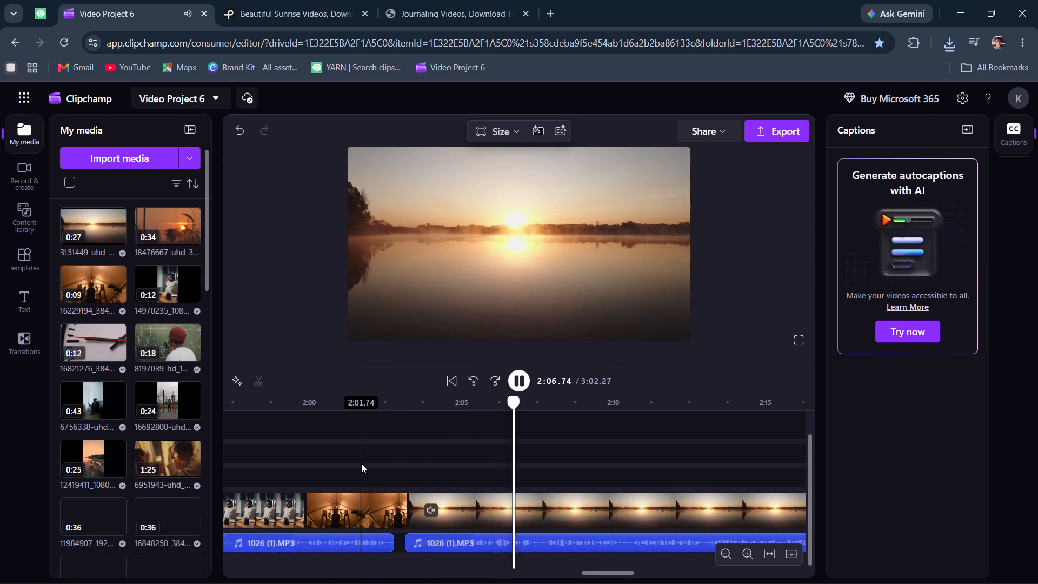
pyautogui.press('space')
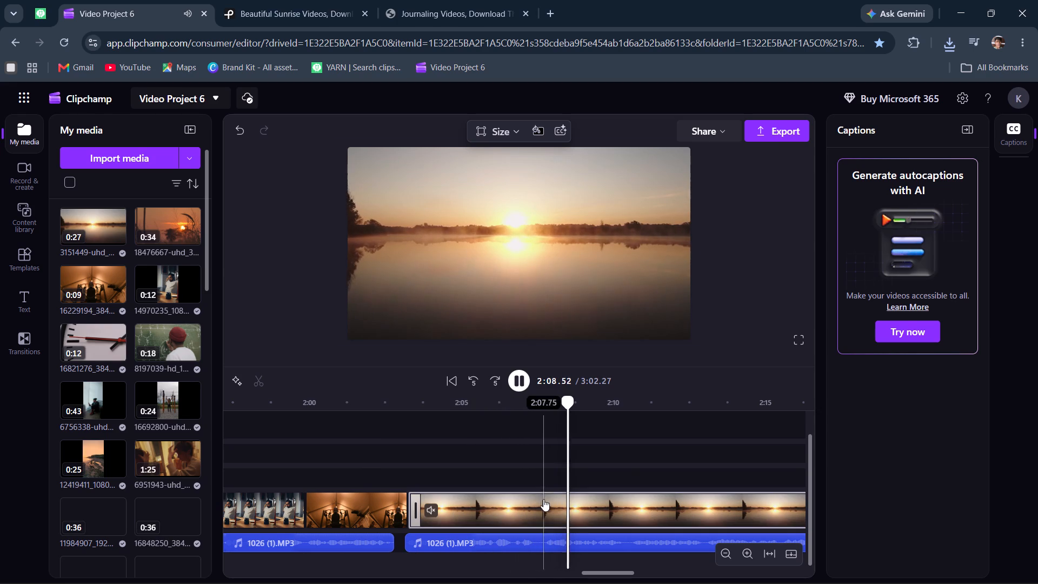
pyautogui.click(544, 485)
pyautogui.click(554, 509)
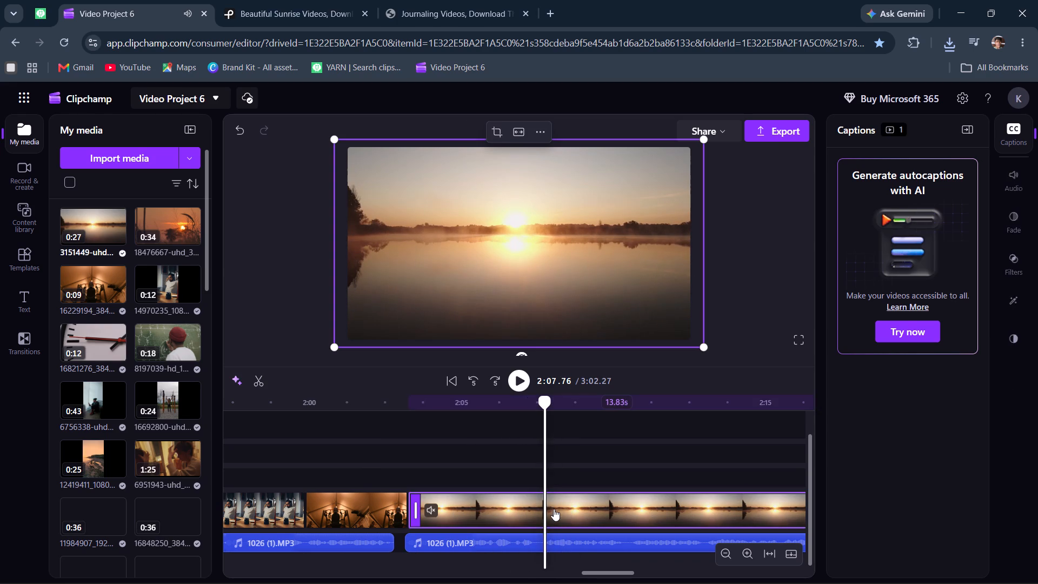
pyautogui.press('s')
pyautogui.press('BackSpace')
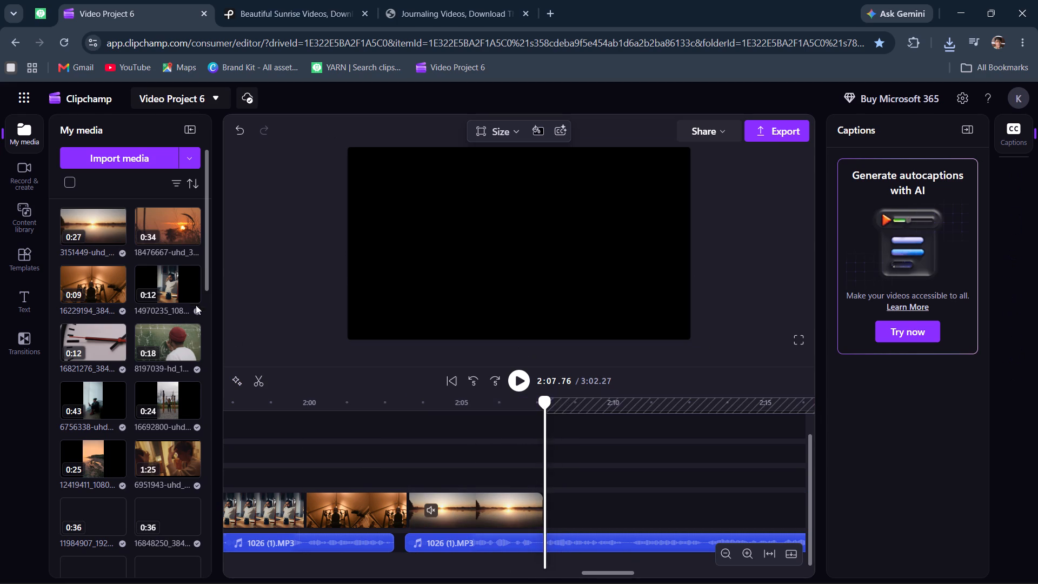
# Import the notebook-writing clip 7935040-uhd_4096_2160_24fps from the recent files into the media library.
pyautogui.click(124, 160)
pyautogui.scroll(7, 105, 162)
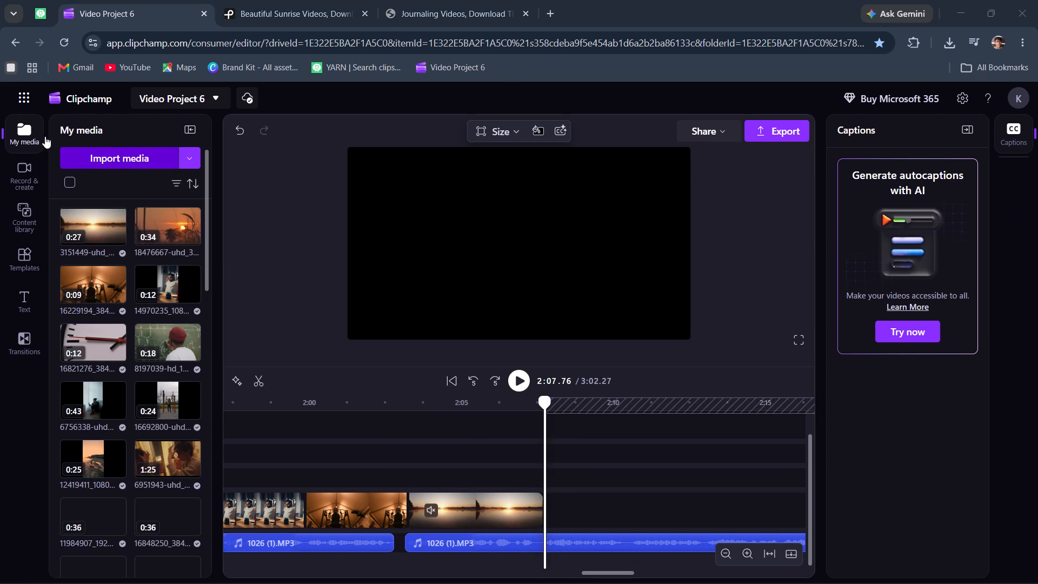
pyautogui.scroll(16, 45, 136)
pyautogui.click(54, 97)
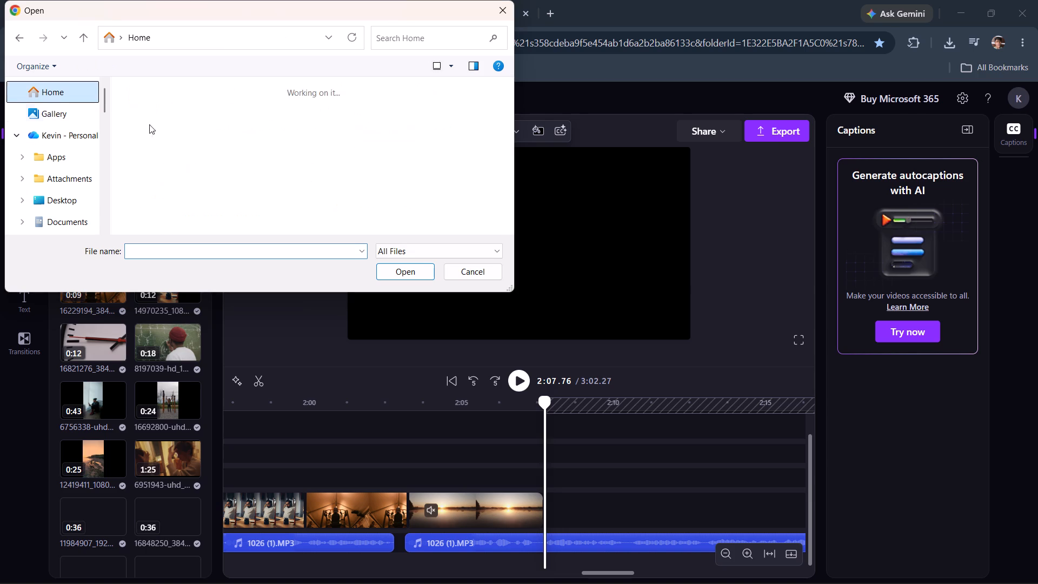
pyautogui.scroll(-4, 235, 128)
pyautogui.click(166, 118)
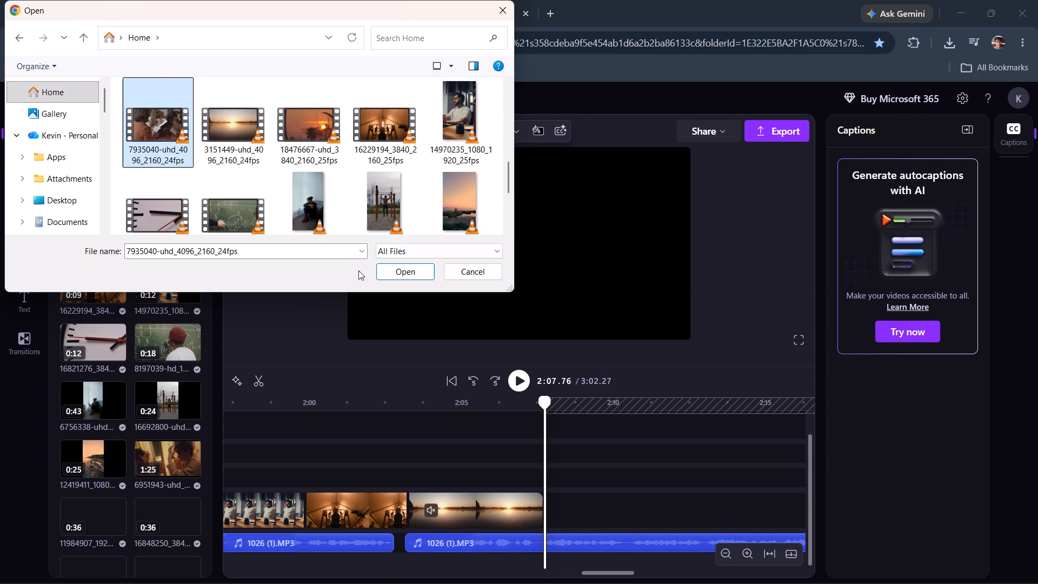
pyautogui.click(385, 273)
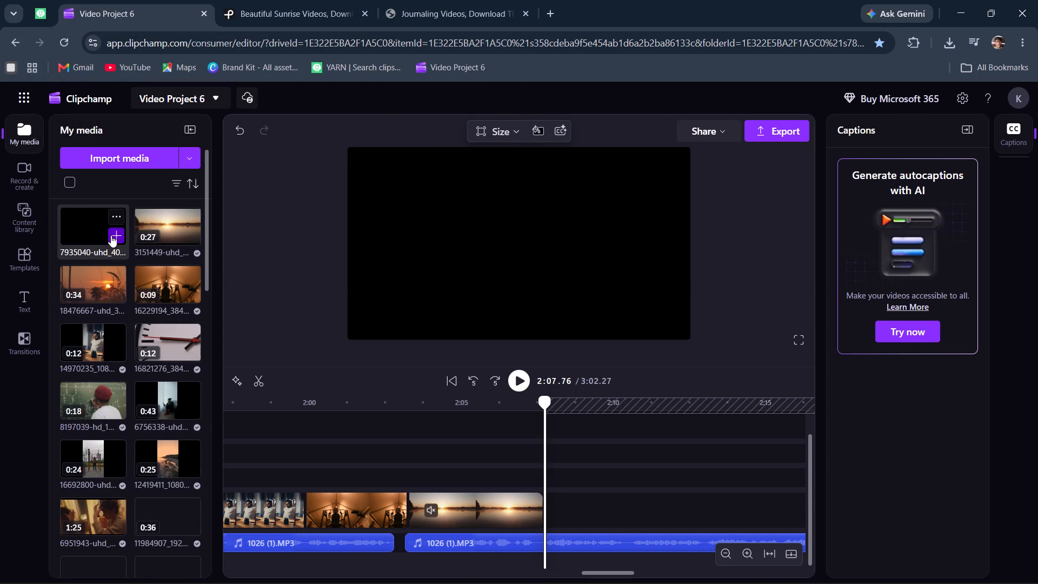
# Add the notebook-writing clip 7935040 to the timeline directly after the lake sunrise clip.
pyautogui.click(111, 234)
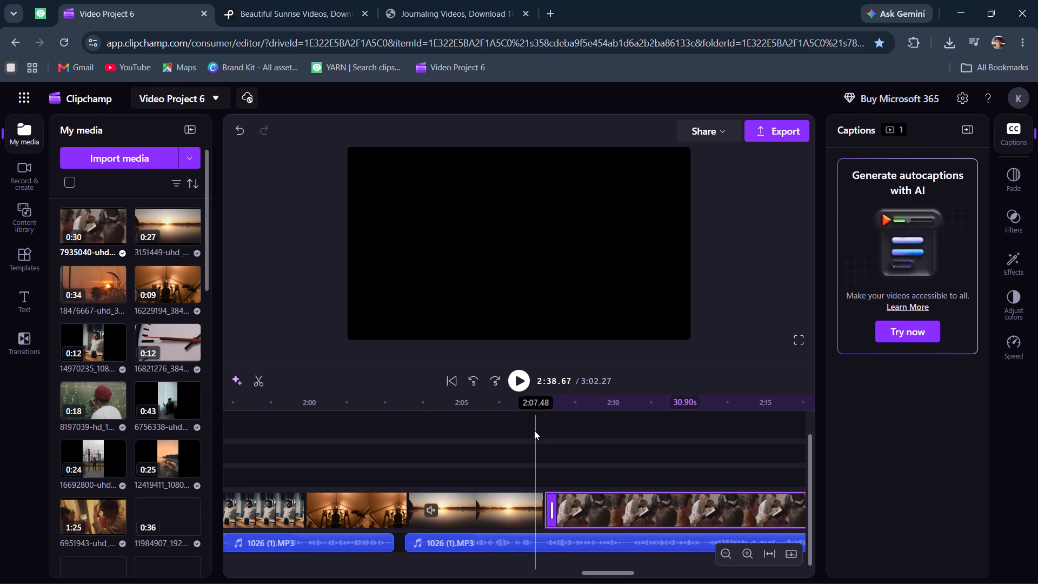
# Enlarge the notebook-writing clip 7935040 and reposition it so it fills the whole video frame.
pyautogui.click(530, 429)
pyautogui.press('space')
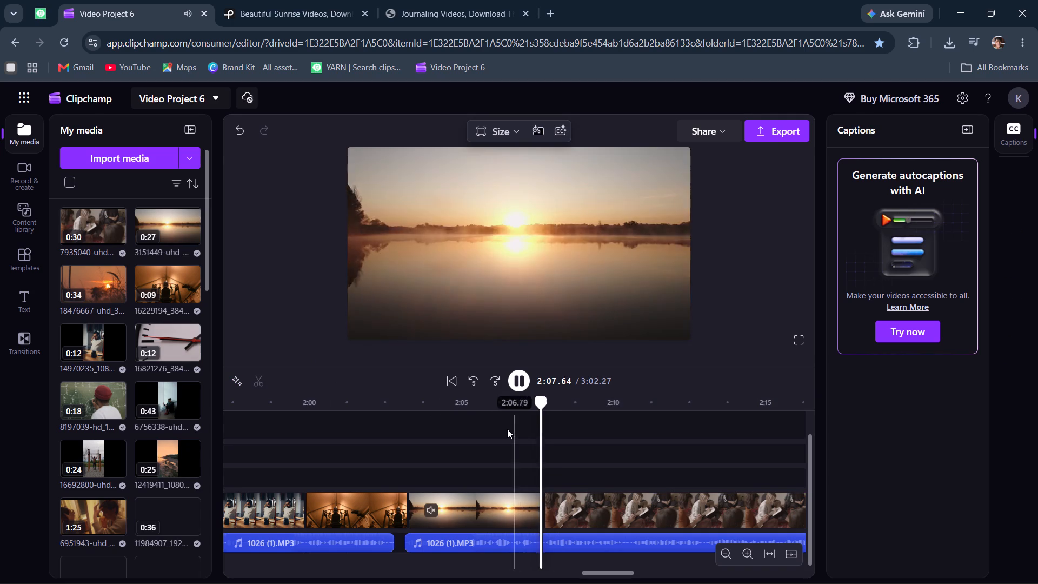
pyautogui.click(506, 429)
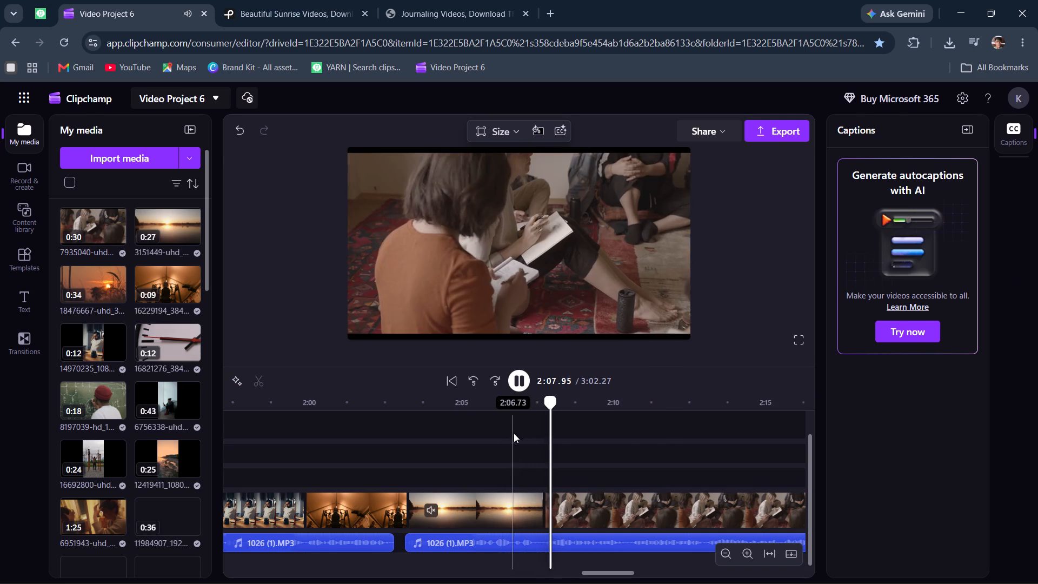
pyautogui.press('space')
pyautogui.click(595, 503)
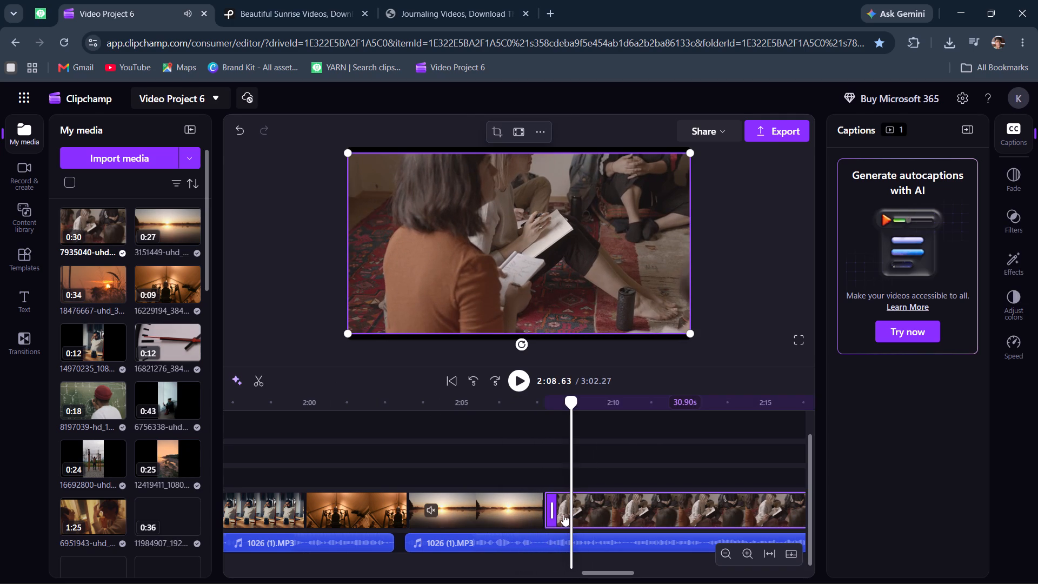
pyautogui.moveTo(346, 336); pyautogui.dragTo(302, 372)
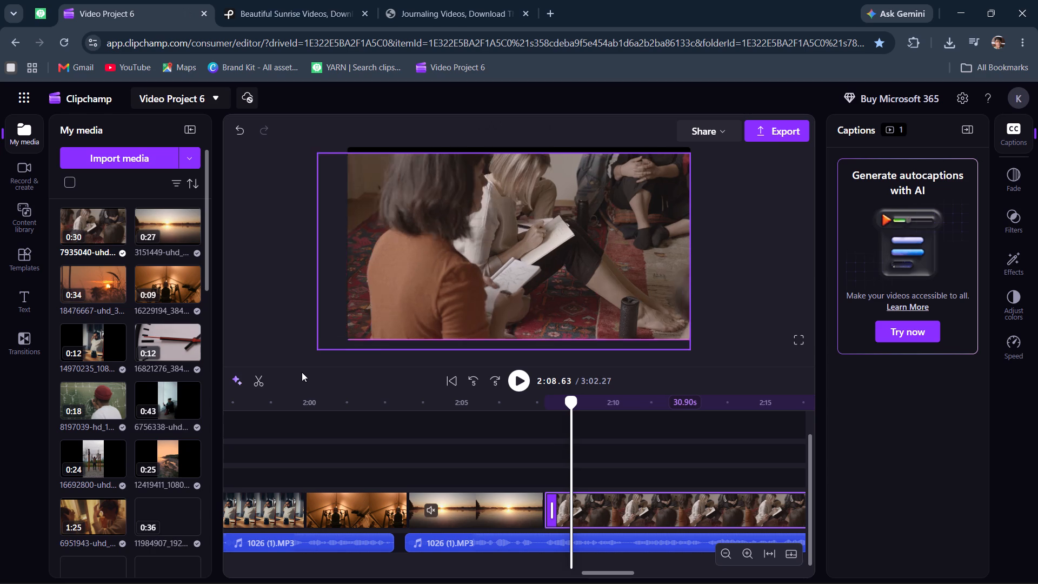
pyautogui.moveTo(302, 372); pyautogui.dragTo(315, 368)
pyautogui.moveTo(369, 302); pyautogui.dragTo(385, 296)
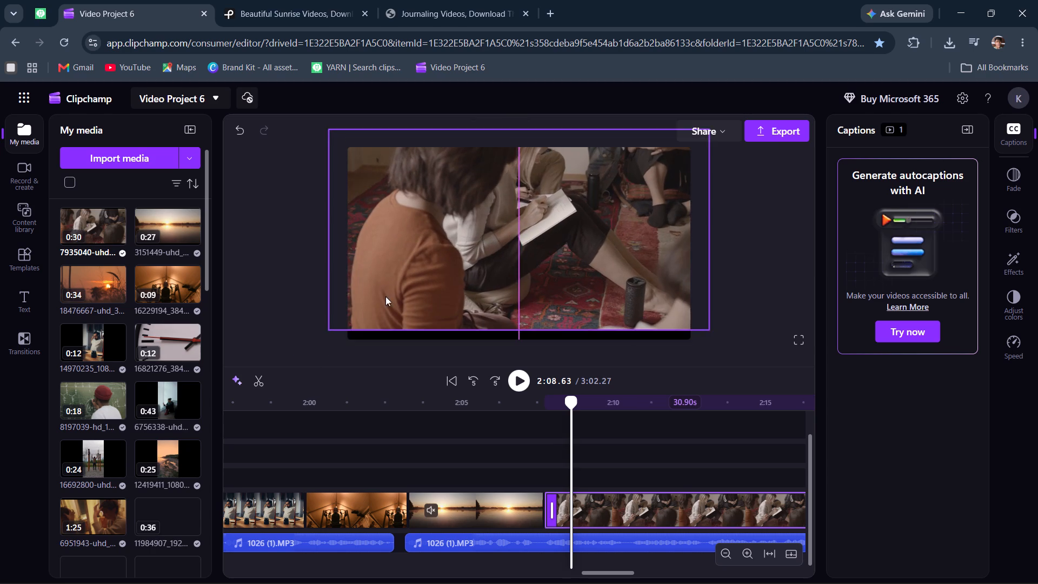
pyautogui.moveTo(385, 296); pyautogui.dragTo(392, 291)
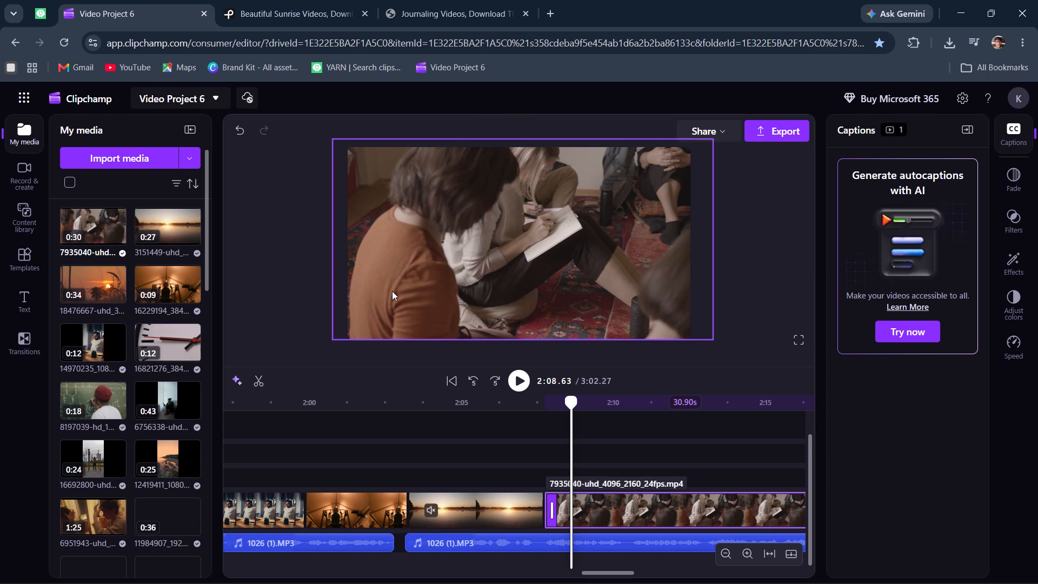
pyautogui.moveTo(392, 291); pyautogui.dragTo(389, 293)
pyautogui.click(538, 446)
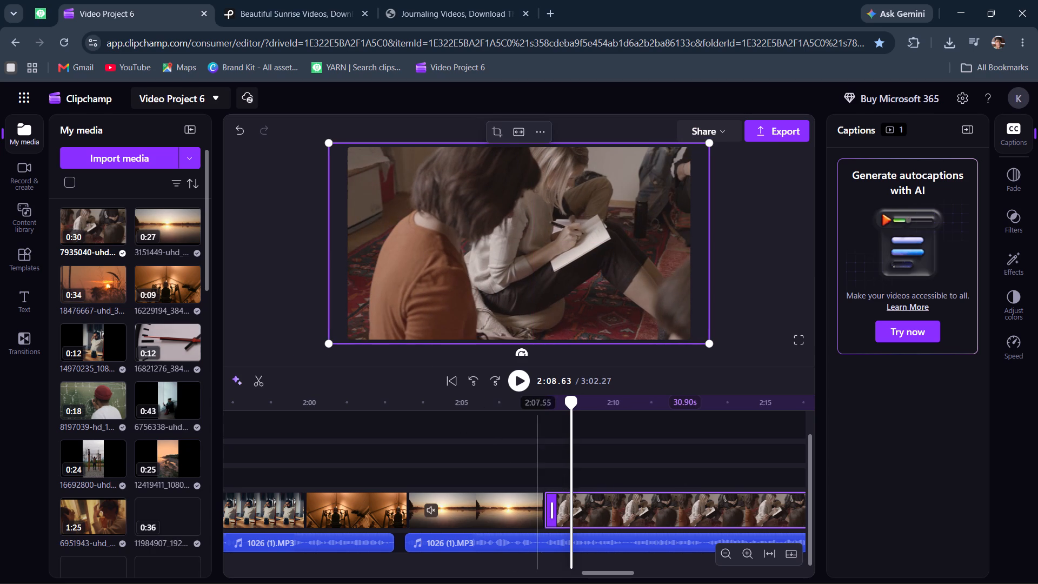
pyautogui.click(525, 450)
pyautogui.press('space')
pyautogui.click(509, 451)
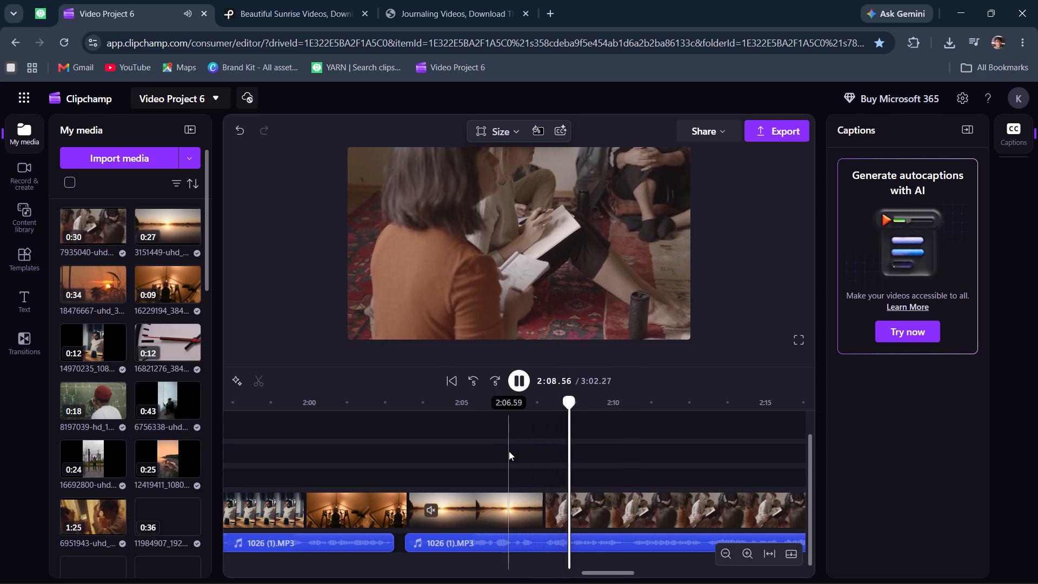
pyautogui.hscroll(-2, 509, 451)
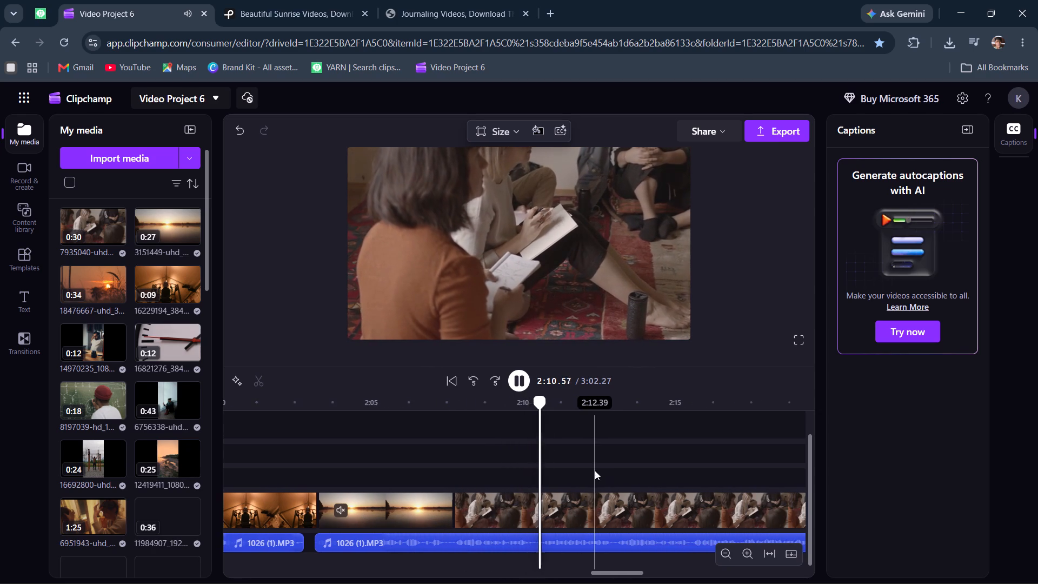
pyautogui.press('space')
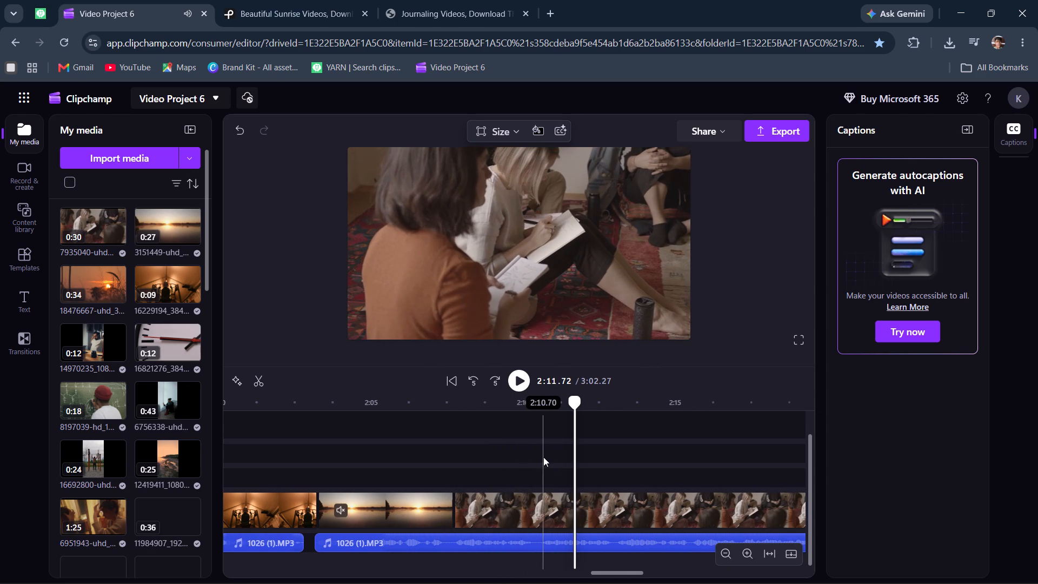
pyautogui.click(541, 457)
pyautogui.click(550, 511)
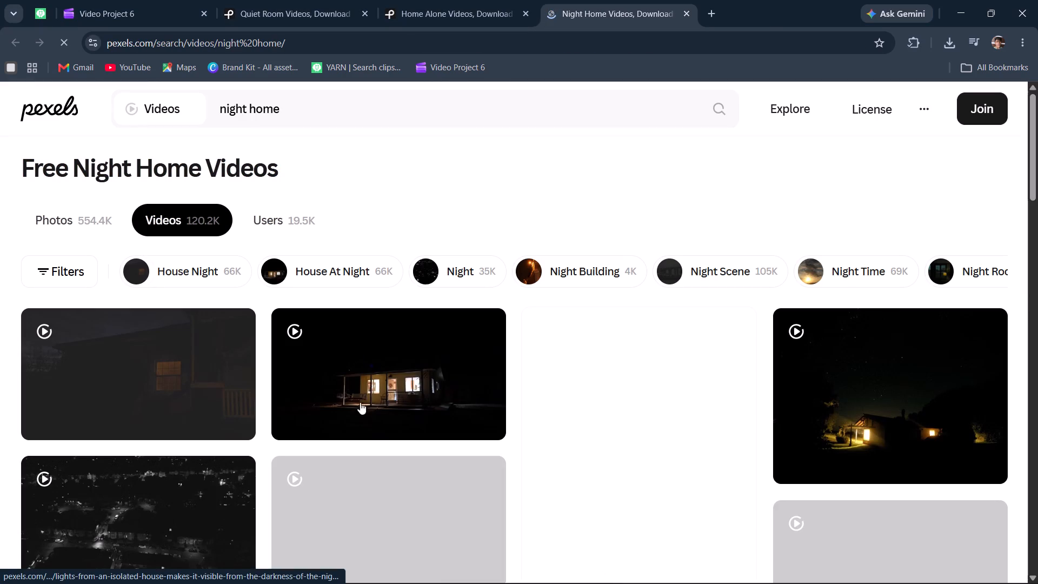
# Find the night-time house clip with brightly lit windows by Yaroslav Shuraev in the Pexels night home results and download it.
pyautogui.scroll(-2, 784, 397)
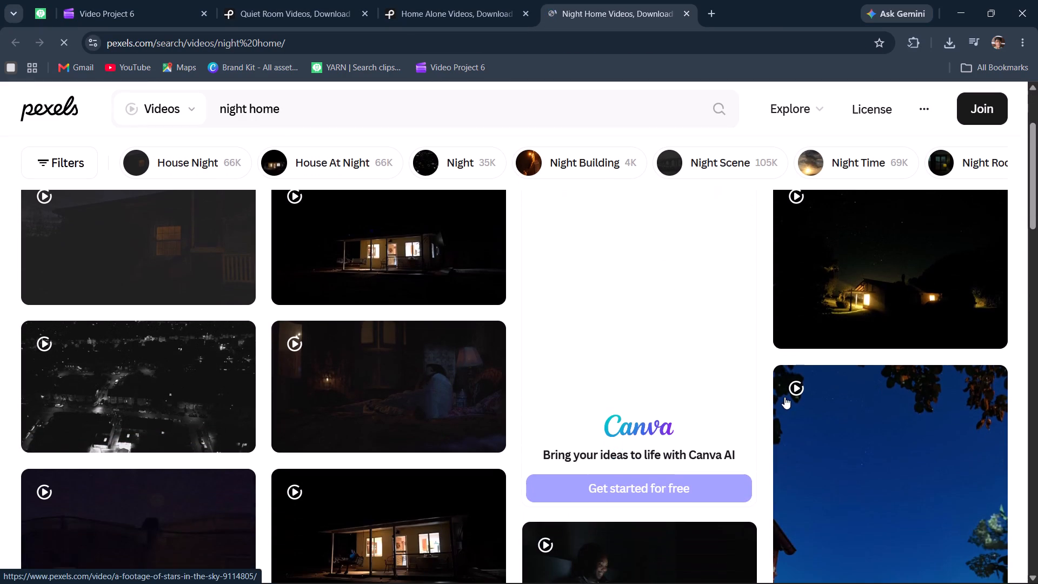
pyautogui.scroll(-4, 394, 421)
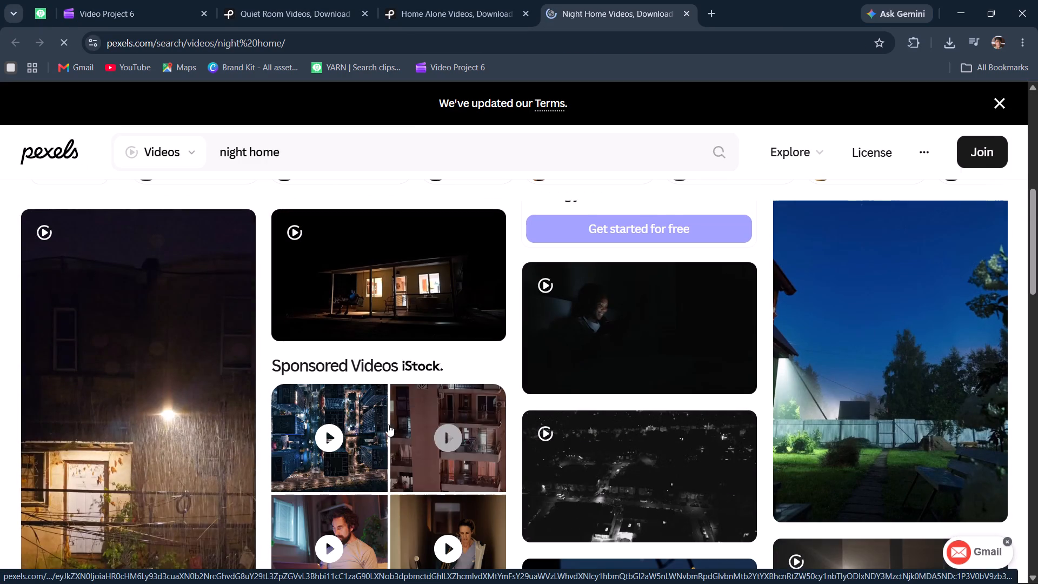
pyautogui.scroll(-3, 388, 425)
pyautogui.scroll(-4, 244, 408)
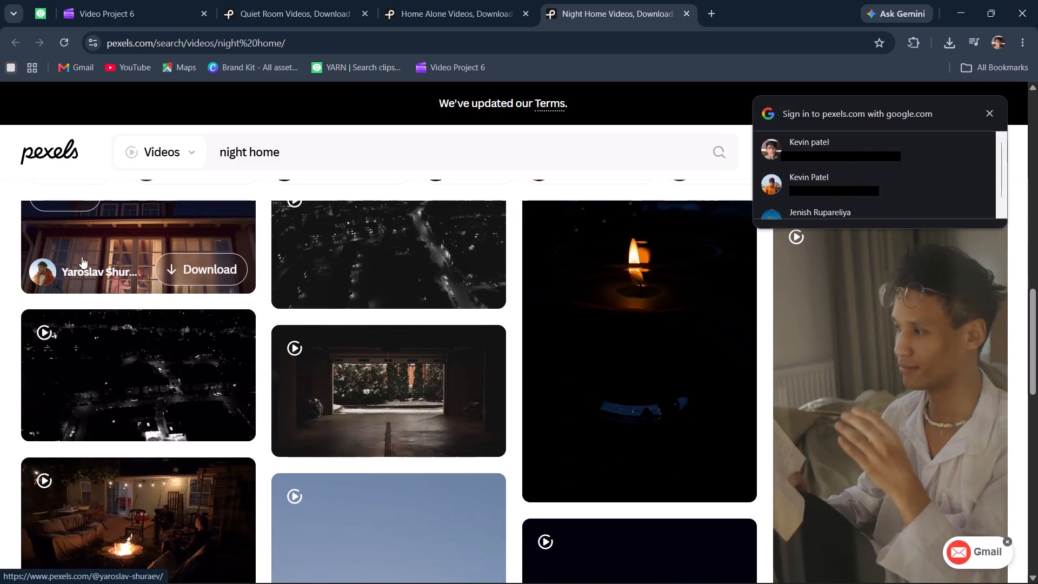
pyautogui.click(179, 264)
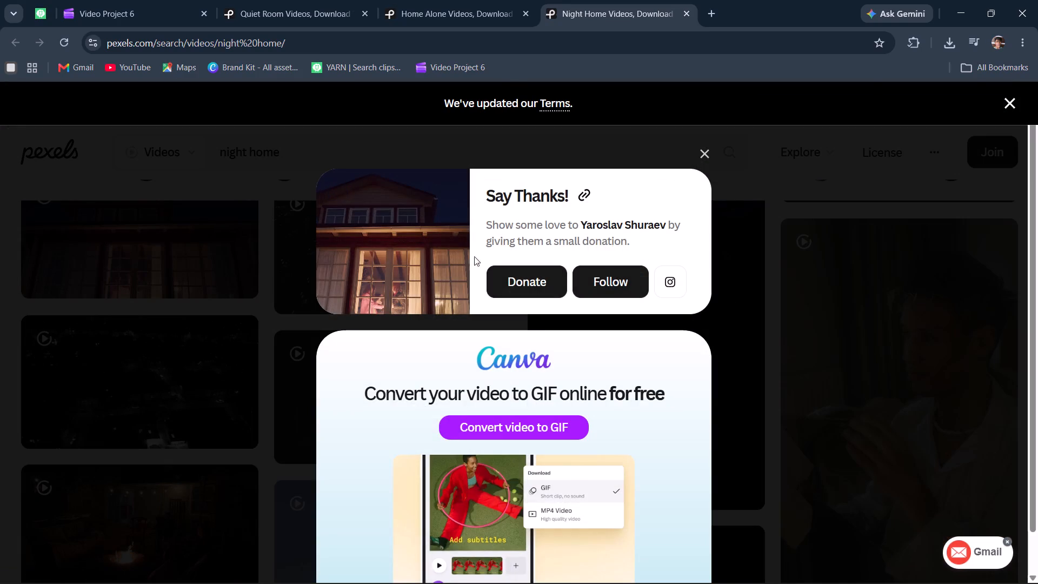
pyautogui.click(407, 276)
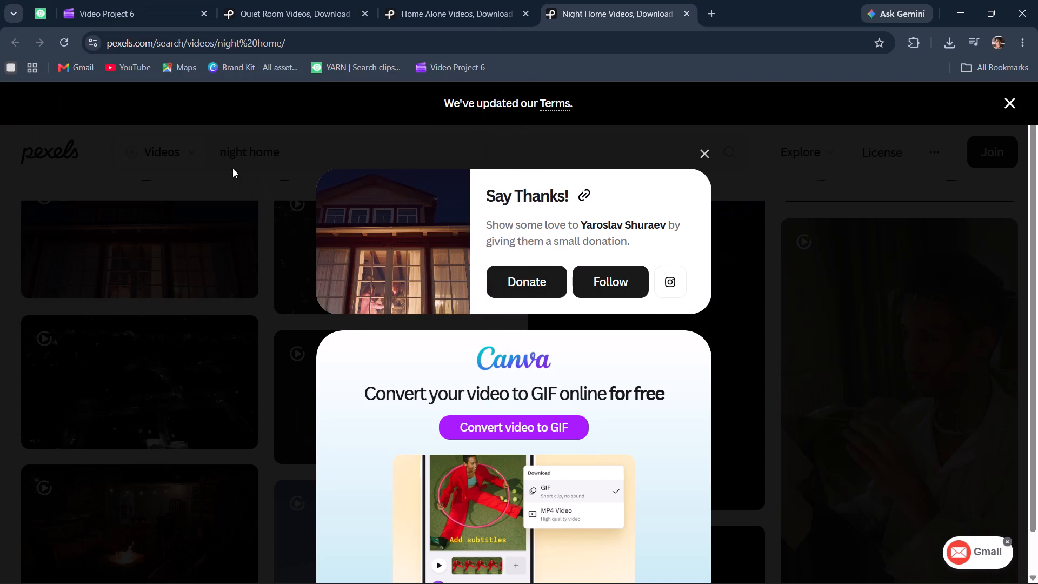
# Back in Video Project 6, split the seated-man clip at 2:15.52 to match the narration and delete the part after the split.
pyautogui.click(125, 0)
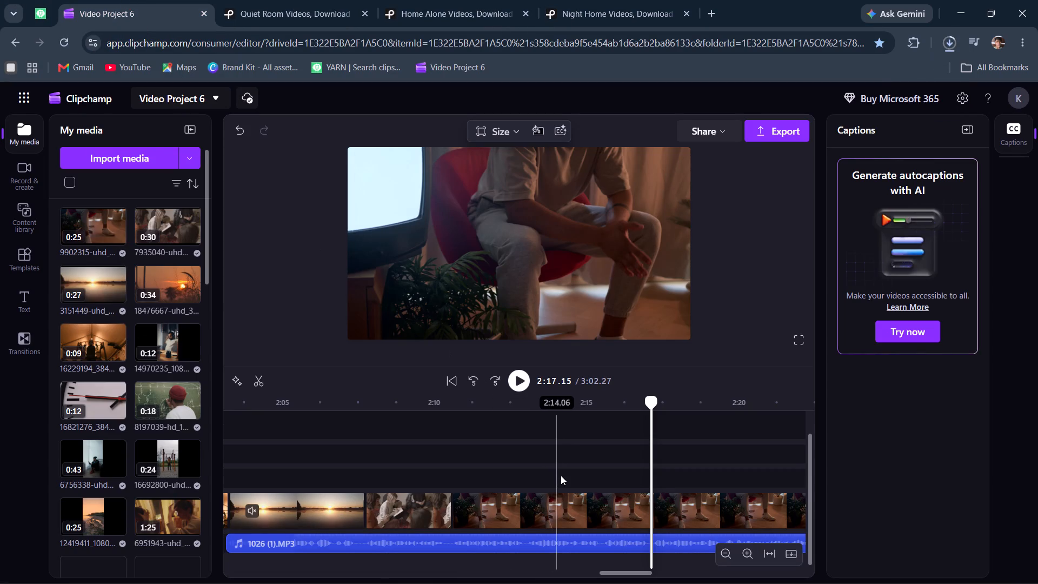
pyautogui.click(561, 475)
pyautogui.press('space')
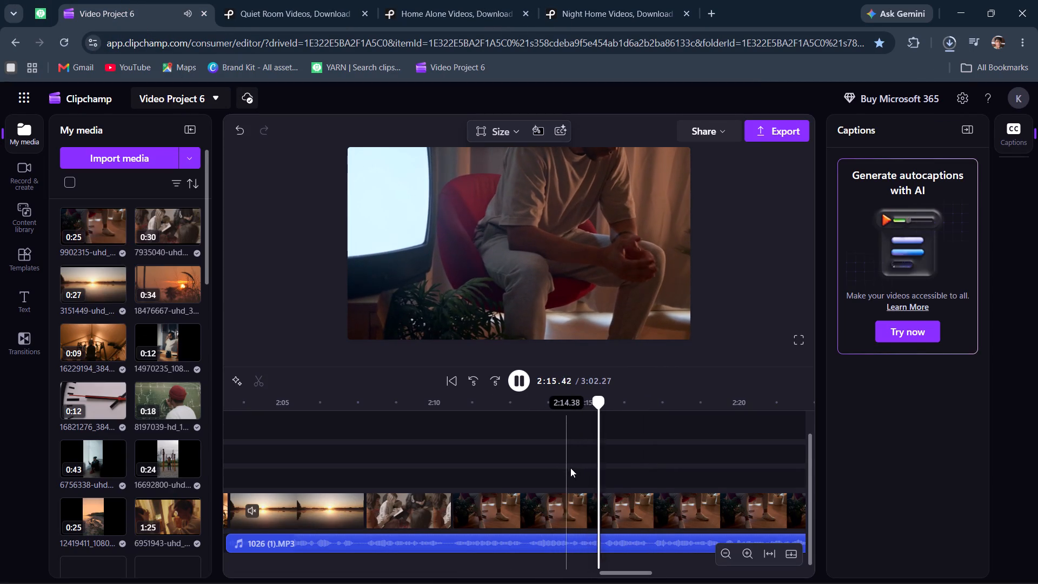
pyautogui.press('space')
pyautogui.click(601, 466)
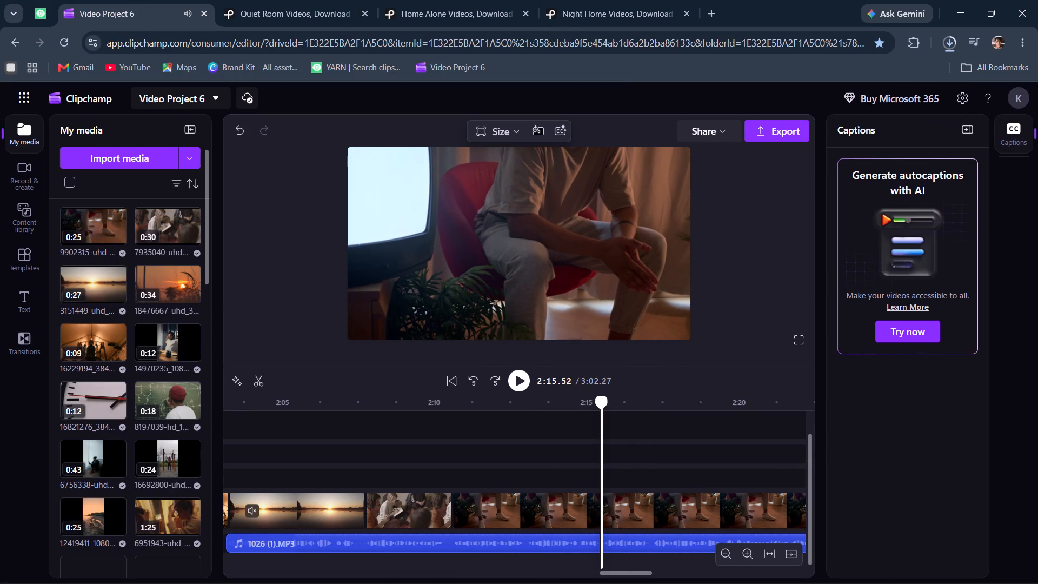
pyautogui.click(617, 512)
pyautogui.press('s')
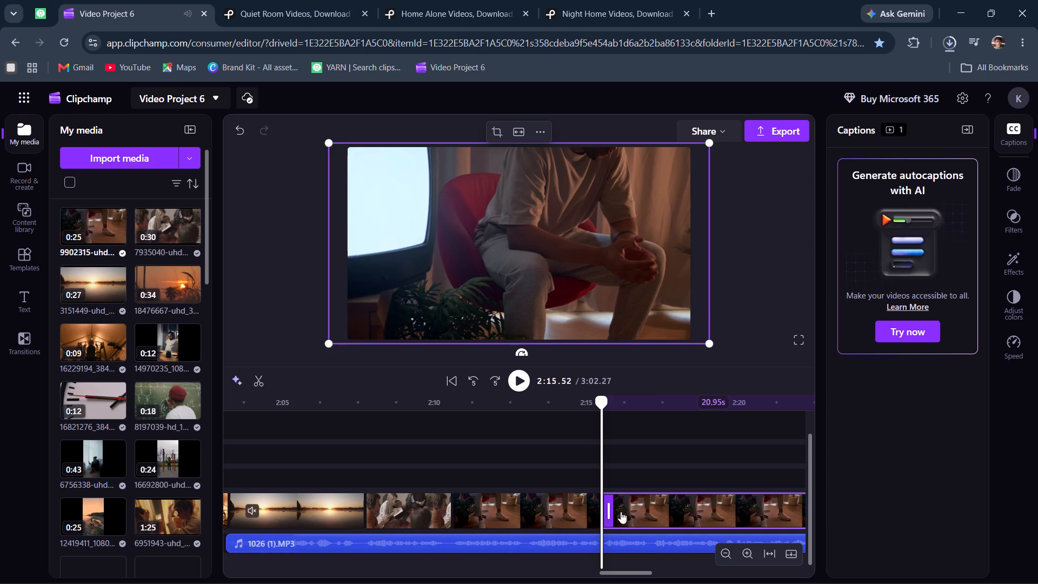
pyautogui.press('BackSpace')
# Import the downloaded night-time house clip 8090487-uhd_4096_2160_24fps from the recent files and add it to the timeline at 2:15.52.
pyautogui.click(151, 155)
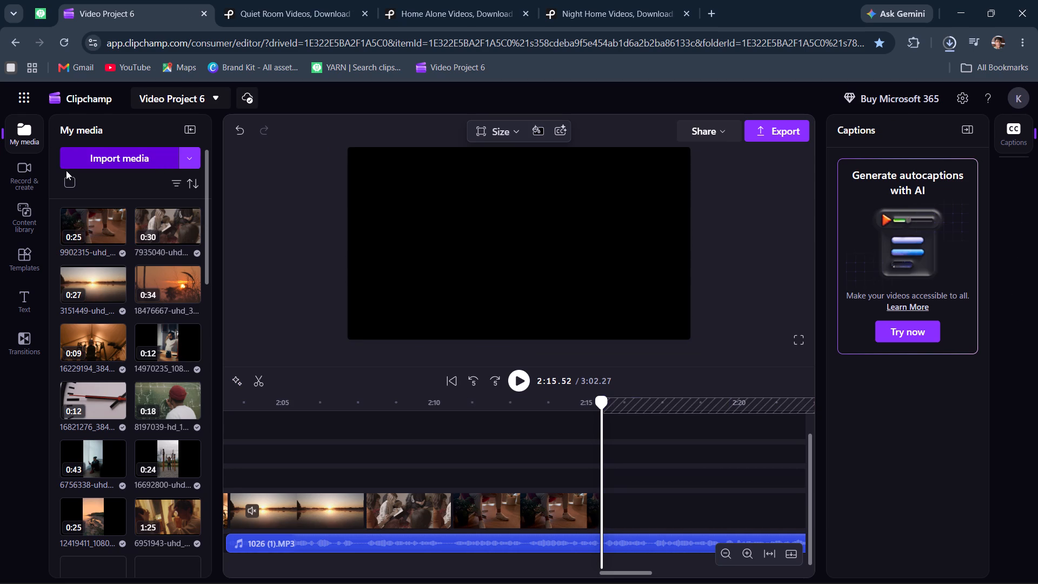
pyautogui.scroll(20, 66, 170)
pyautogui.scroll(5, 66, 170)
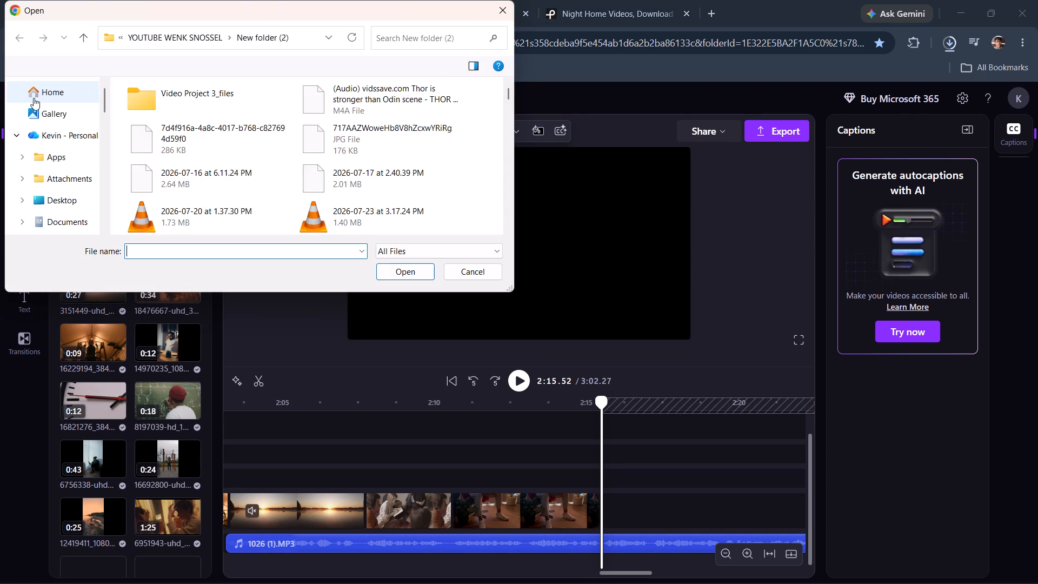
pyautogui.scroll(1, 34, 98)
pyautogui.click(42, 85)
pyautogui.scroll(-3, 162, 116)
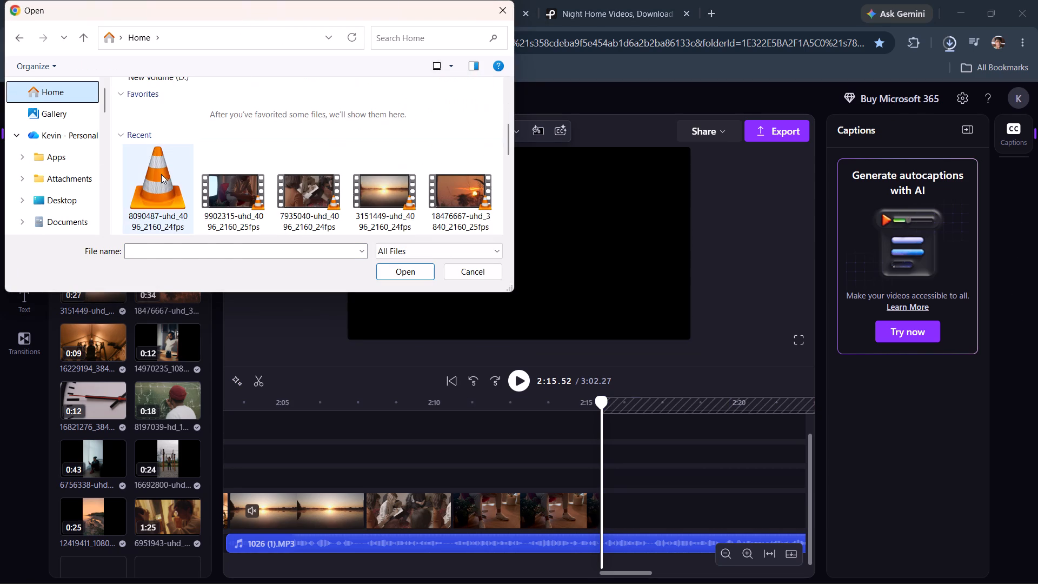
pyautogui.click(161, 180)
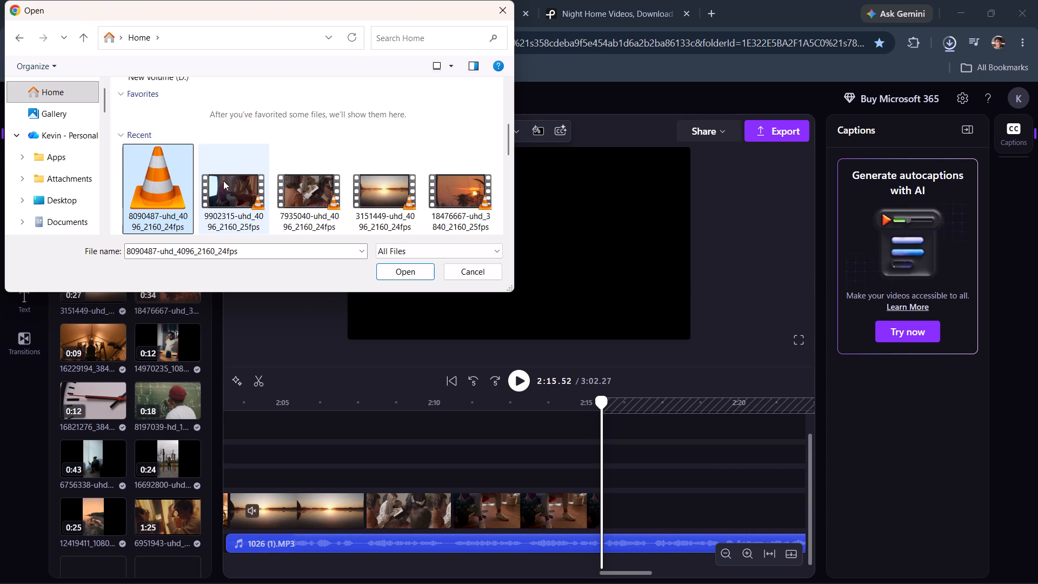
pyautogui.click(62, 138)
pyautogui.scroll(10, 55, 101)
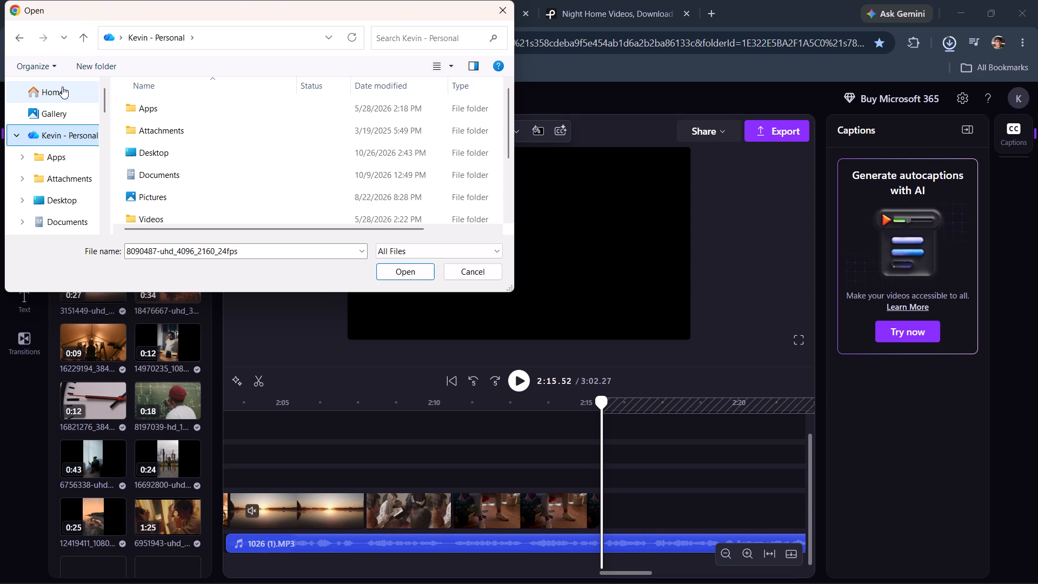
pyautogui.click(62, 87)
pyautogui.scroll(-2, 192, 120)
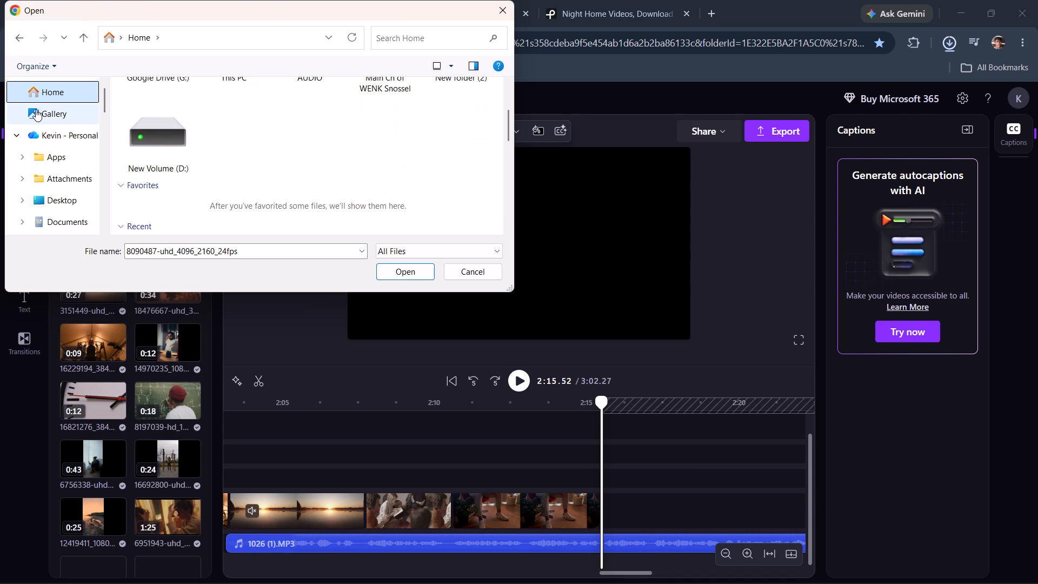
pyautogui.scroll(3, 36, 109)
pyautogui.click(58, 113)
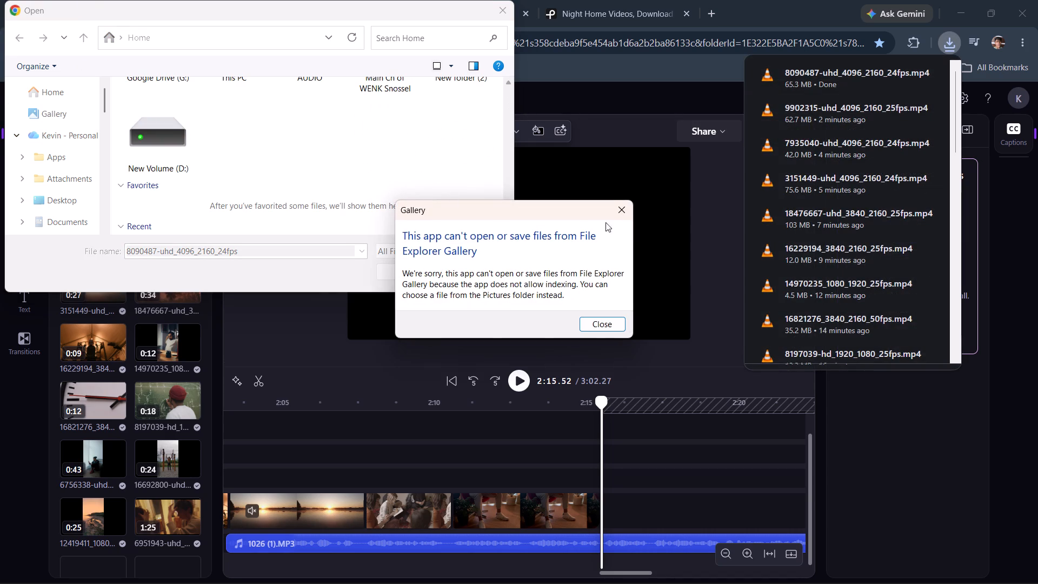
pyautogui.click(628, 208)
pyautogui.click(85, 88)
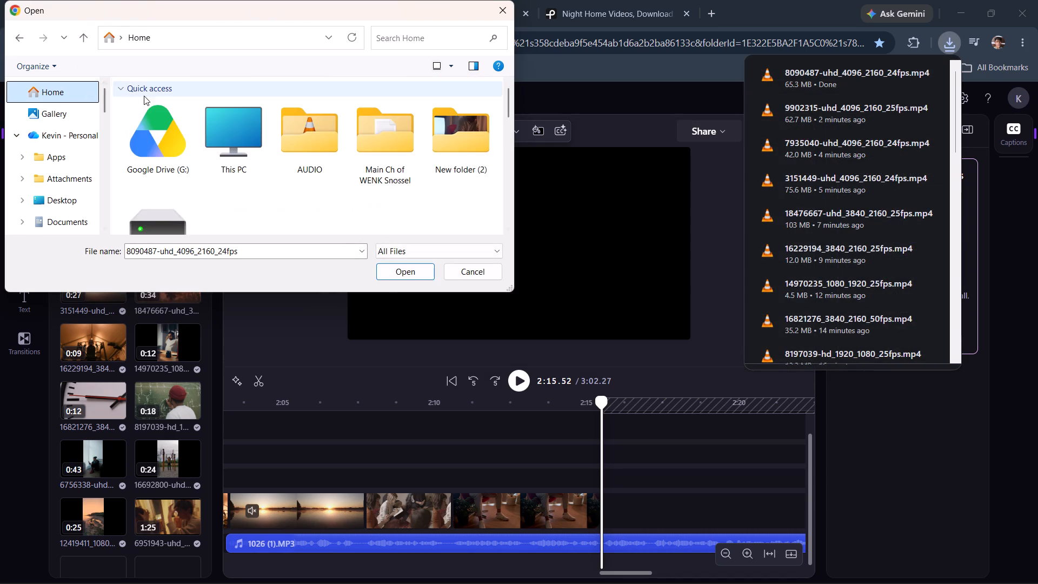
pyautogui.scroll(-4, 222, 104)
pyautogui.click(151, 123)
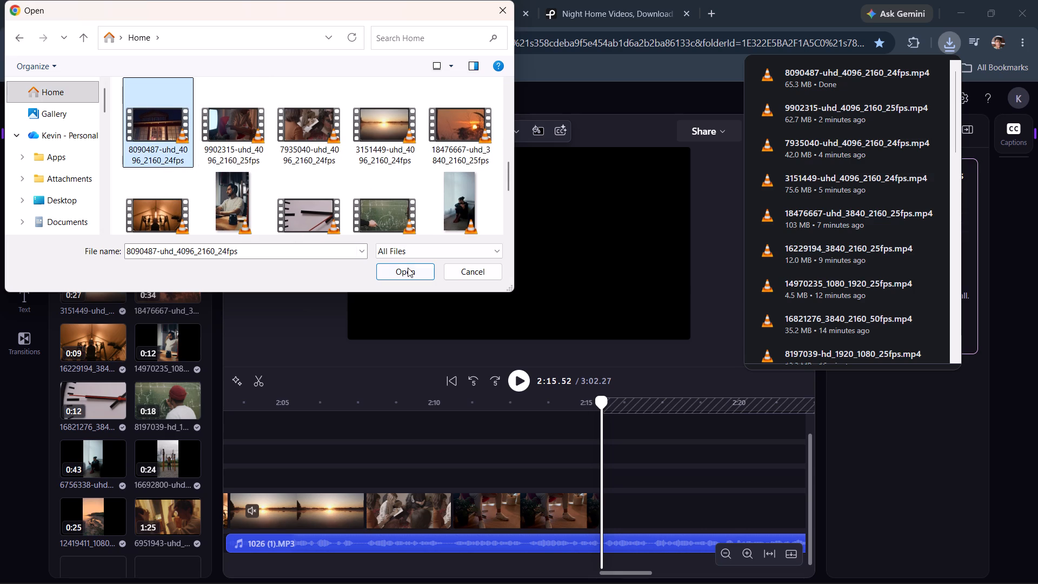
pyautogui.click(408, 268)
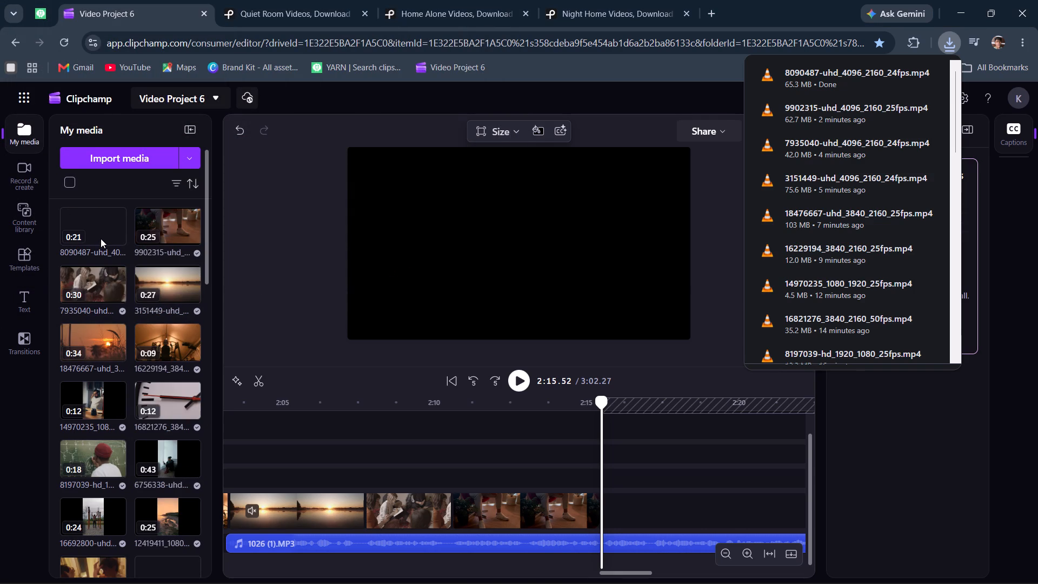
pyautogui.click(119, 236)
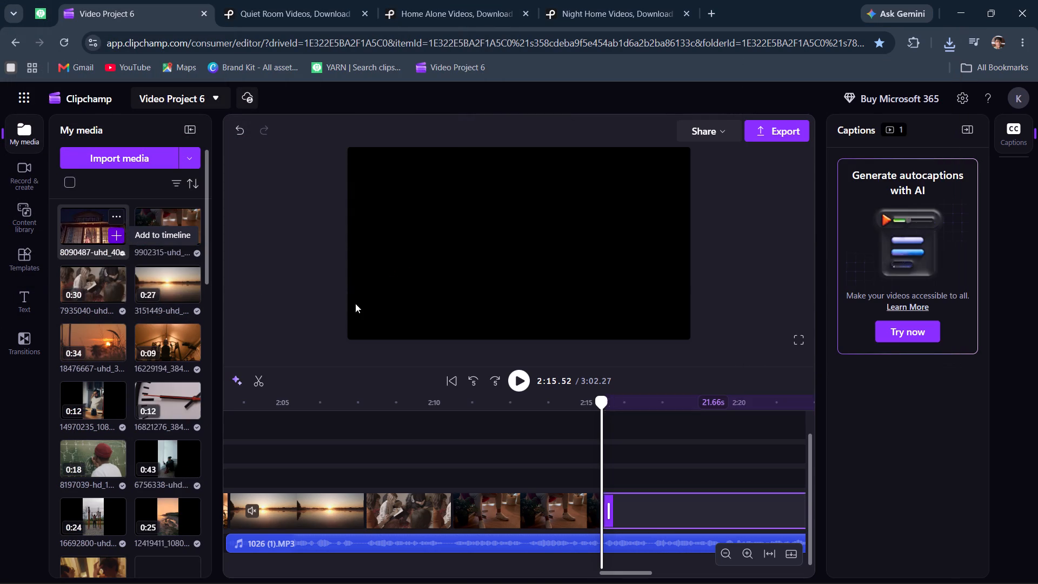
# Enlarge the night-time house clip slightly and centre it so it fills the whole frame without black bars.
pyautogui.click(667, 449)
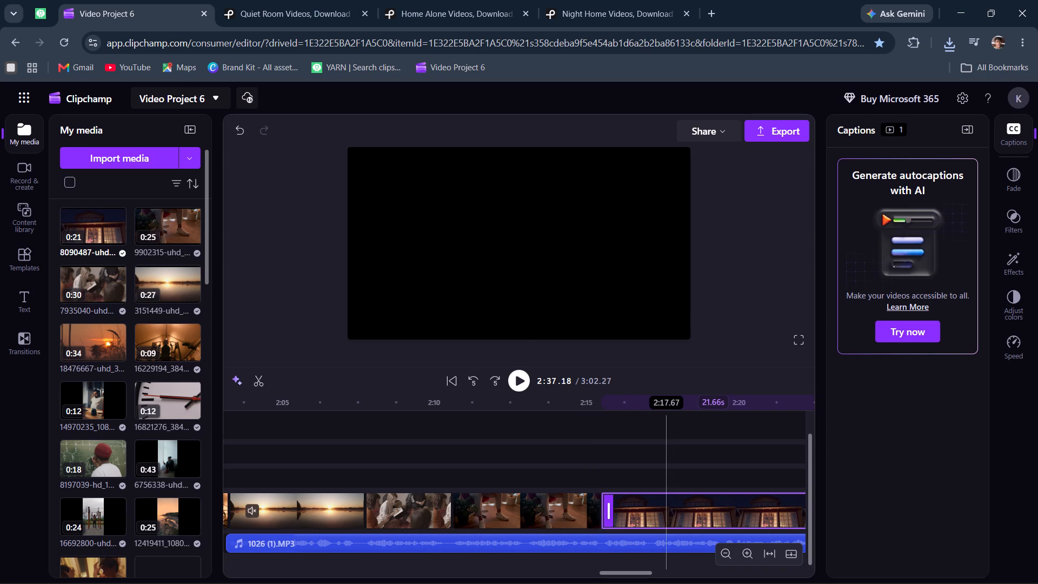
pyautogui.click(675, 519)
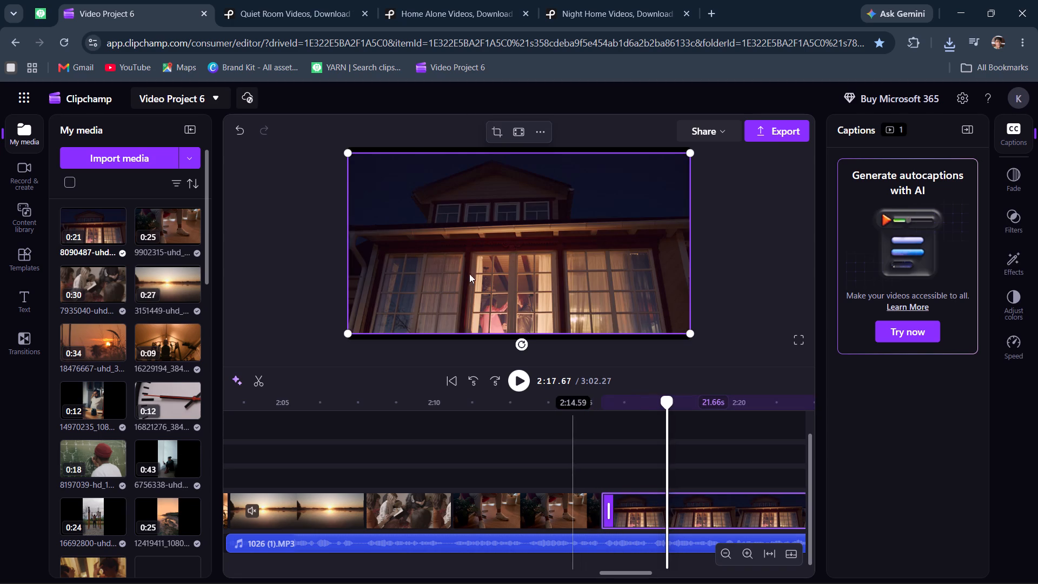
pyautogui.moveTo(344, 153); pyautogui.dragTo(314, 130)
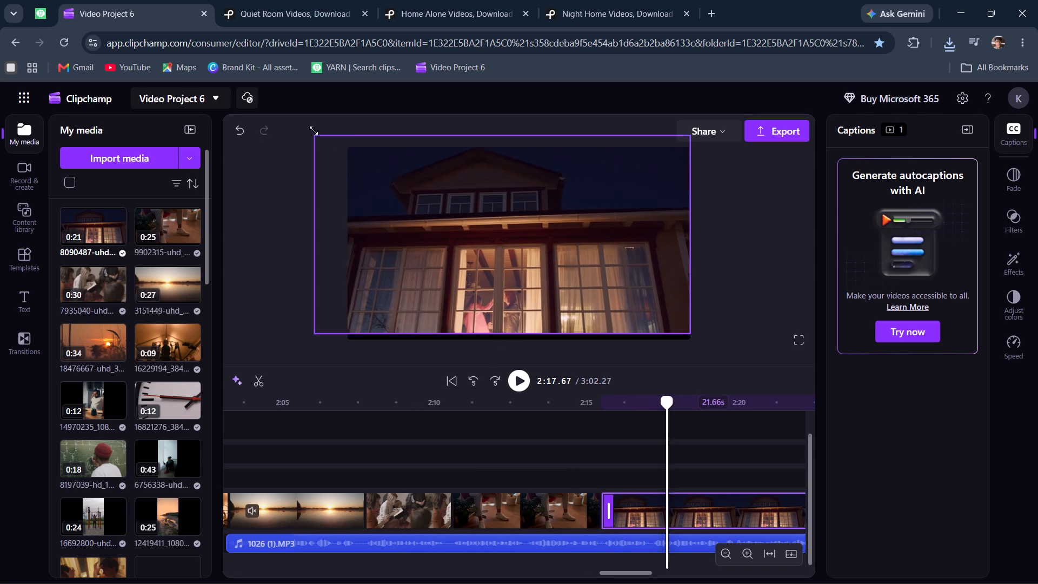
pyautogui.moveTo(314, 130); pyautogui.dragTo(318, 134)
pyautogui.moveTo(371, 193); pyautogui.dragTo(389, 201)
pyautogui.click(389, 201)
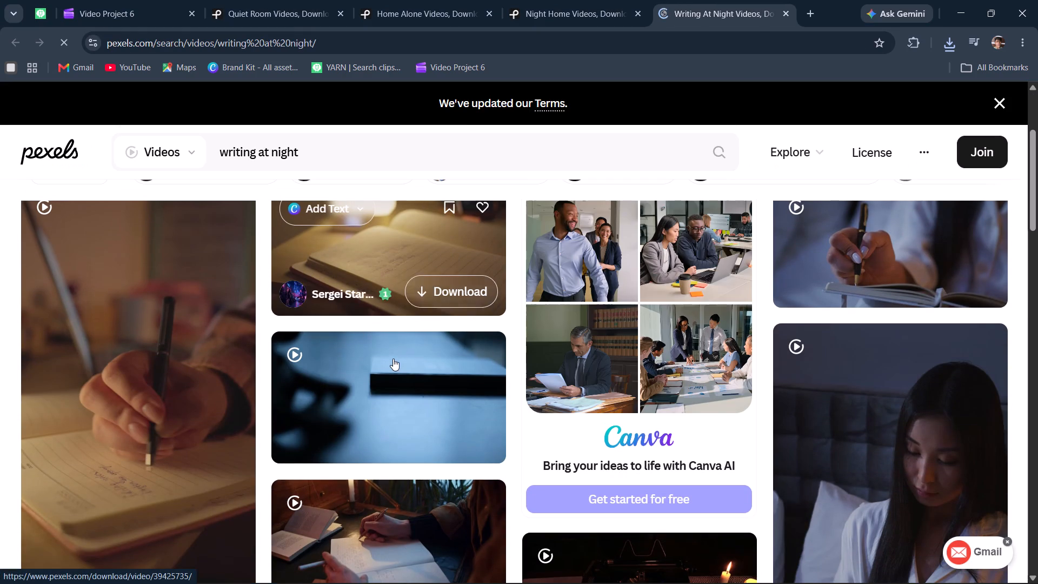
pyautogui.click(441, 284)
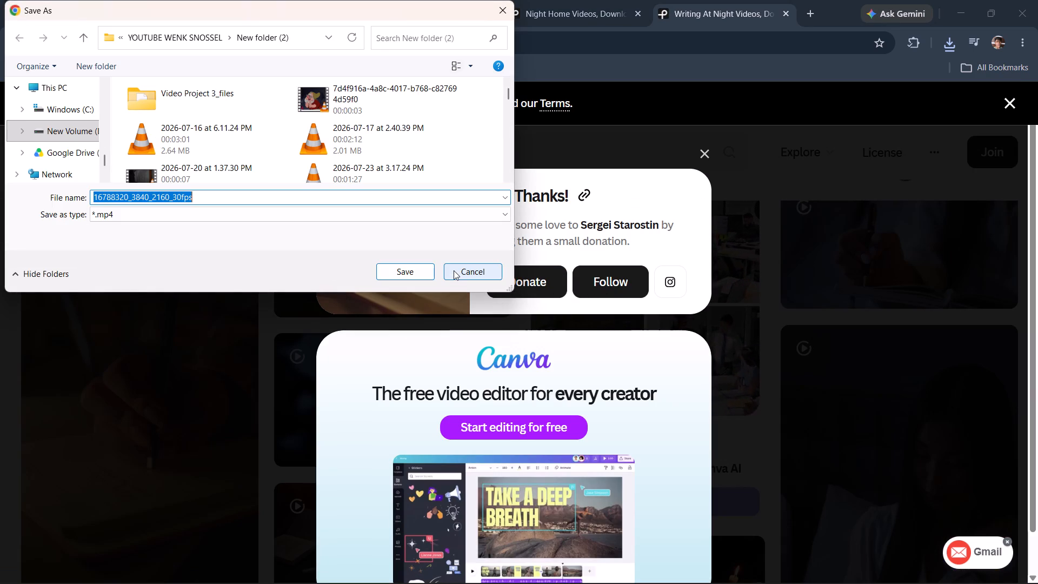
pyautogui.click(412, 276)
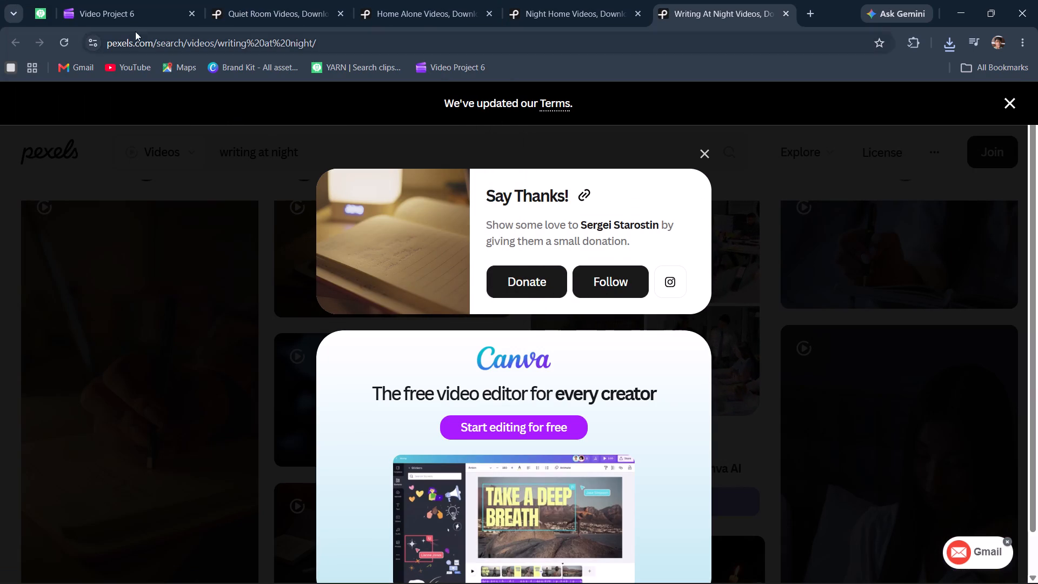
# Back in Video Project 6, play the night-time house clip against the narration, split it at 2:17.26 and delete the part after the split.
pyautogui.click(123, 17)
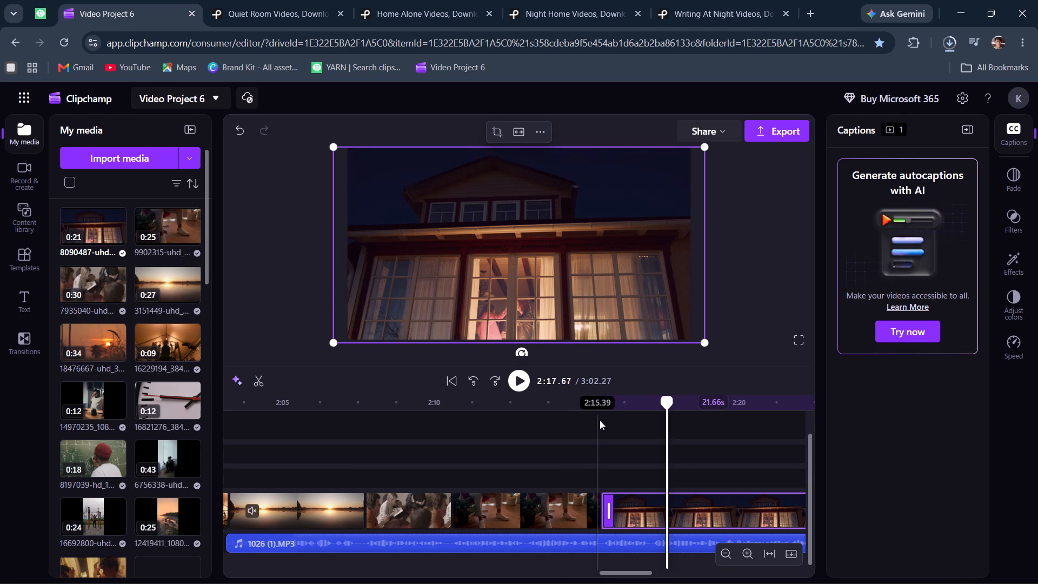
pyautogui.click(600, 420)
pyautogui.press('space')
pyautogui.click(600, 420)
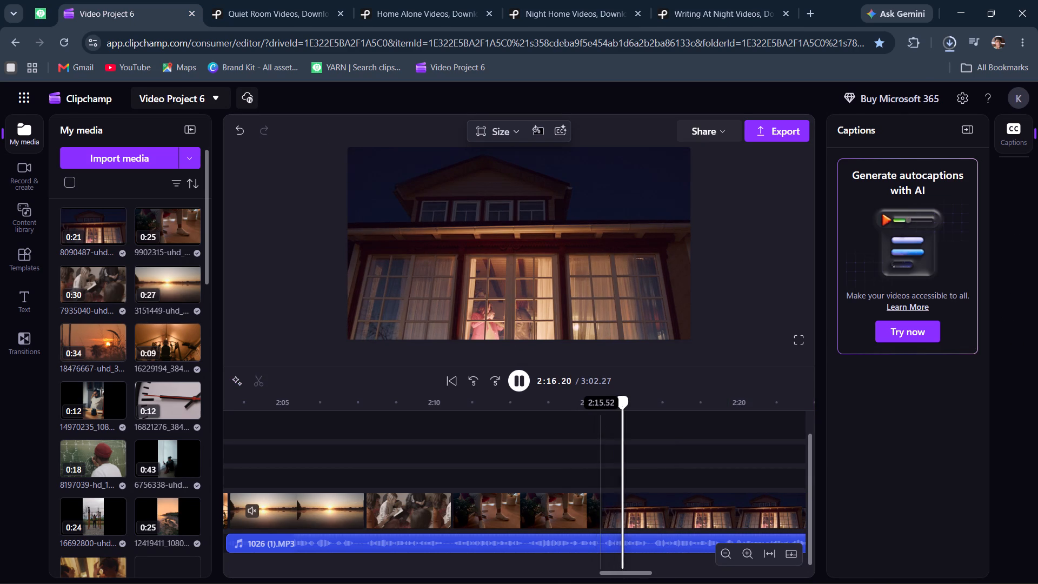
pyautogui.click(600, 420)
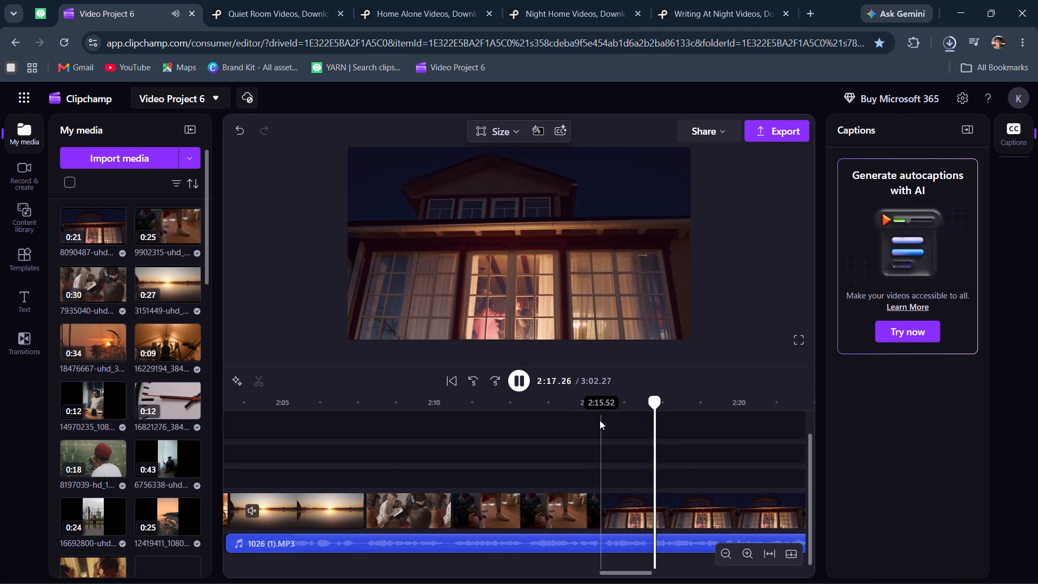
pyautogui.press('space')
pyautogui.click(654, 425)
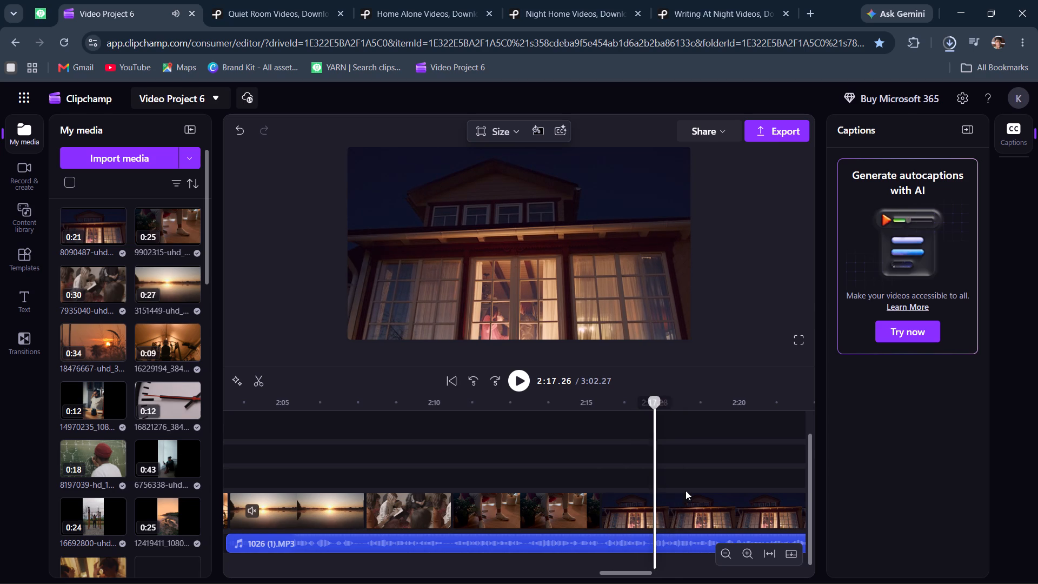
pyautogui.click(687, 504)
pyautogui.press('s')
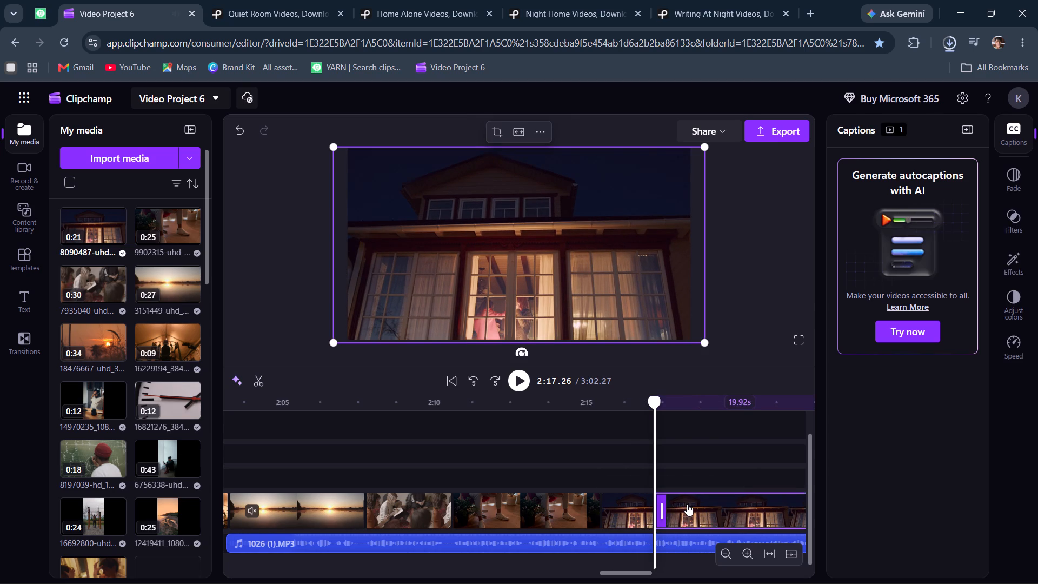
pyautogui.press('BackSpace')
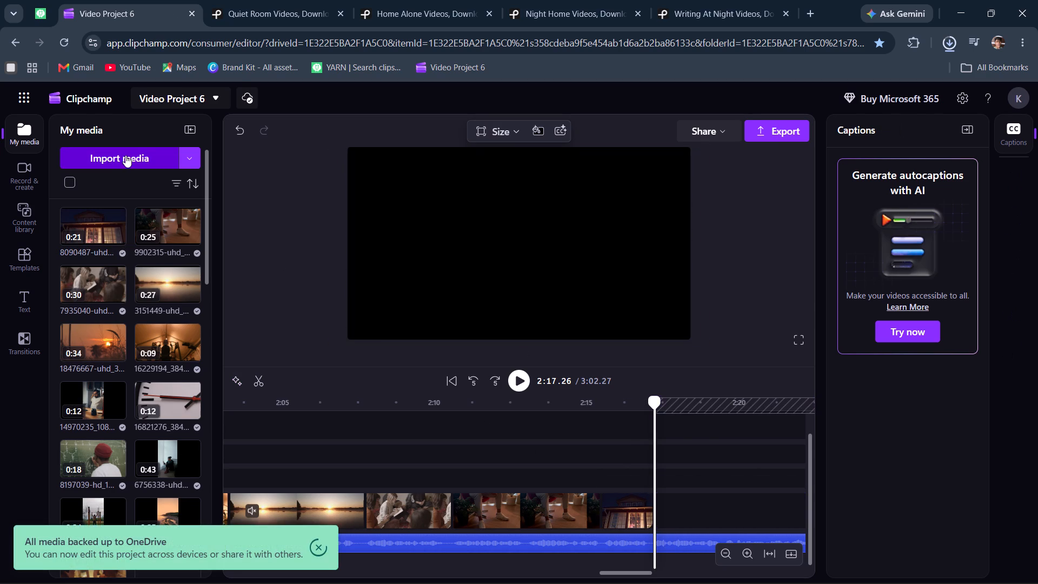
# Import the downloaded notebook clip 16788320_3840_2160_30fps from the recent files and add it to the timeline at 2:17.26.
pyautogui.click(125, 155)
pyautogui.scroll(5, 96, 160)
pyautogui.scroll(6, 39, 157)
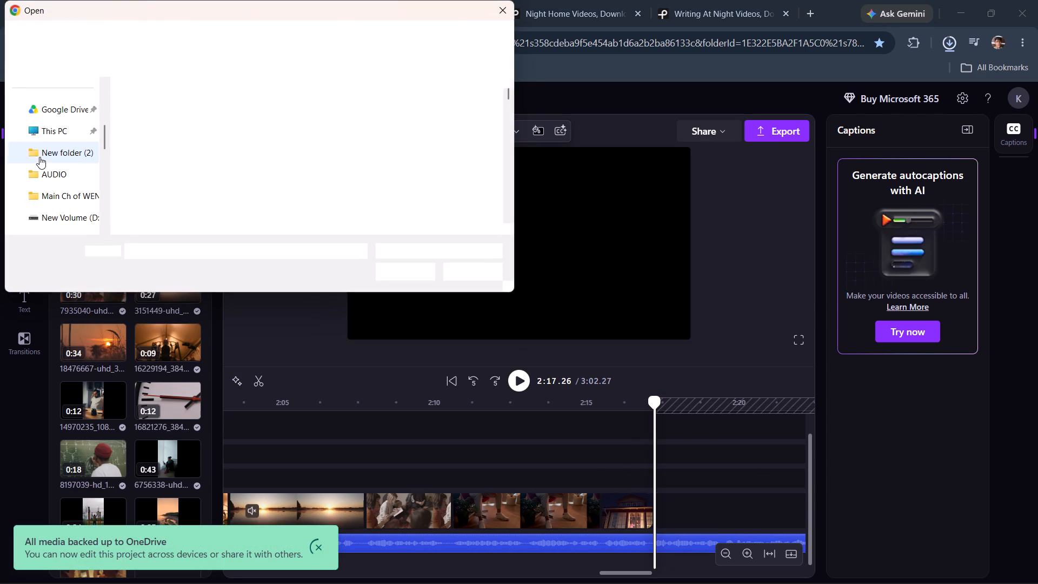
pyautogui.scroll(3, 39, 157)
pyautogui.click(61, 94)
pyautogui.scroll(-2, 220, 121)
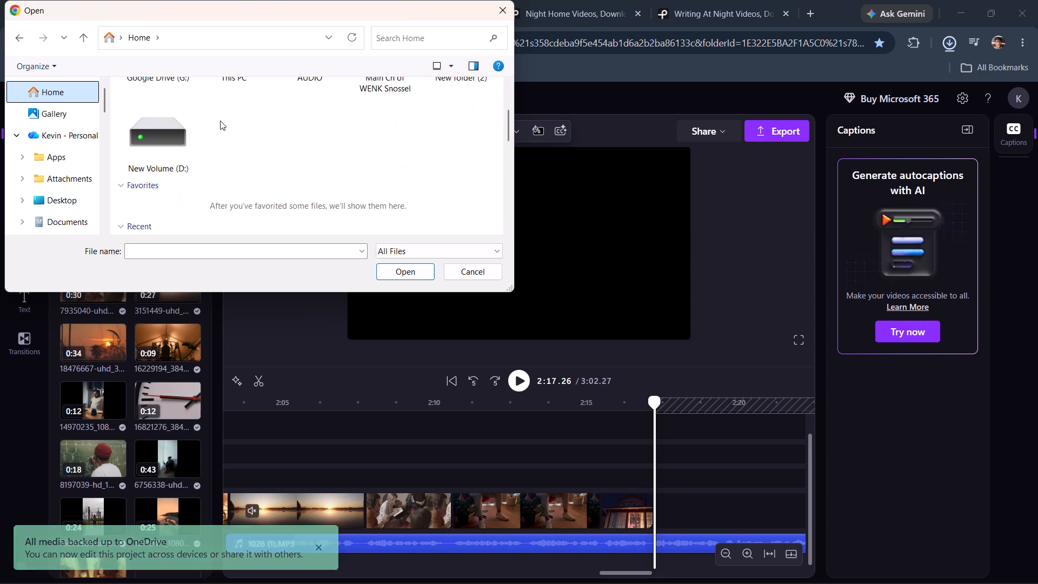
pyautogui.scroll(-2, 173, 158)
pyautogui.click(156, 158)
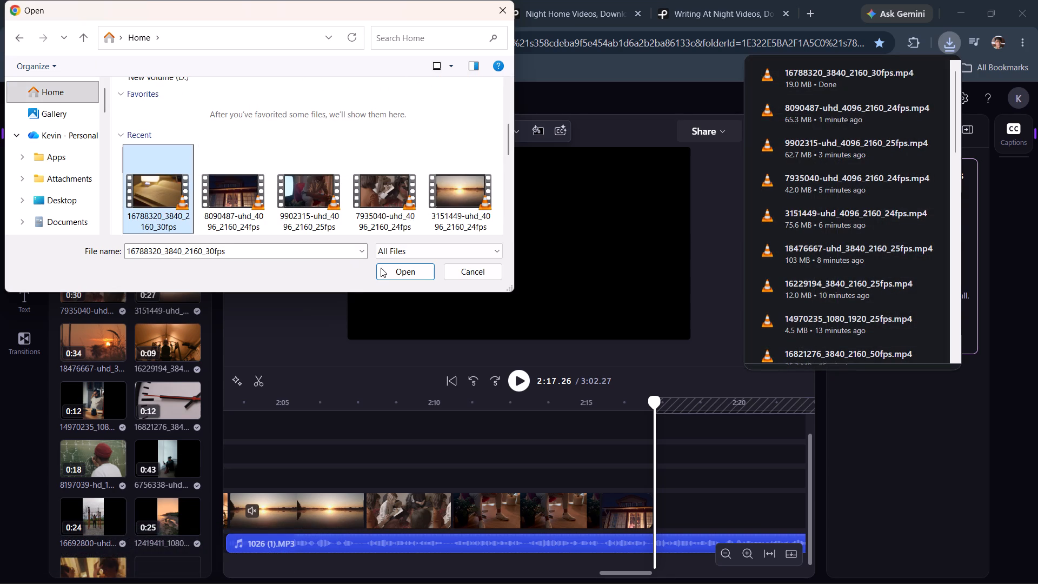
pyautogui.click(395, 268)
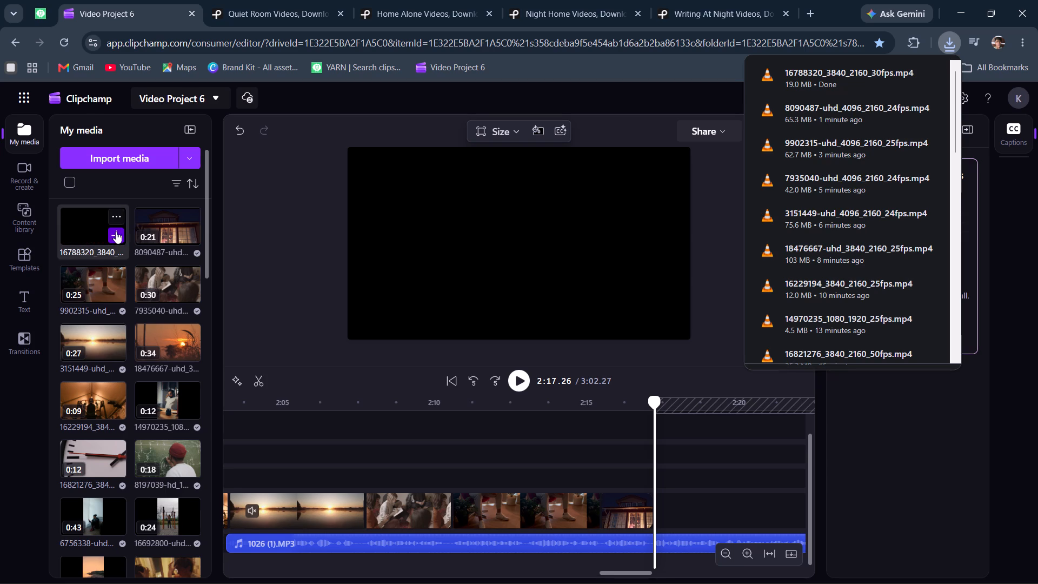
pyautogui.click(115, 235)
# Enlarge the notebook clip slightly beyond the frame edges and centre it in the frame.
pyautogui.click(670, 464)
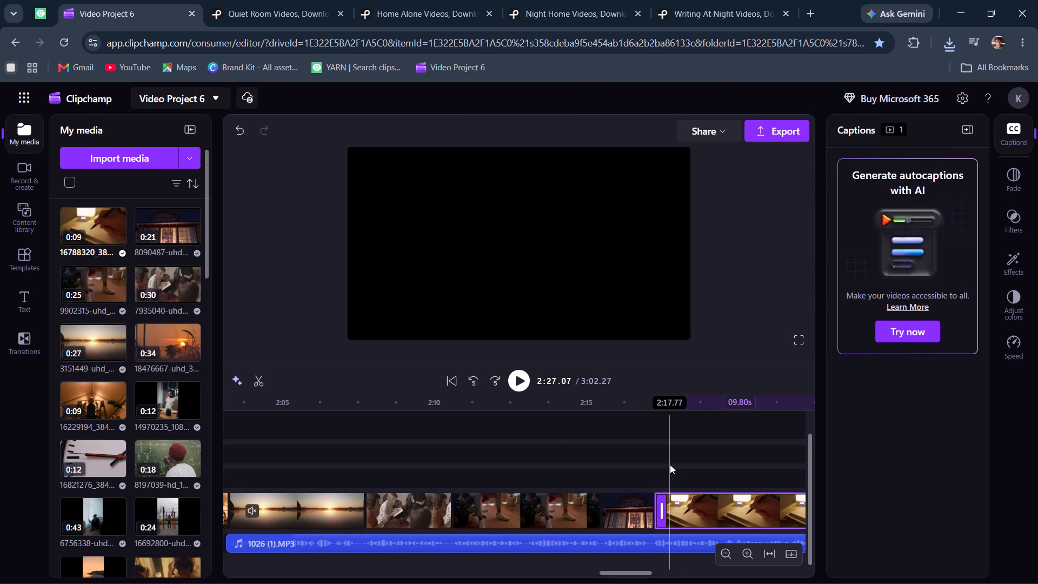
pyautogui.click(704, 512)
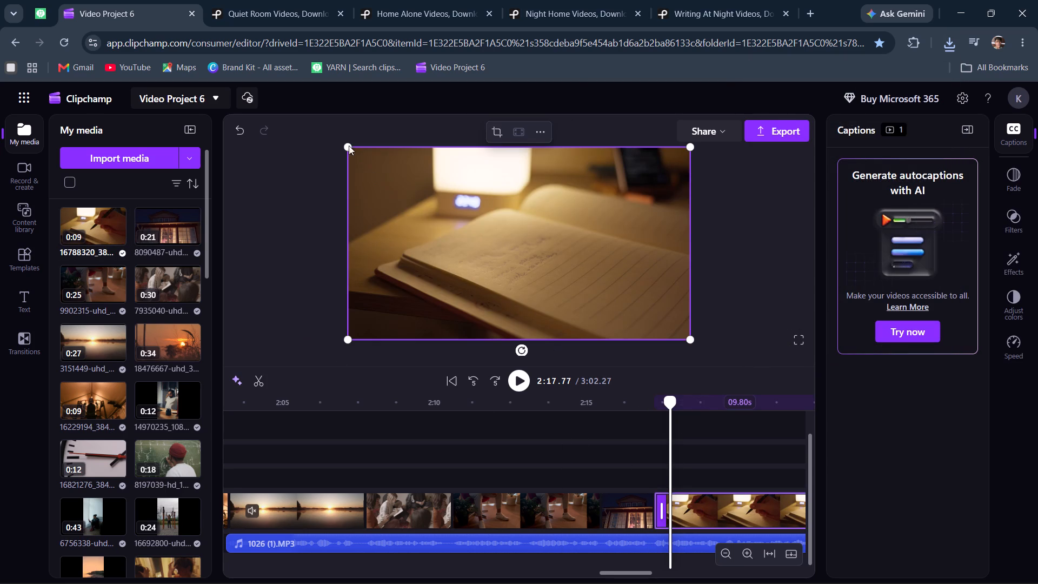
pyautogui.moveTo(349, 149); pyautogui.dragTo(339, 144)
pyautogui.click(425, 221)
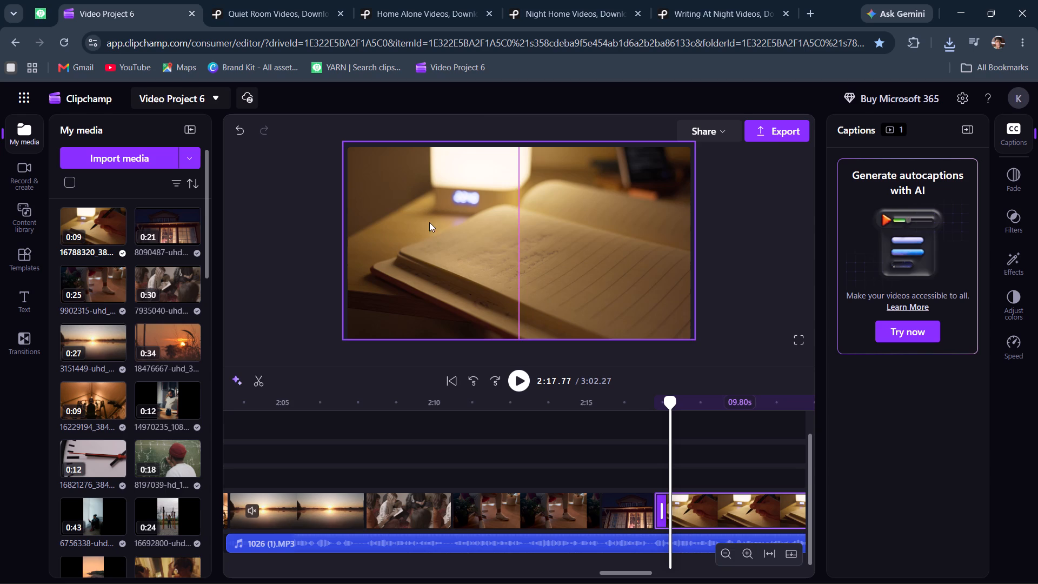
pyautogui.click(573, 275)
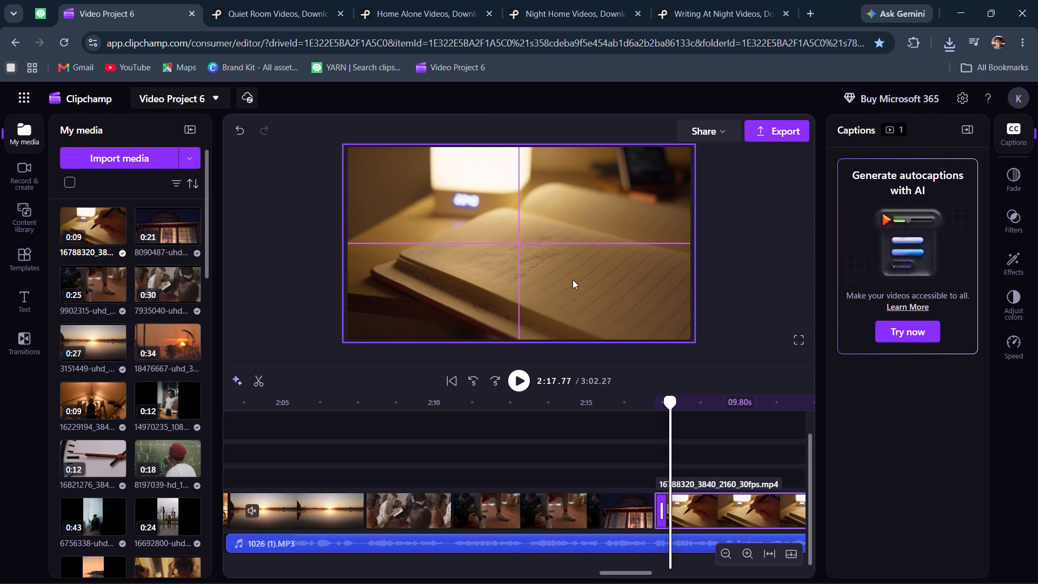
# Preview the enlarged notebook clip full screen and return to the editor.
pyautogui.click(804, 335)
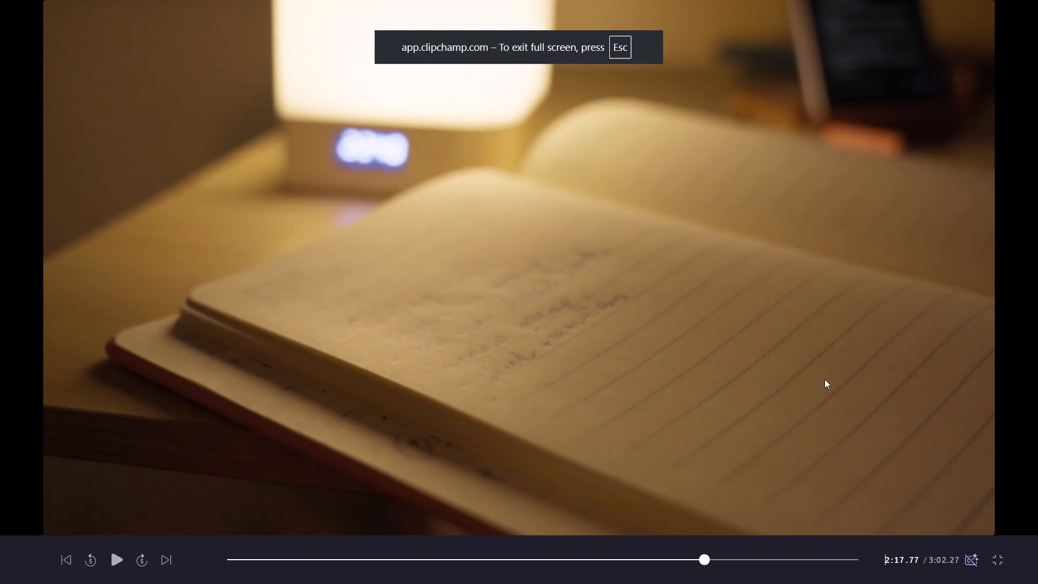
pyautogui.click(996, 560)
pyautogui.click(638, 458)
pyautogui.press('space')
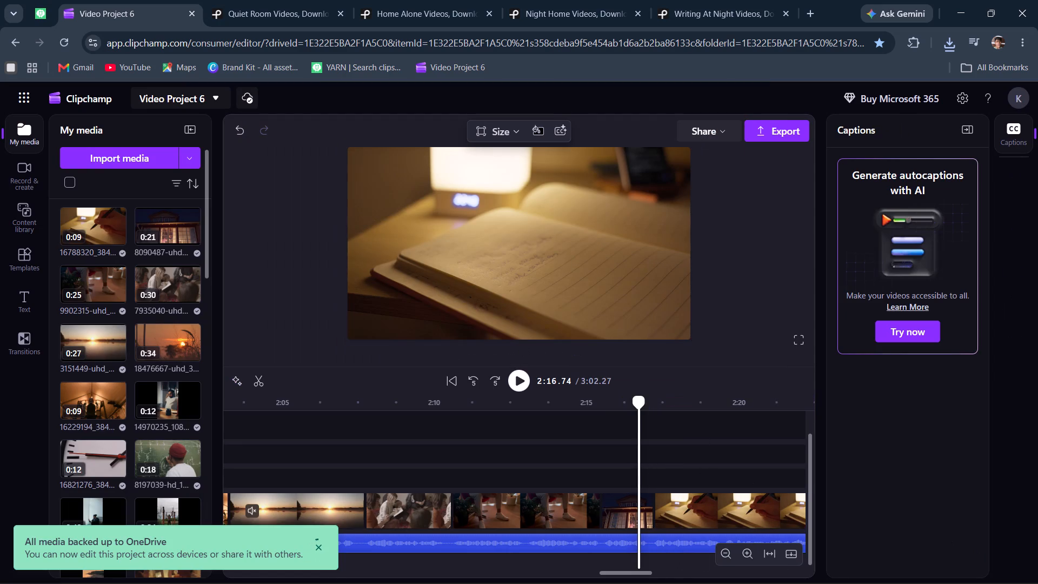
pyautogui.click(629, 450)
pyautogui.click(614, 444)
pyautogui.press('space')
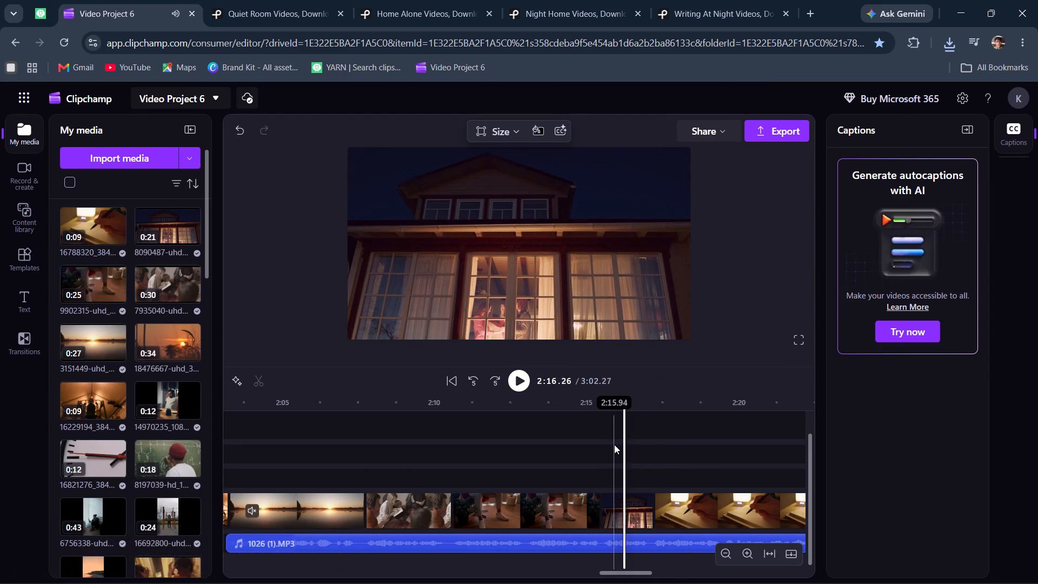
pyautogui.press('space')
pyautogui.hscroll(-1, 614, 444)
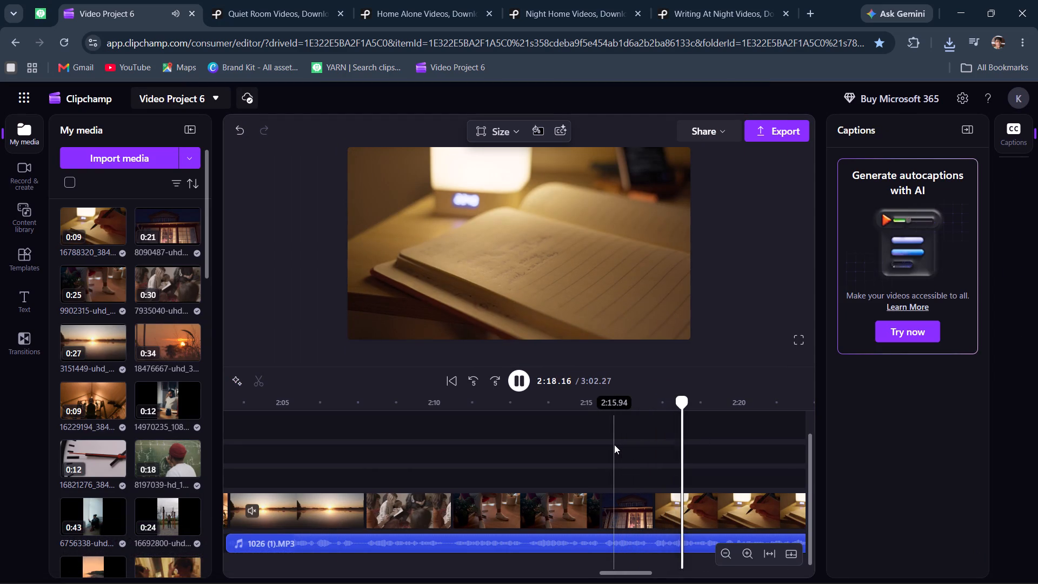
pyautogui.hscroll(-1, 614, 444)
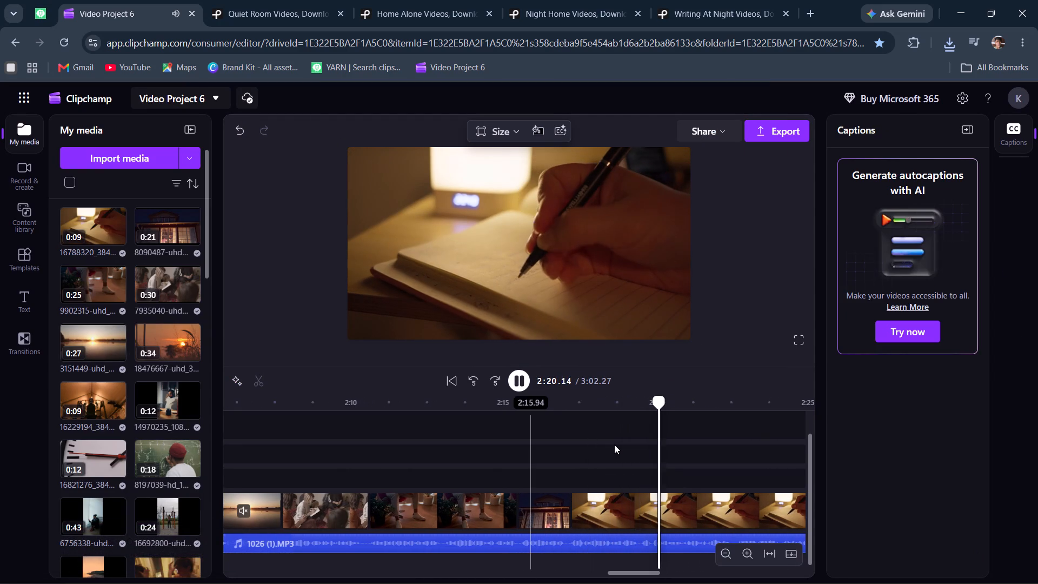
pyautogui.hscroll(-1, 614, 444)
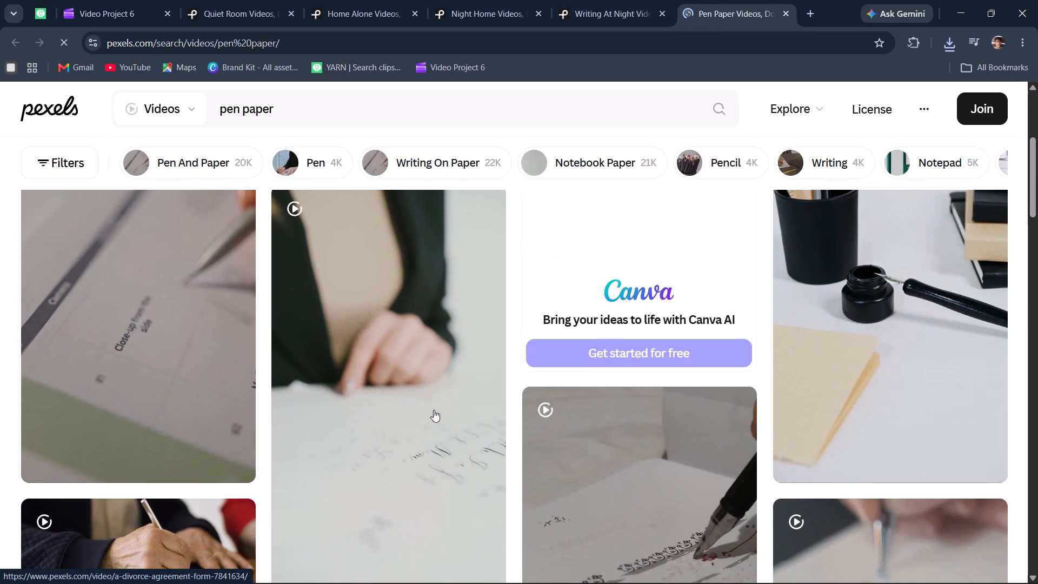
pyautogui.scroll(-9, 434, 410)
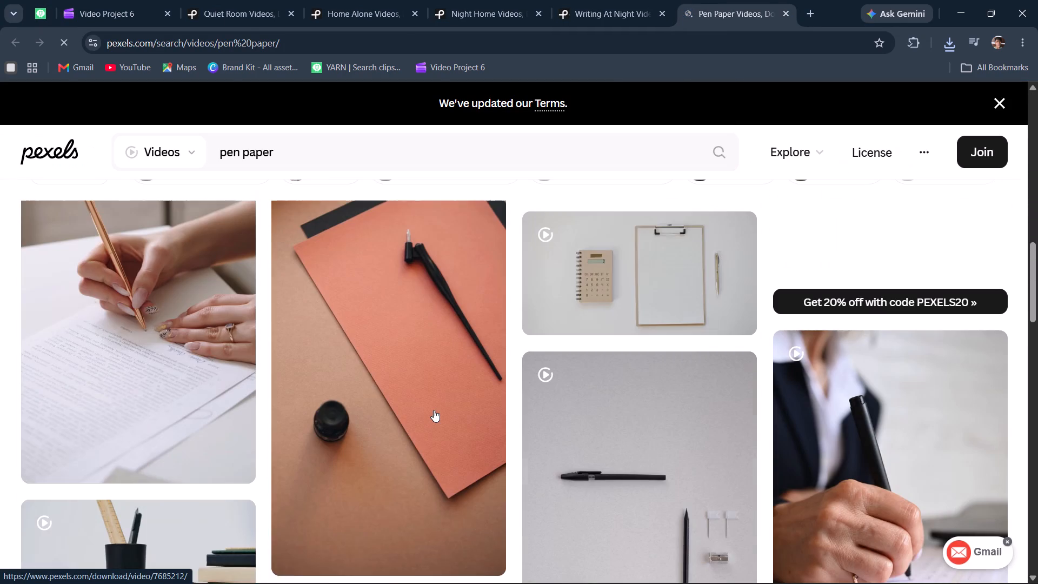
pyautogui.scroll(-4, 434, 410)
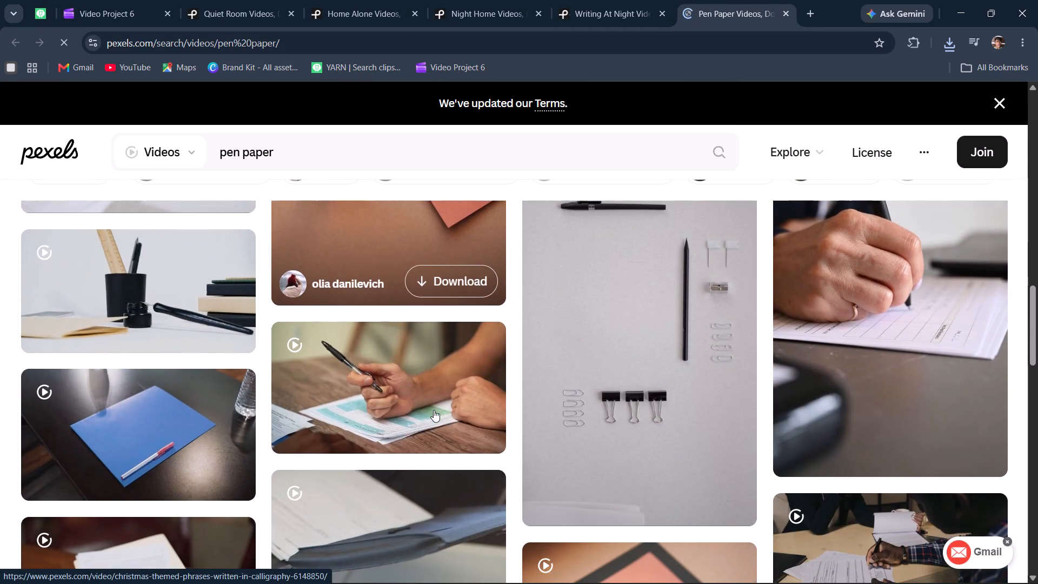
pyautogui.scroll(-3, 434, 410)
pyautogui.scroll(3, 434, 410)
pyautogui.scroll(-5, 434, 410)
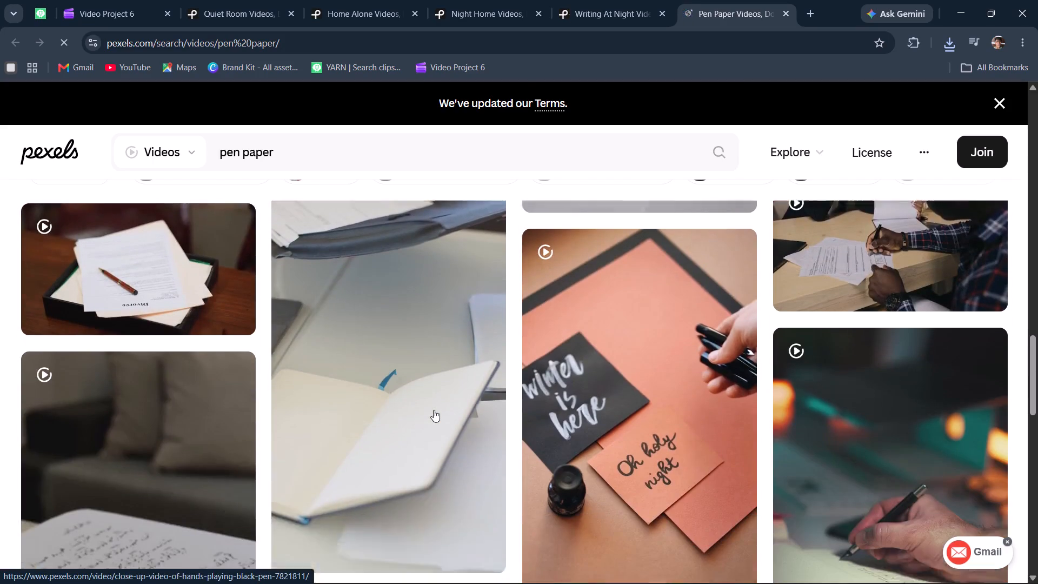
pyautogui.scroll(-2, 434, 410)
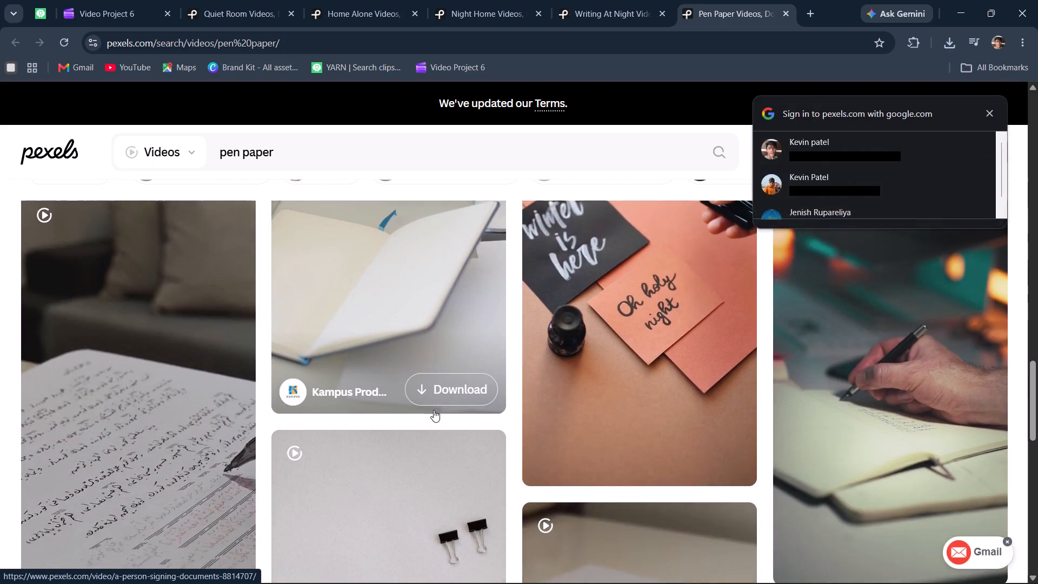
pyautogui.scroll(-11, 434, 410)
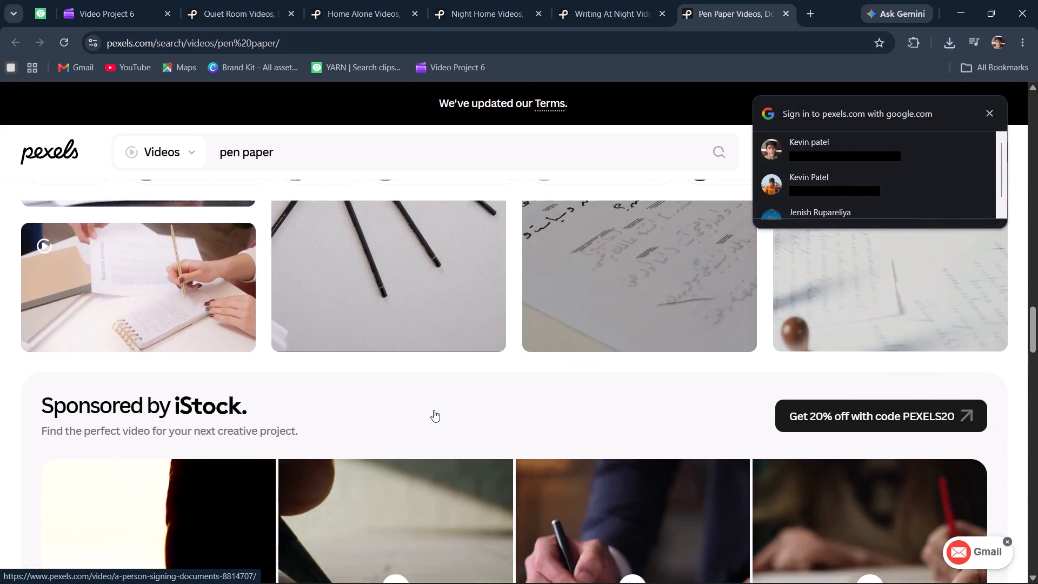
pyautogui.scroll(6, 434, 410)
pyautogui.scroll(-8, 431, 410)
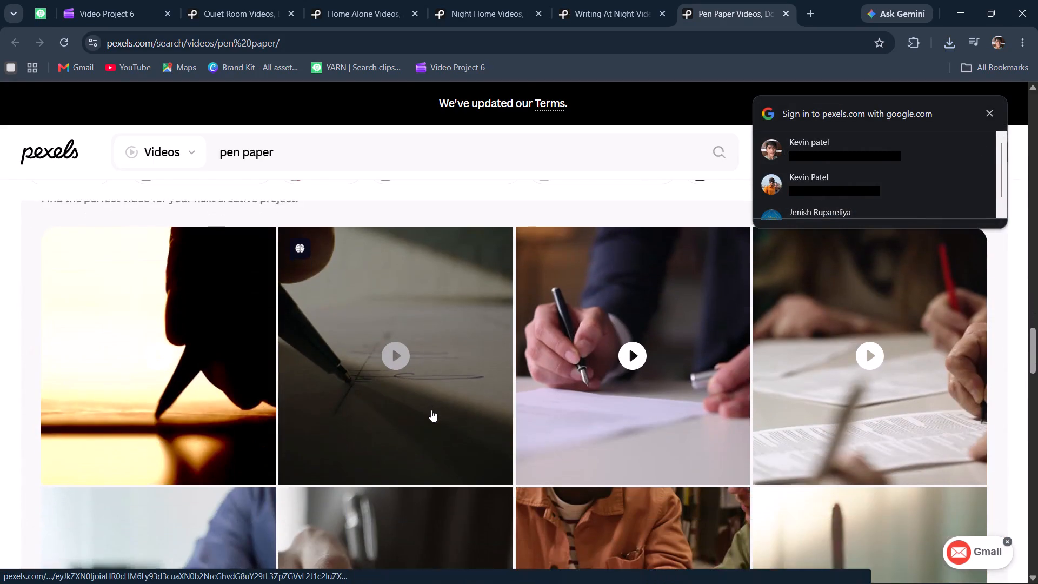
pyautogui.scroll(-20, 431, 410)
pyautogui.scroll(-7, 431, 410)
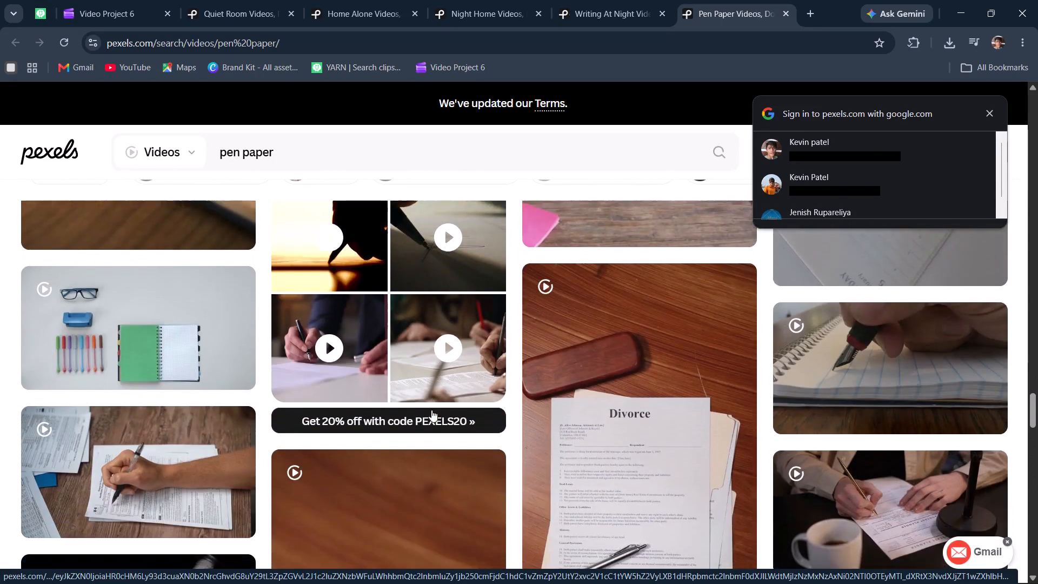
pyautogui.scroll(-3, 431, 410)
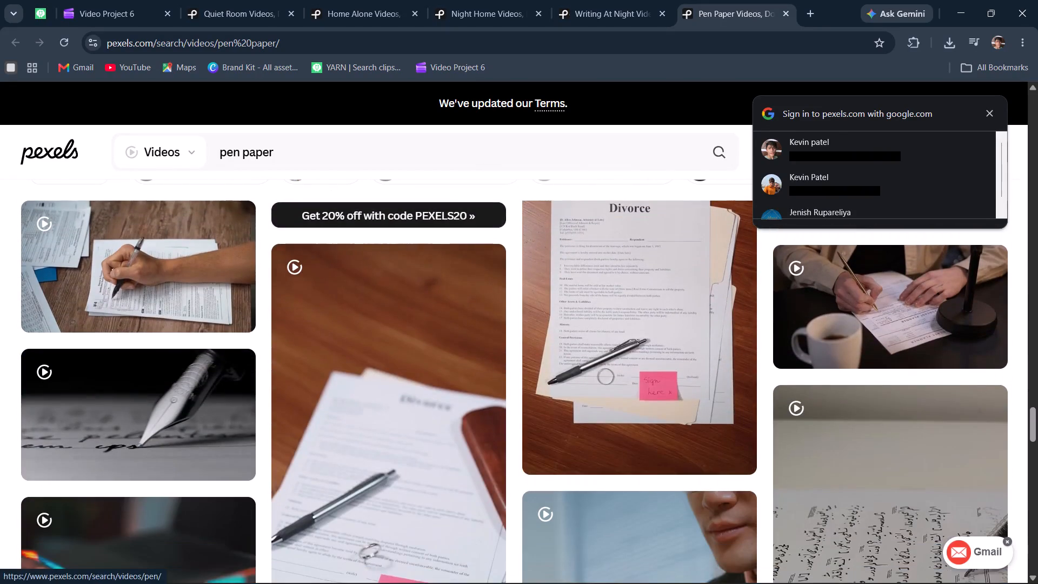
# Replace the Pexels search text and search videos for "dividing papermin three".
pyautogui.click(342, 161)
pyautogui.click(248, 145)
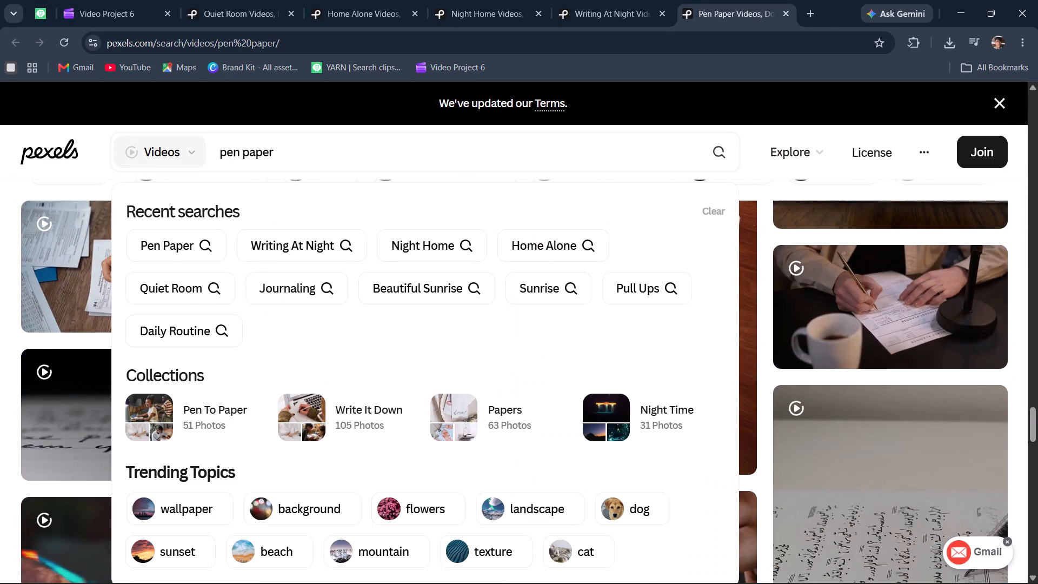
pyautogui.press('Left')
pyautogui.press('BackSpace')
pyautogui.press('BackSpace')
pyautogui.press('BackSpace')
pyautogui.press('BackSpace')
pyautogui.press('BackSpace')
pyautogui.press('BackSpace')
pyautogui.press('BackSpace')
pyautogui.press('BackSpace')
pyautogui.press('BackSpace')
pyautogui.press('BackSpace')
pyautogui.press('BackSpace')
pyautogui.press('BackSpace')
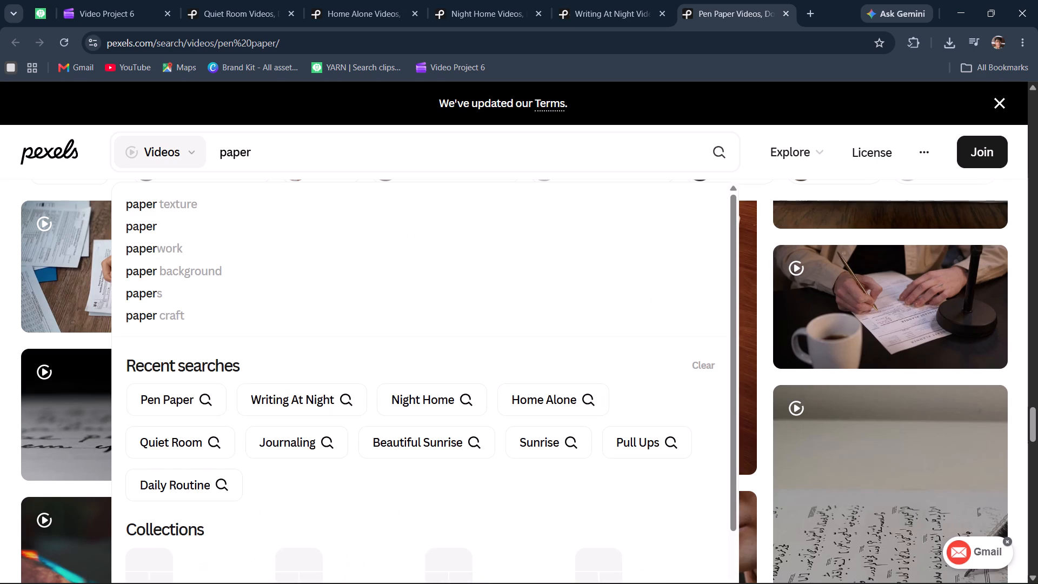
pyautogui.write('divi')
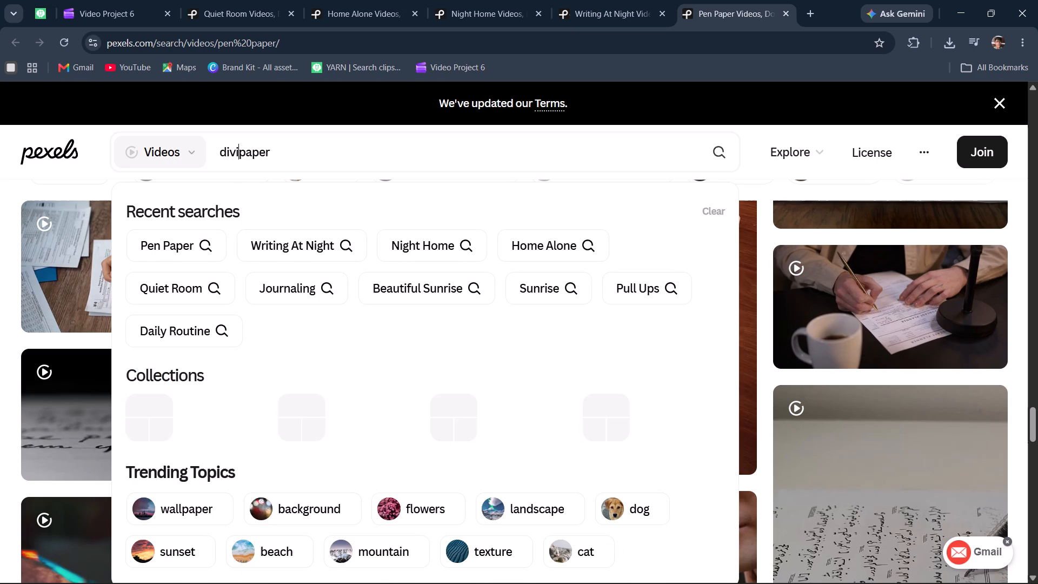
pyautogui.write('ding')
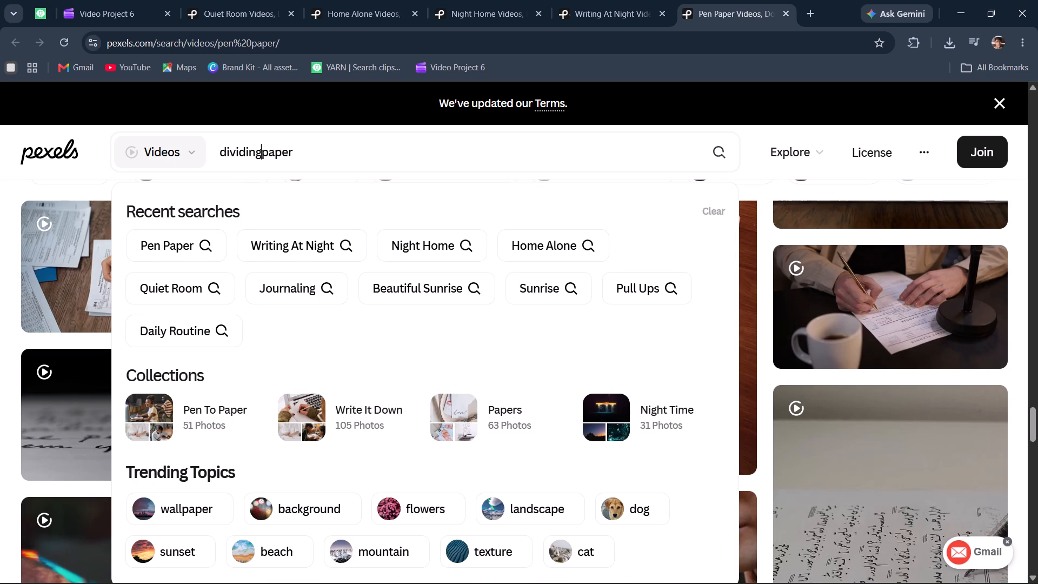
pyautogui.press('space')
pyautogui.press('Right')
pyautogui.press('Right')
pyautogui.press('Right')
pyautogui.press('Right')
pyautogui.press('Right')
pyautogui.press('Right')
pyautogui.write('min three')
pyautogui.press('Return')
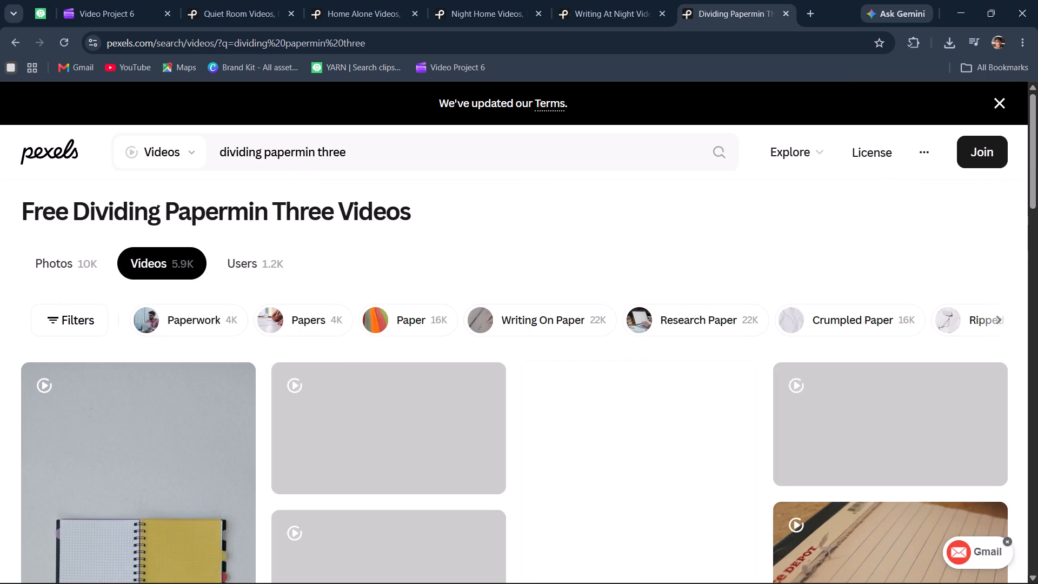
# Browse the Pexels video results for a clip showing paper being cut or divided to suit Line 41.
pyautogui.scroll(-8, 415, 326)
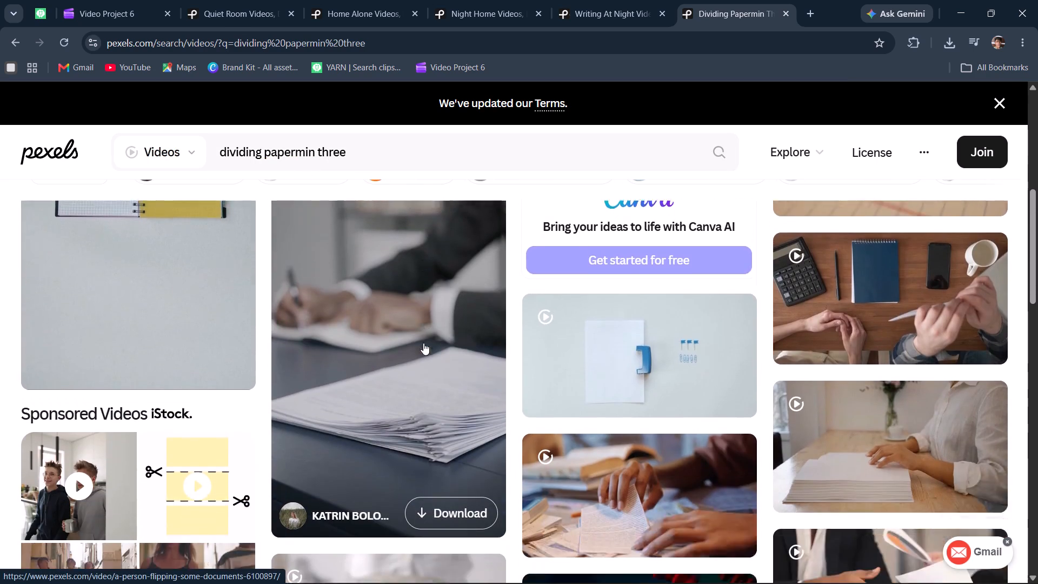
pyautogui.scroll(-5, 423, 343)
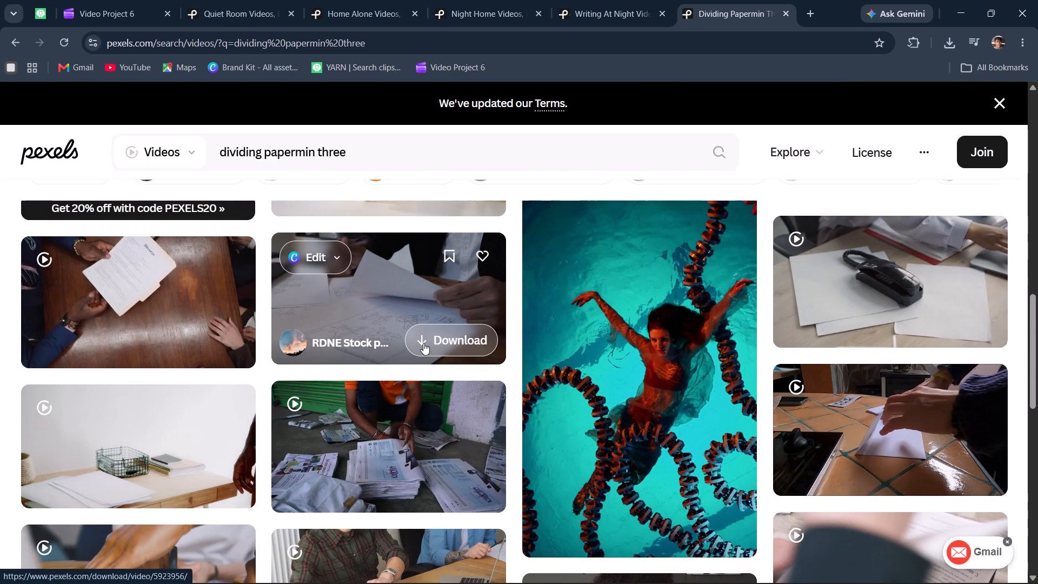
pyautogui.scroll(-3, 423, 343)
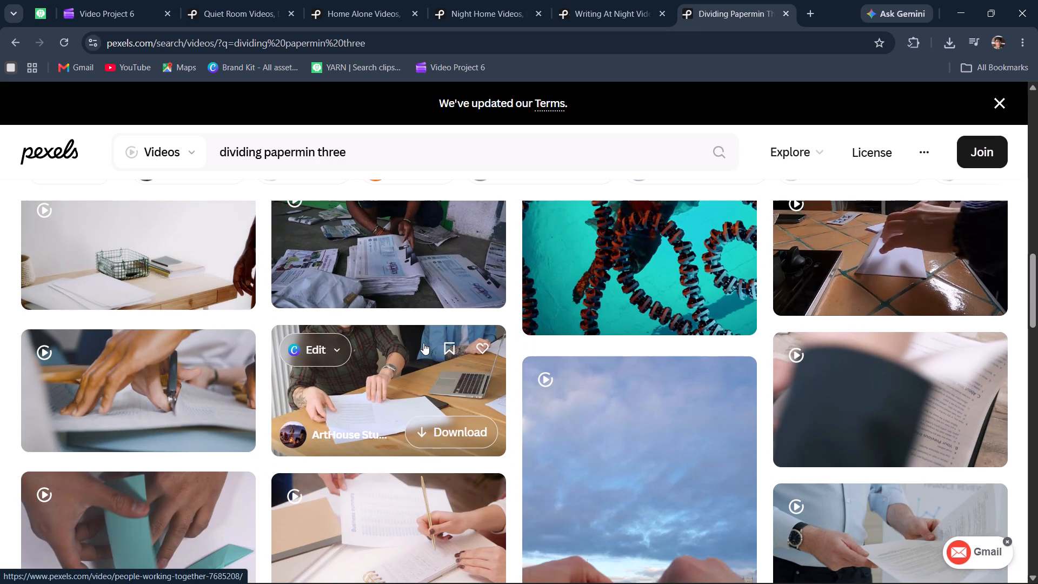
pyautogui.scroll(-2, 414, 344)
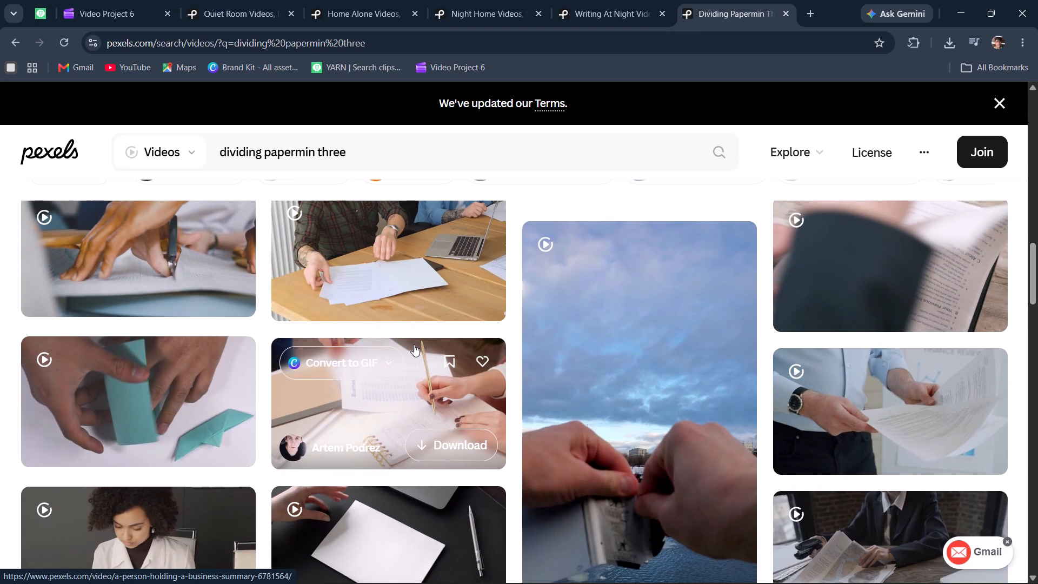
pyautogui.scroll(-1, 403, 352)
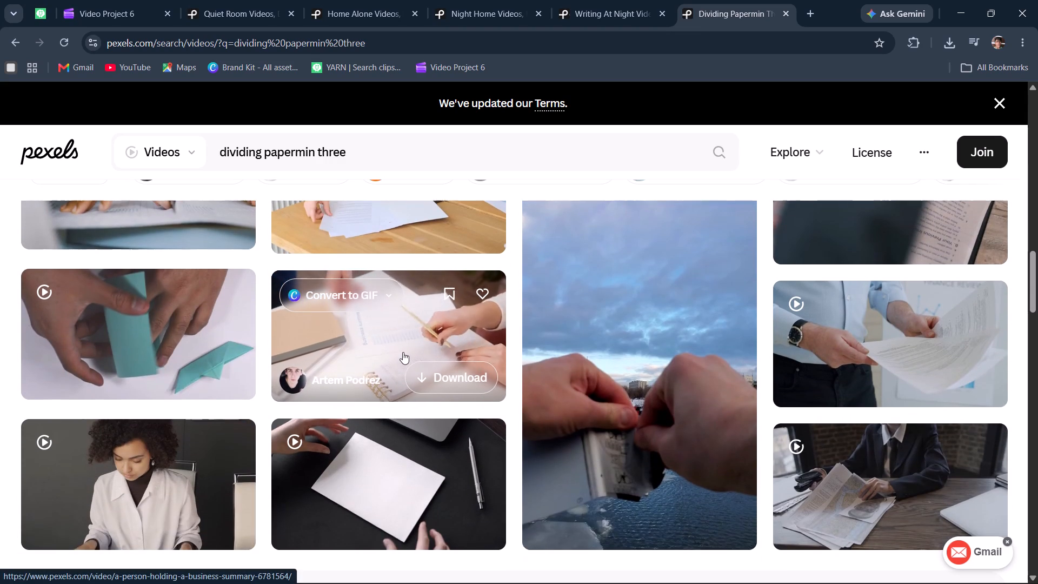
pyautogui.scroll(-2, 403, 352)
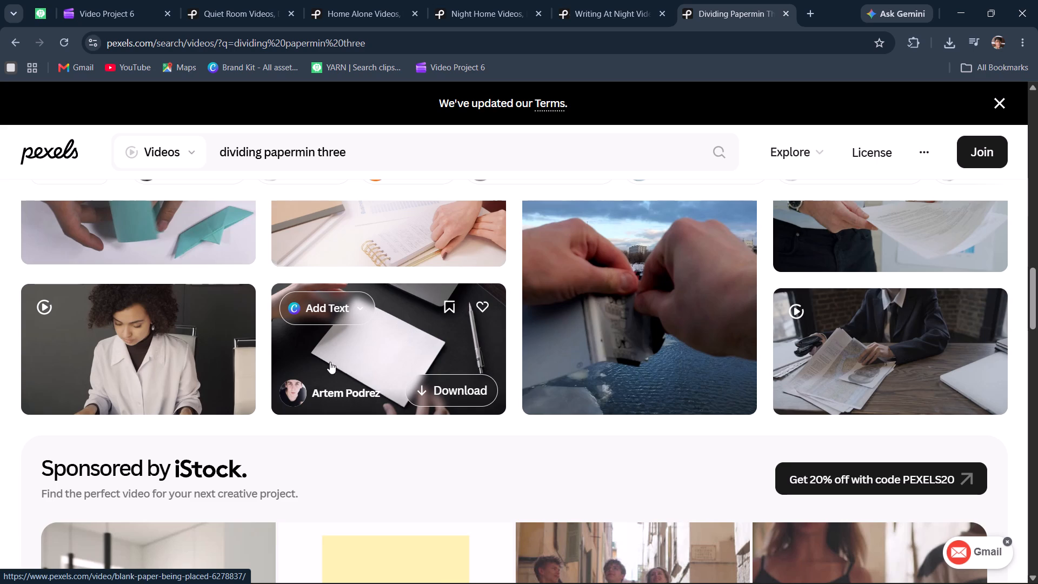
pyautogui.scroll(20, 320, 359)
pyautogui.scroll(8, 320, 359)
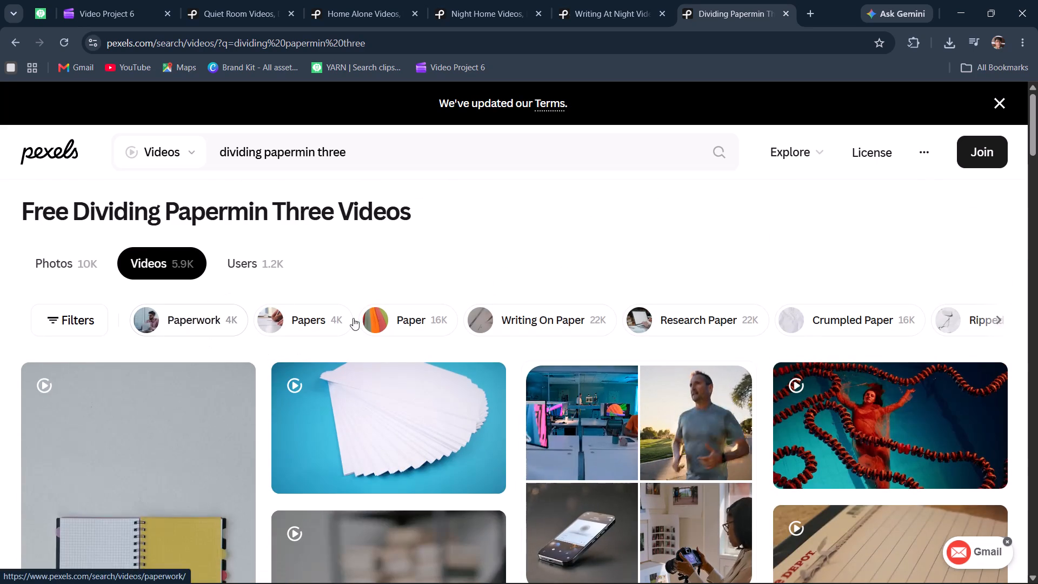
pyautogui.scroll(-4, 498, 490)
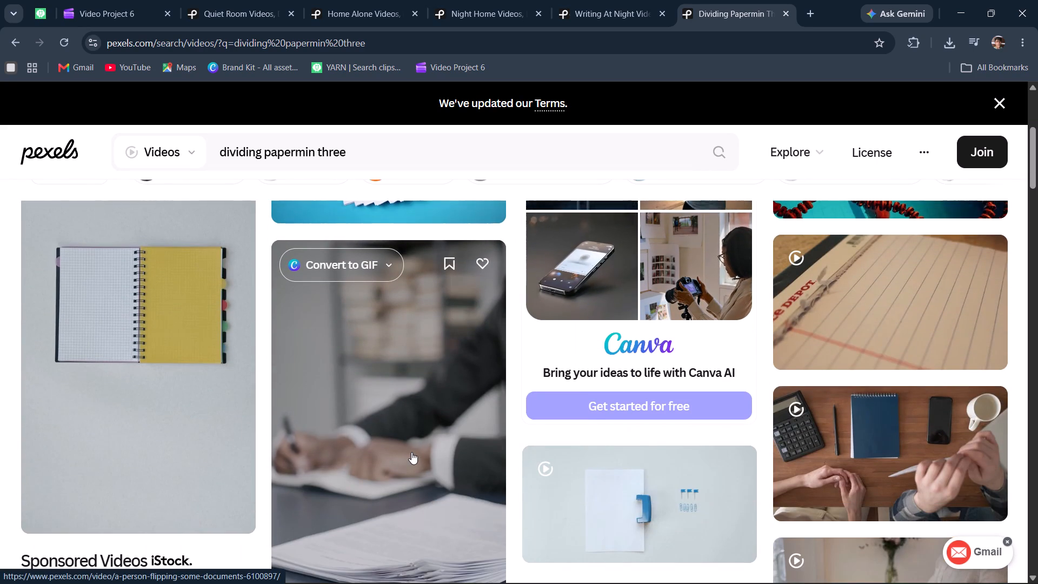
pyautogui.scroll(-4, 411, 452)
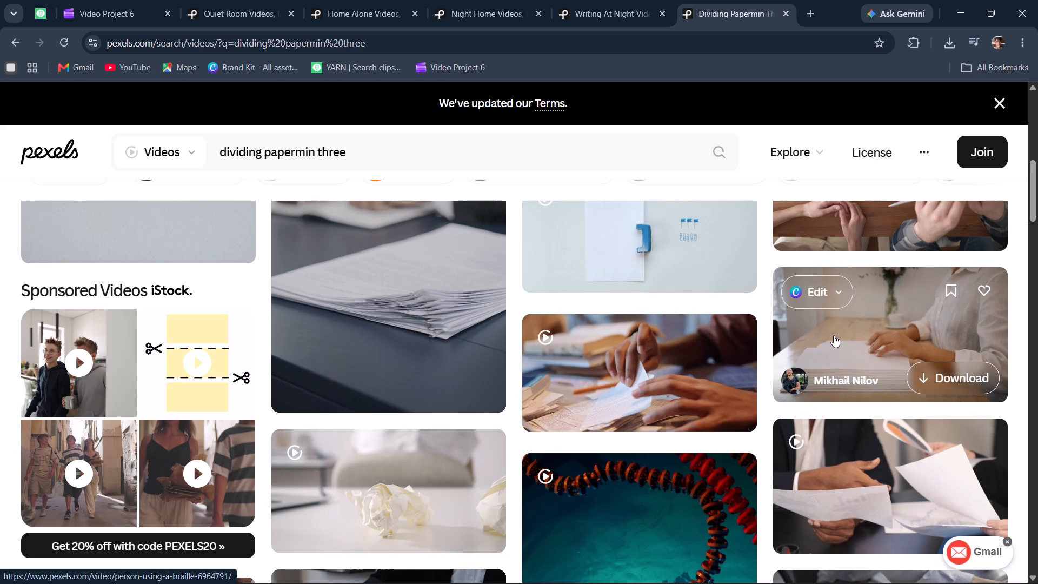
pyautogui.scroll(-5, 834, 335)
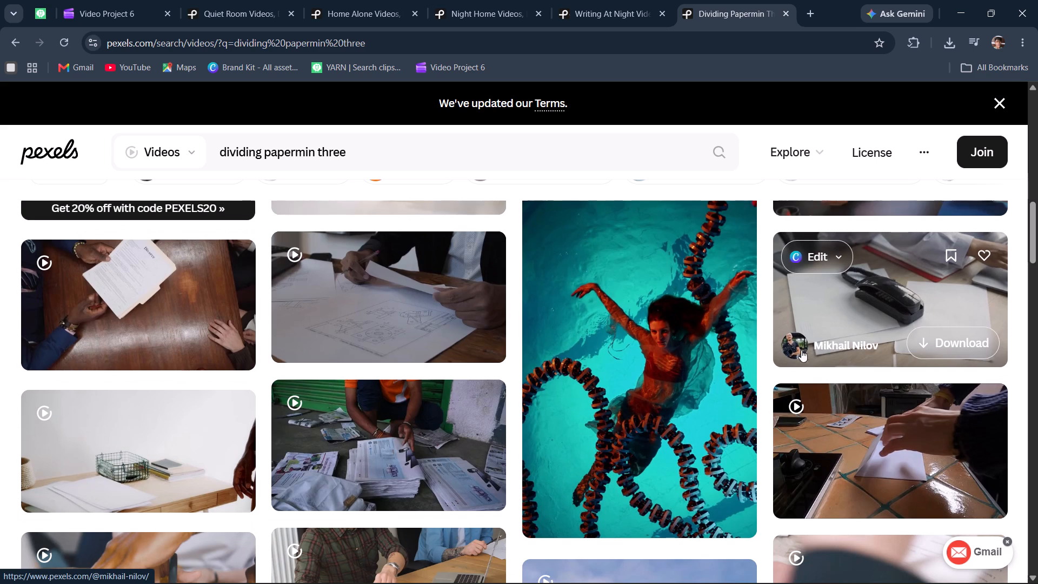
pyautogui.scroll(-3, 142, 461)
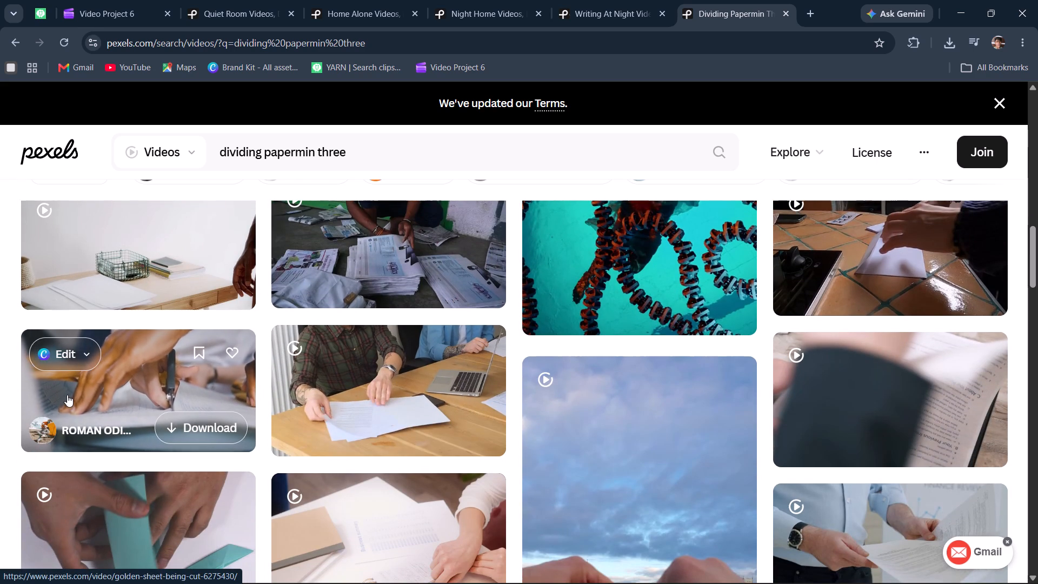
# Download the Pexels clip of hands cutting a sheet with scissors and save it to the computer.
pyautogui.click(189, 423)
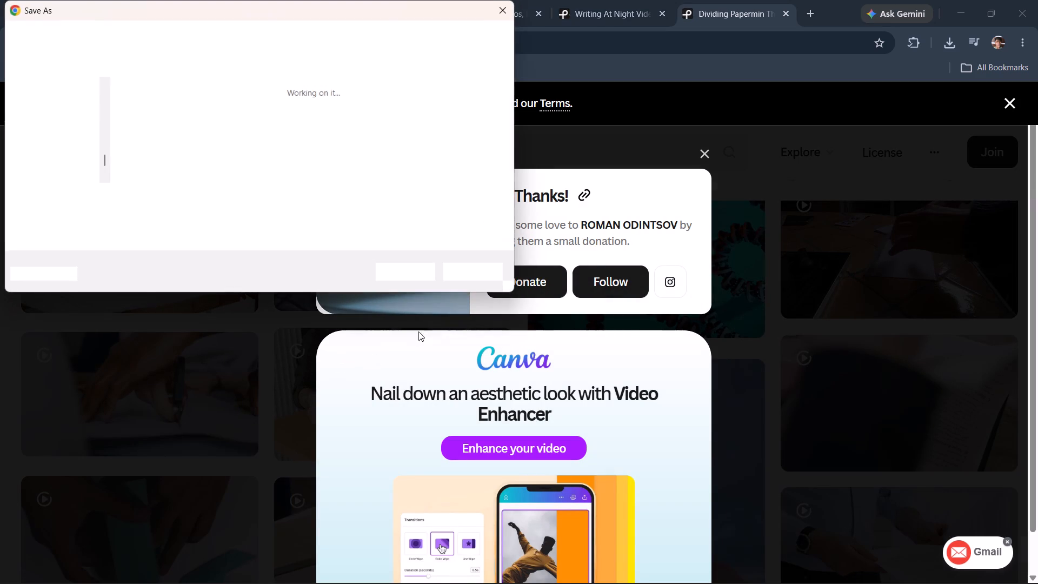
pyautogui.click(414, 275)
# Switch to the Clipchamp project and import the downloaded clip 6275430-uhd_4096_2160_30fps into the project media.
pyautogui.click(125, 6)
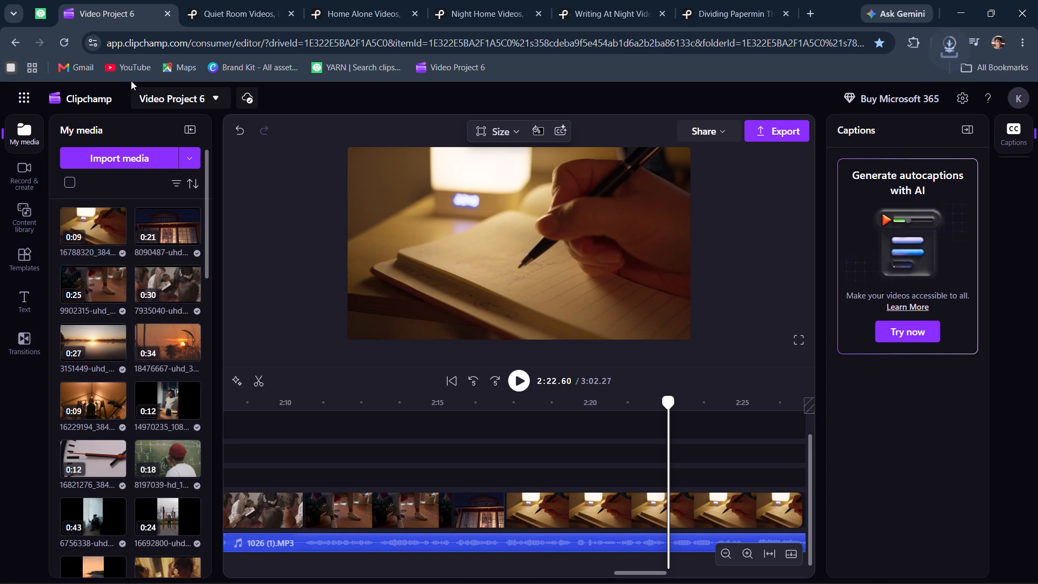
pyautogui.click(131, 156)
pyautogui.scroll(7, 63, 123)
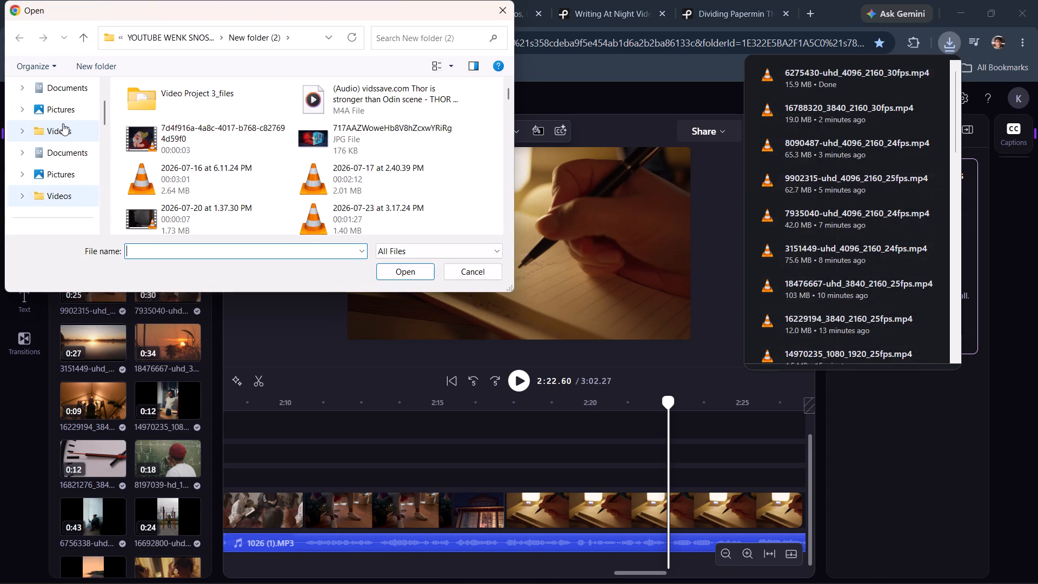
pyautogui.scroll(3, 63, 123)
pyautogui.click(70, 92)
pyautogui.scroll(-3, 233, 146)
pyautogui.click(167, 183)
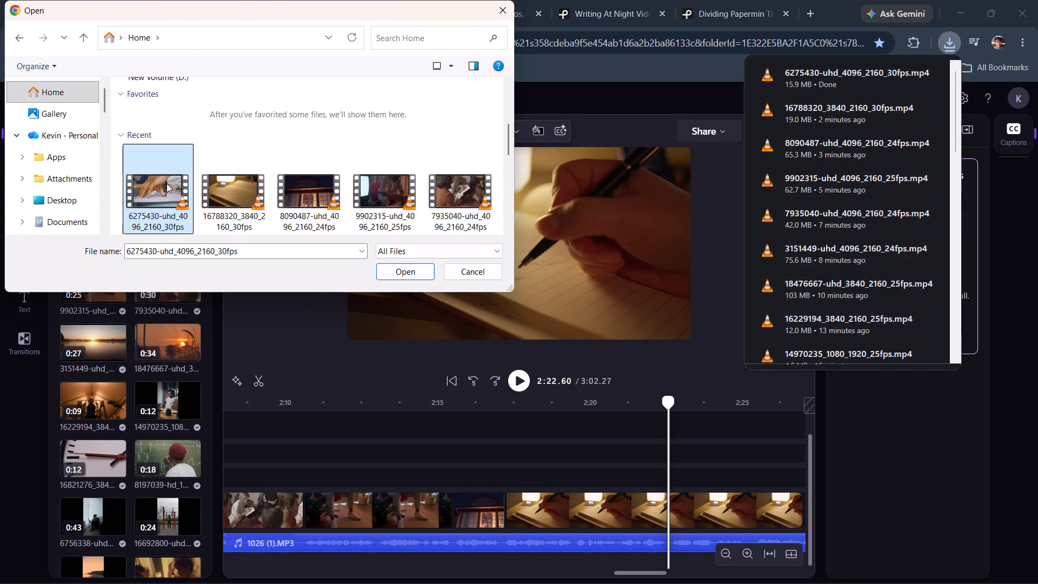
pyautogui.click(403, 268)
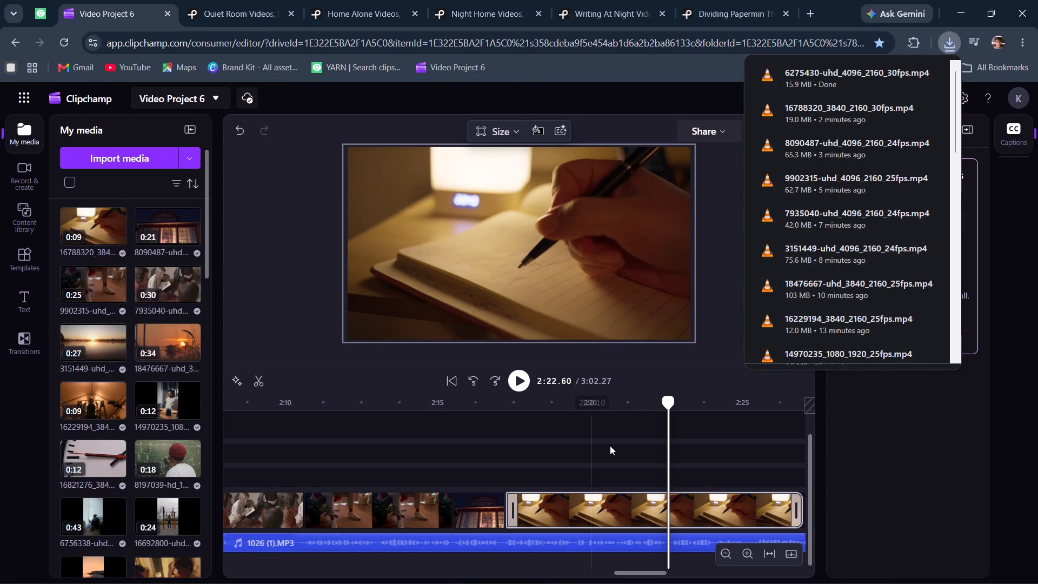
pyautogui.click(609, 446)
pyautogui.press('space')
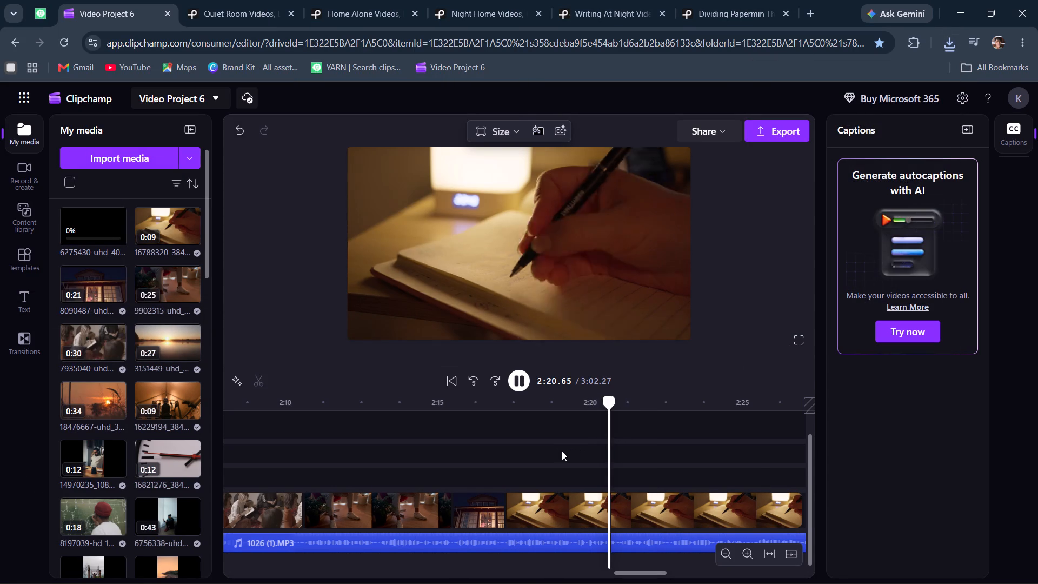
pyautogui.click(546, 449)
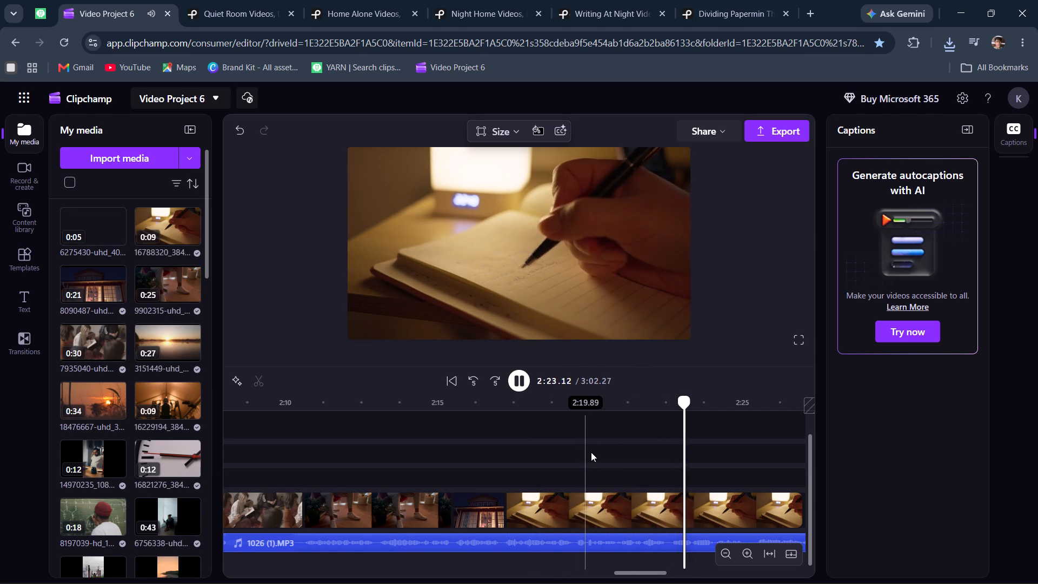
pyautogui.press('space')
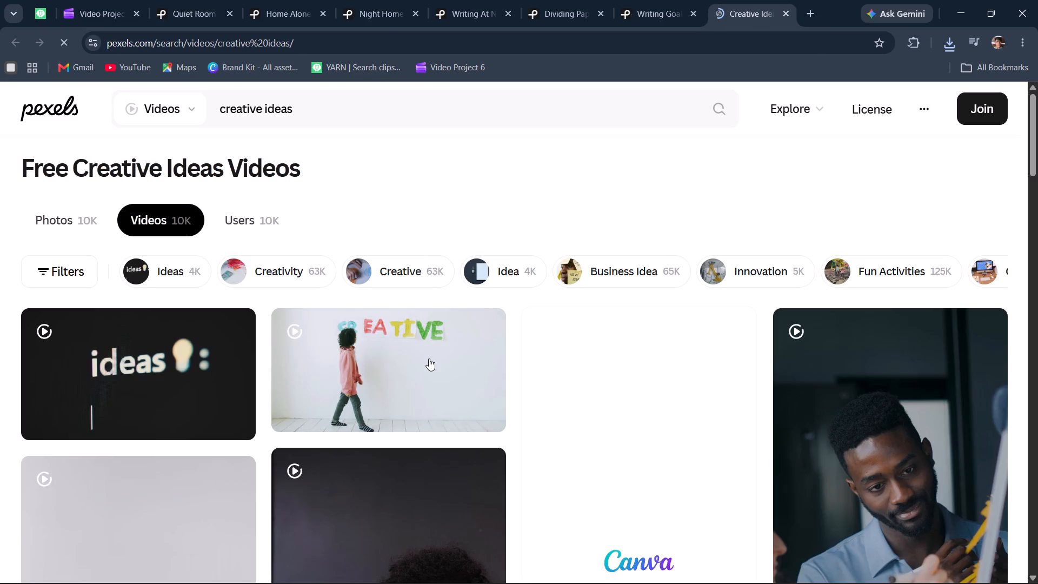
pyautogui.scroll(-1, 431, 358)
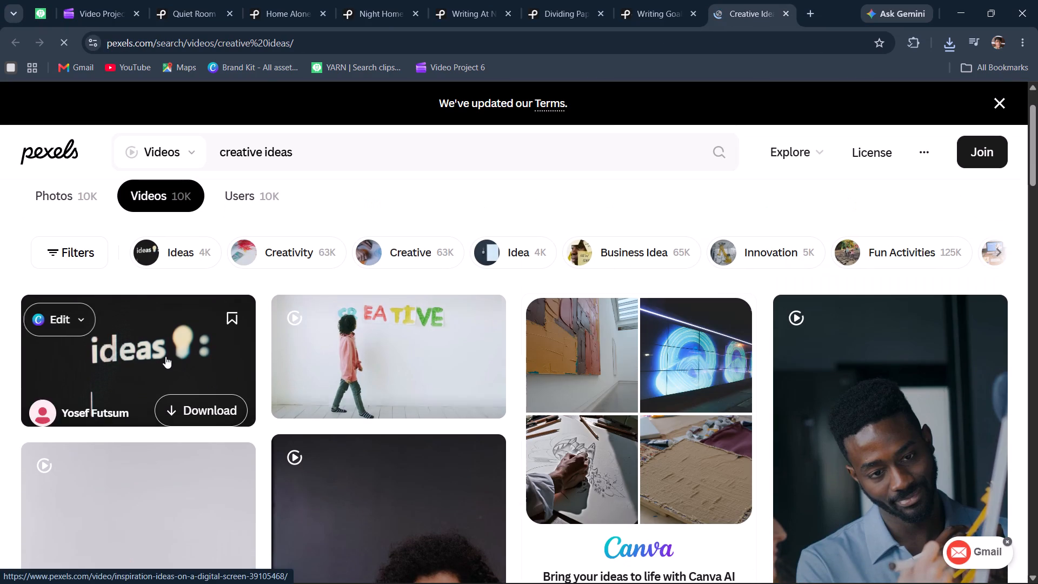
pyautogui.click(188, 396)
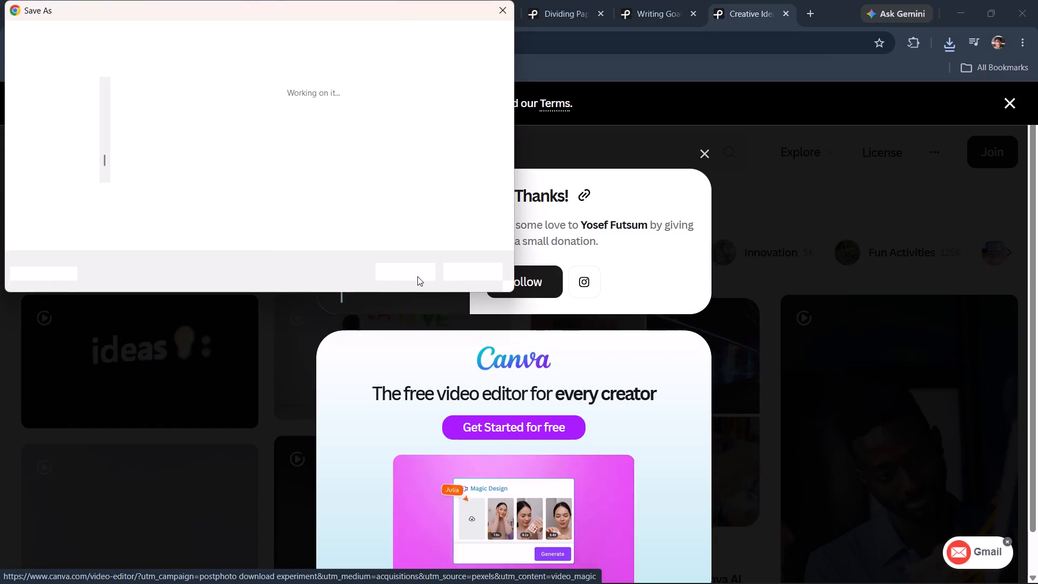
pyautogui.click(386, 268)
# In Clipchamp, play the goal-notebook clip from 2:25.49 against the narration, split it at 2:27.84 and delete the remainder.
pyautogui.click(85, 0)
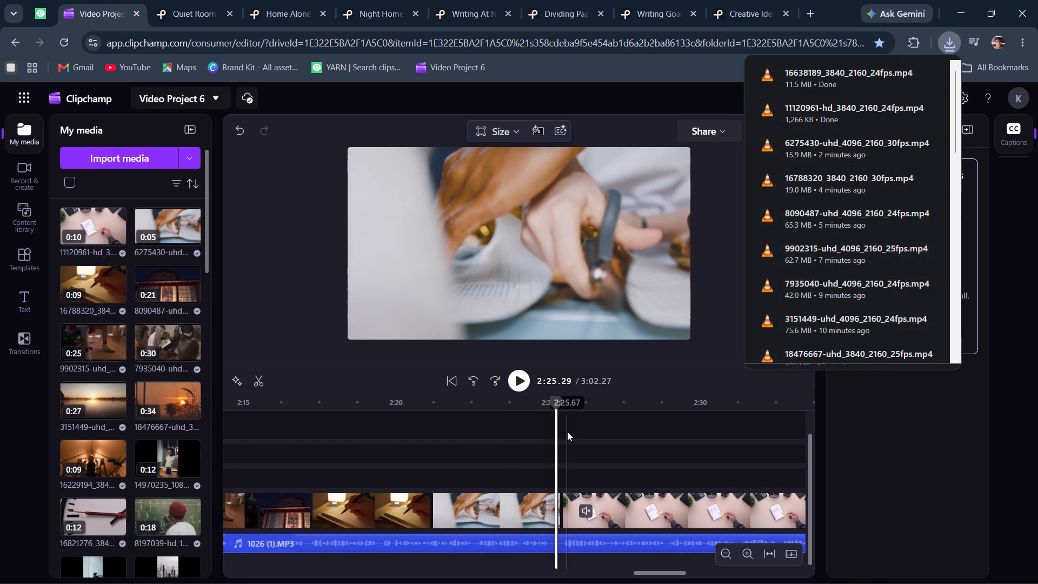
pyautogui.click(562, 431)
pyautogui.press('space')
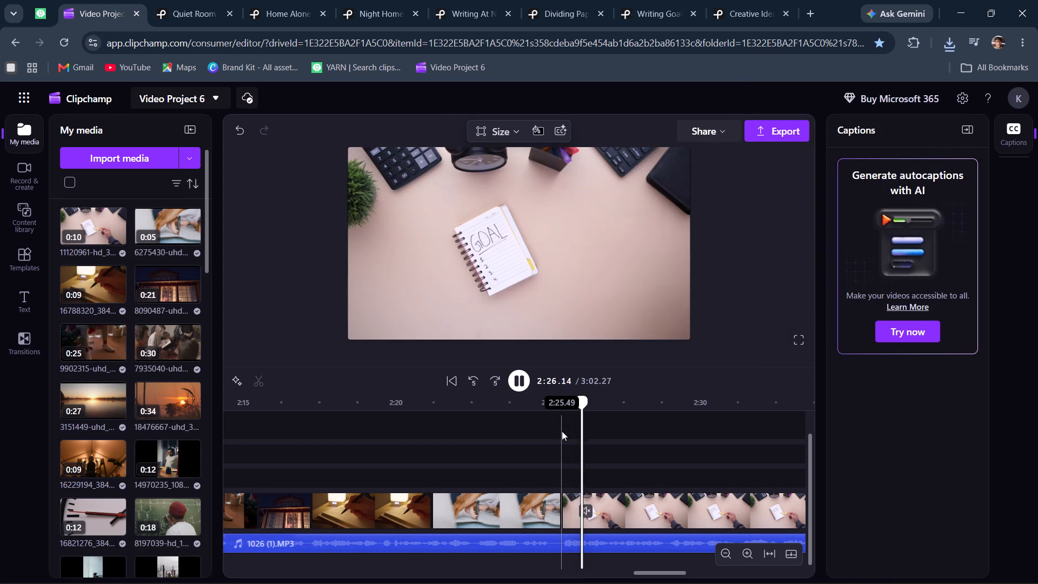
pyautogui.click(562, 431)
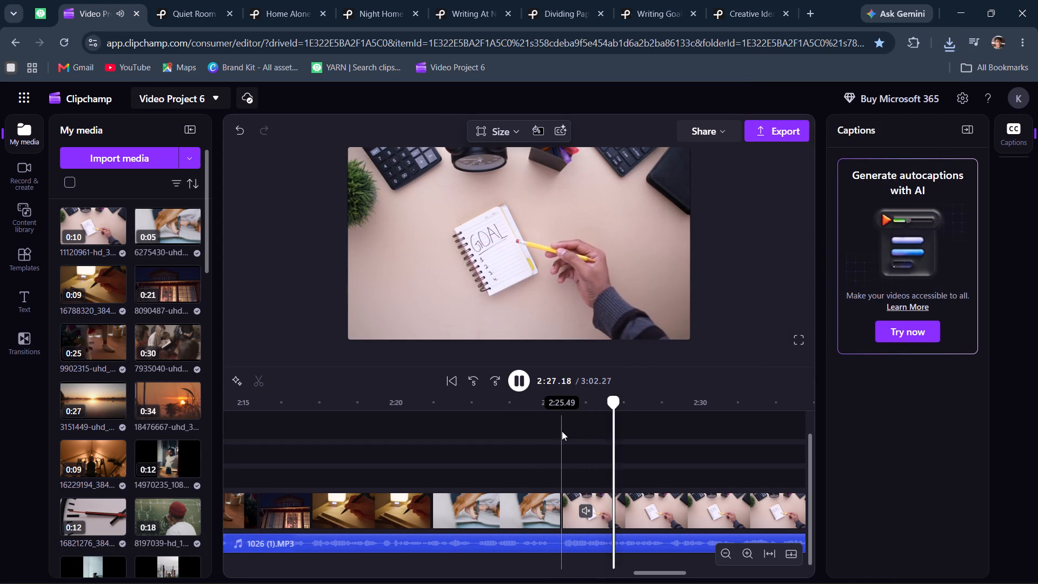
pyautogui.press('space')
pyautogui.click(562, 431)
pyautogui.press('space')
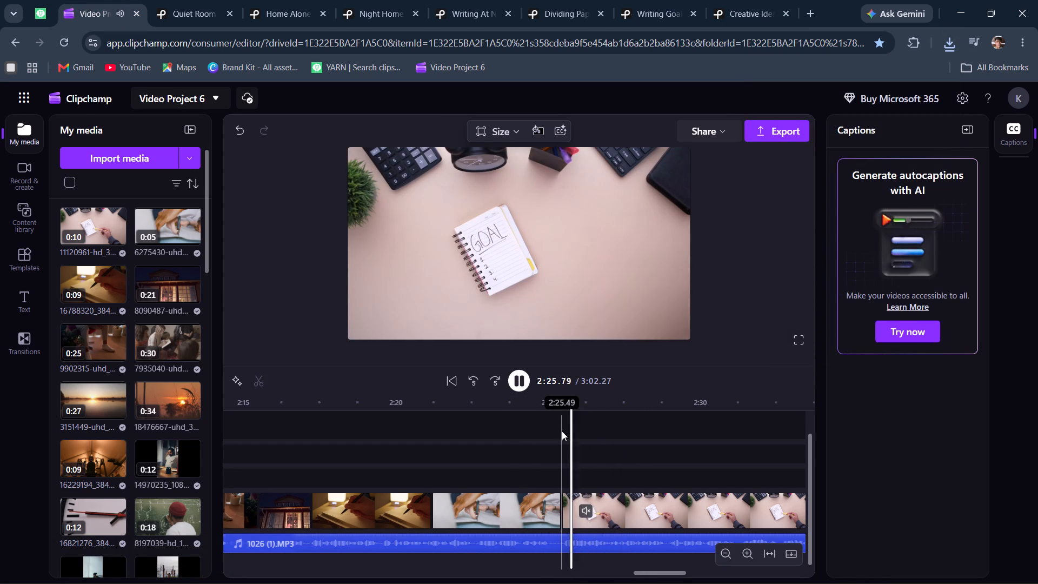
pyautogui.press('space')
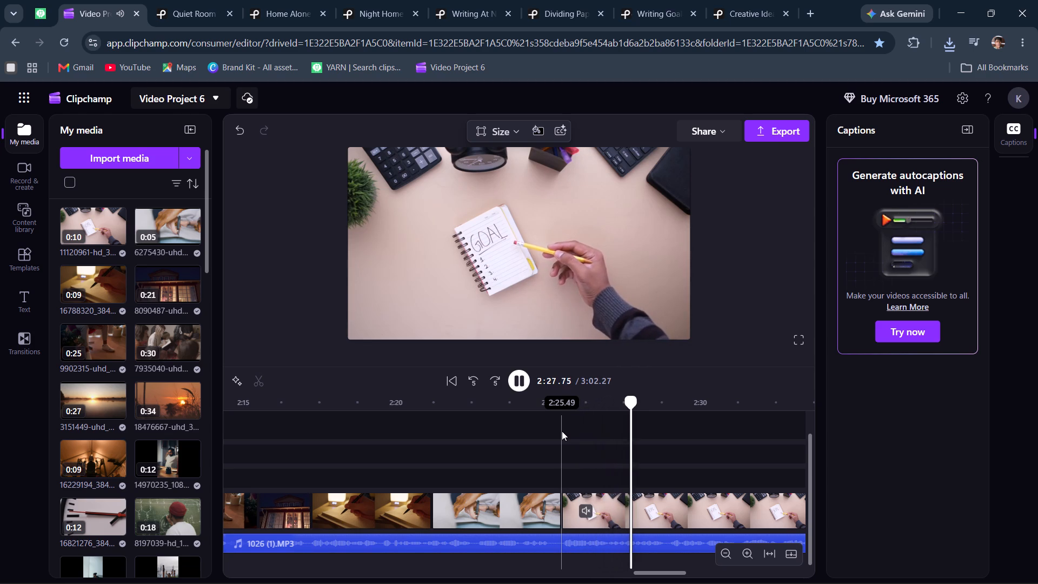
pyautogui.click(654, 506)
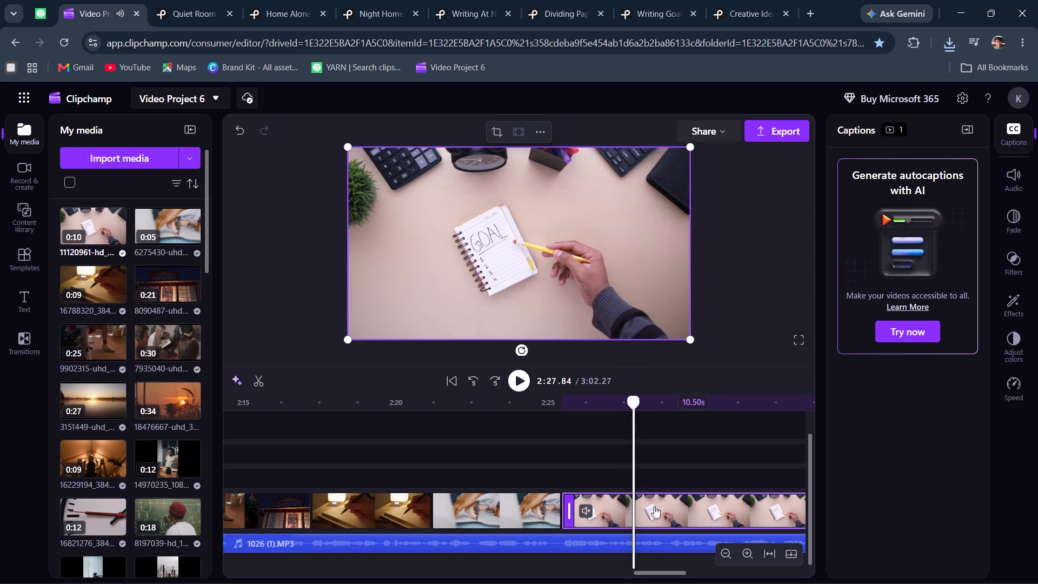
pyautogui.press('s')
pyautogui.press('BackSpace')
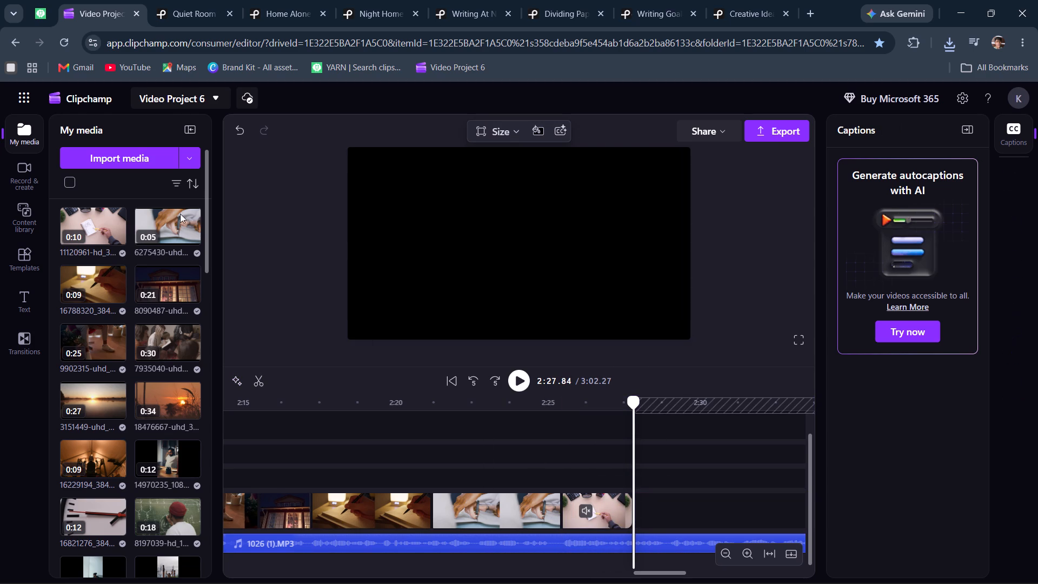
# Import the downloaded ideas video 16638189 into the project media.
pyautogui.click(90, 150)
pyautogui.scroll(5, 86, 166)
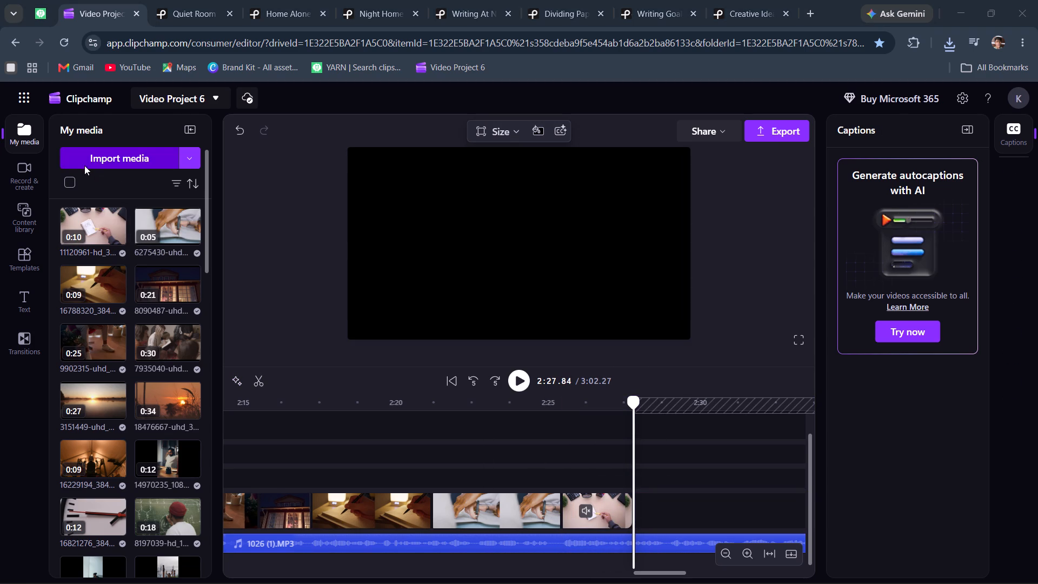
pyautogui.scroll(14, 84, 165)
pyautogui.click(55, 96)
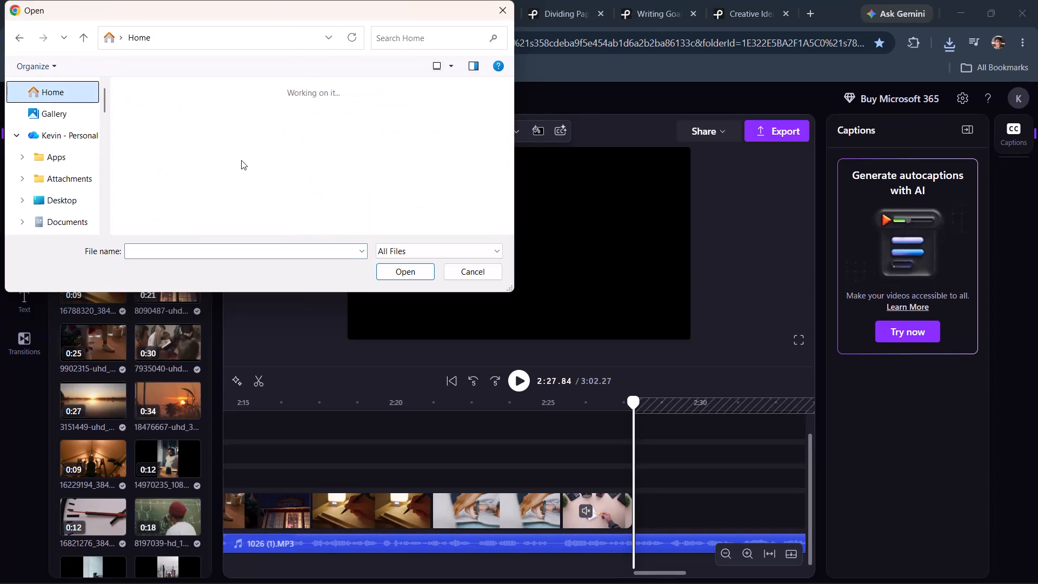
pyautogui.scroll(-3, 241, 160)
pyautogui.scroll(-2, 190, 189)
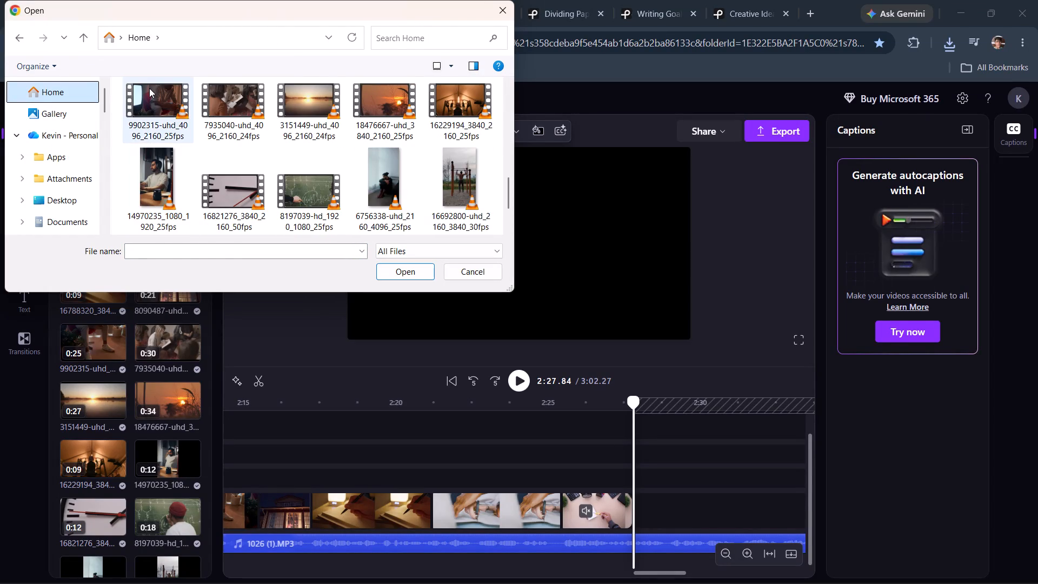
pyautogui.click(150, 90)
pyautogui.scroll(3, 177, 134)
pyautogui.click(163, 227)
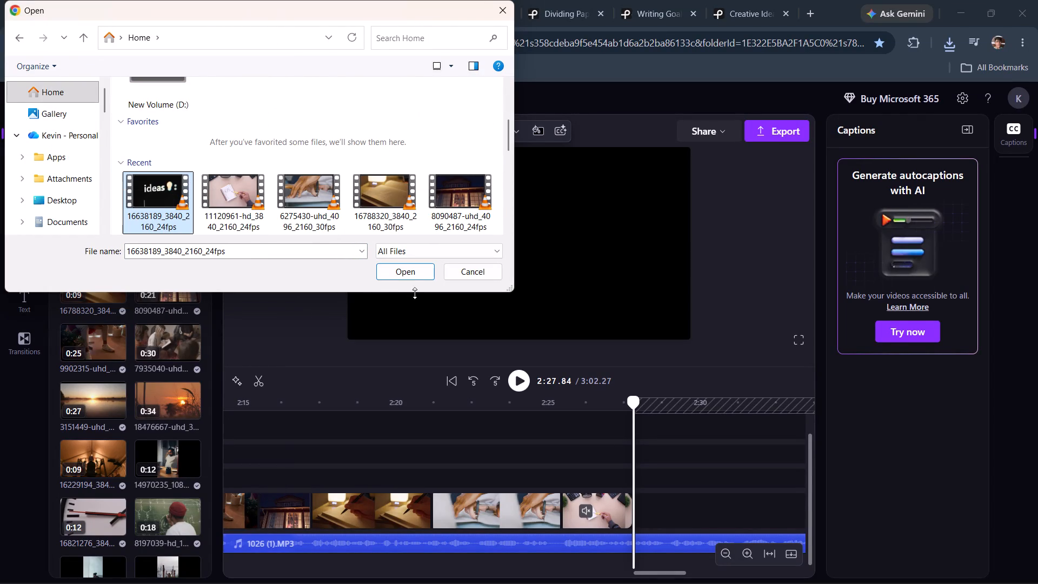
pyautogui.click(411, 272)
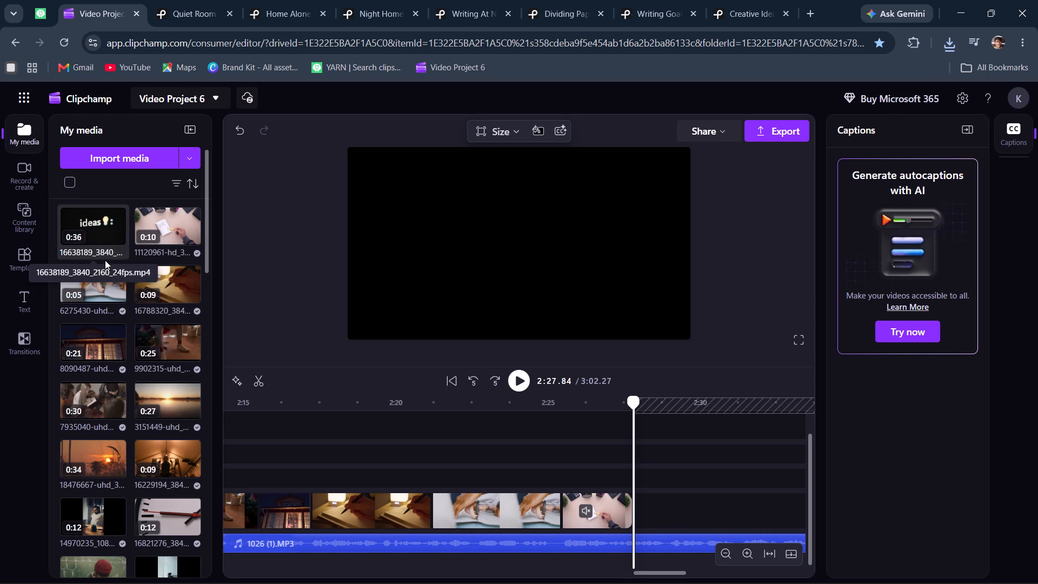
# Add ideas clip 16638189 to the timeline and place it on the main video track after the goal-notebook clip.
pyautogui.click(112, 237)
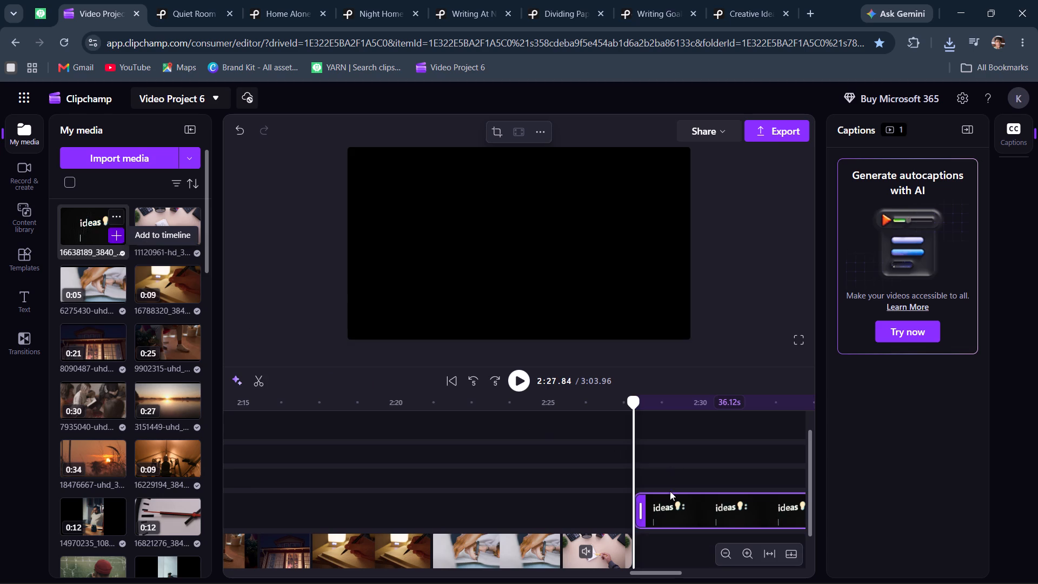
pyautogui.moveTo(674, 514); pyautogui.dragTo(676, 559)
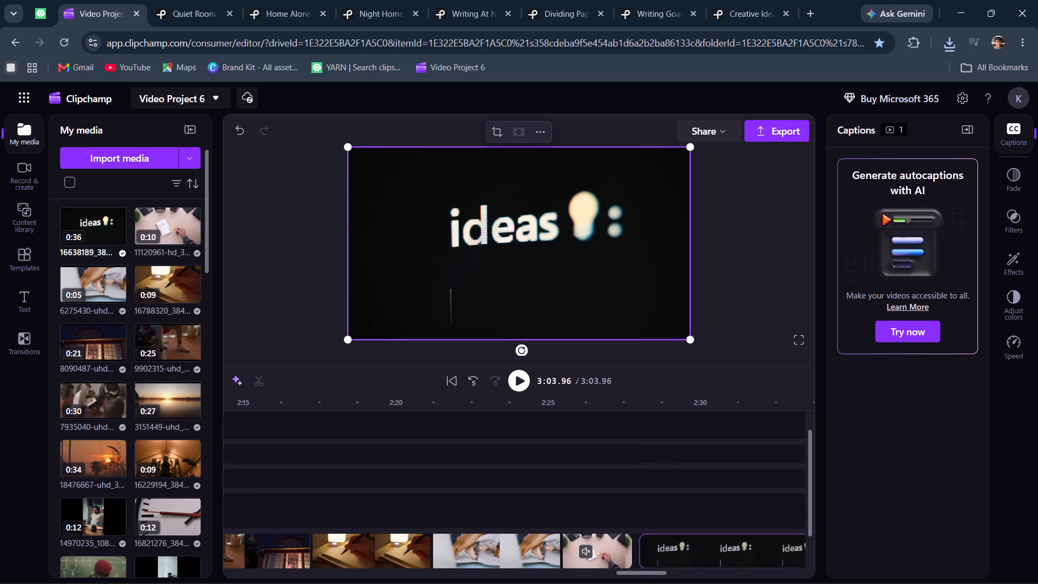
# Move the ideas clip earlier on the main video track so it sits flush against the goal-notebook clip.
pyautogui.moveTo(676, 559); pyautogui.dragTo(673, 559)
pyautogui.click(689, 507)
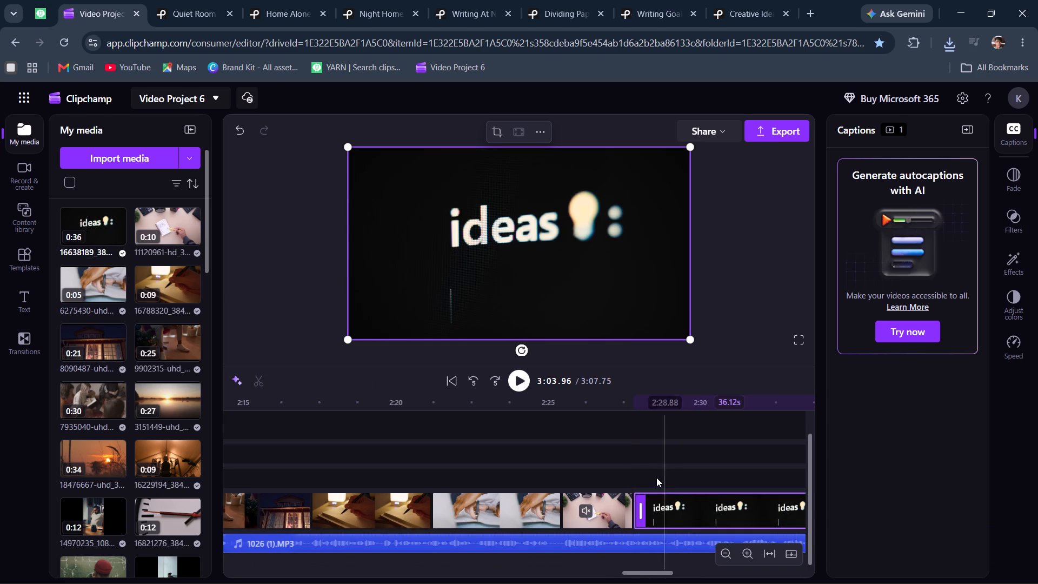
# Play the cut from the goal-notebook clip to the ideas clip against the narration, replaying it from 2:25.49.
pyautogui.click(620, 454)
pyautogui.press('space')
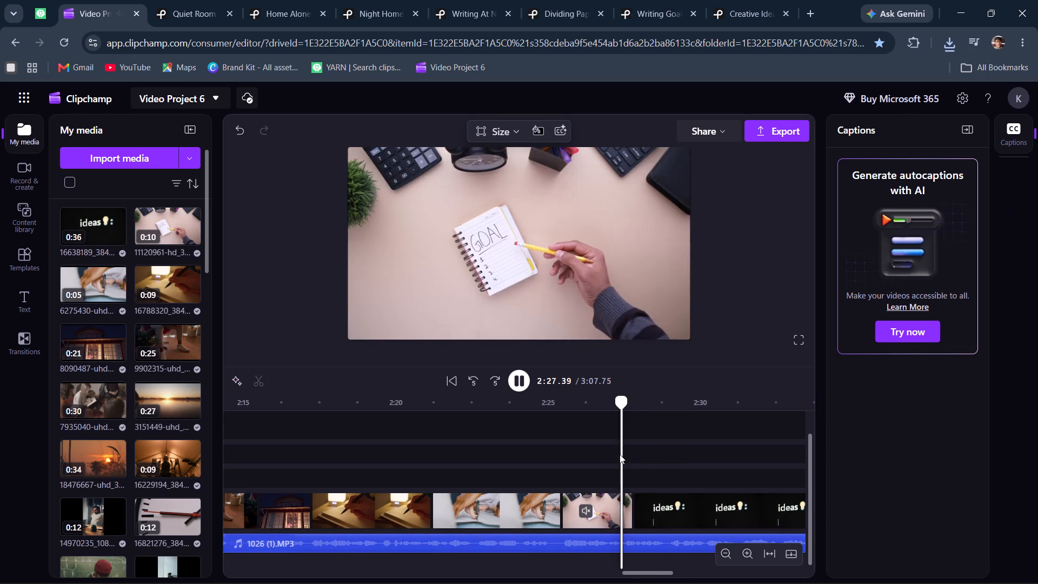
pyautogui.press('space')
pyautogui.click(624, 460)
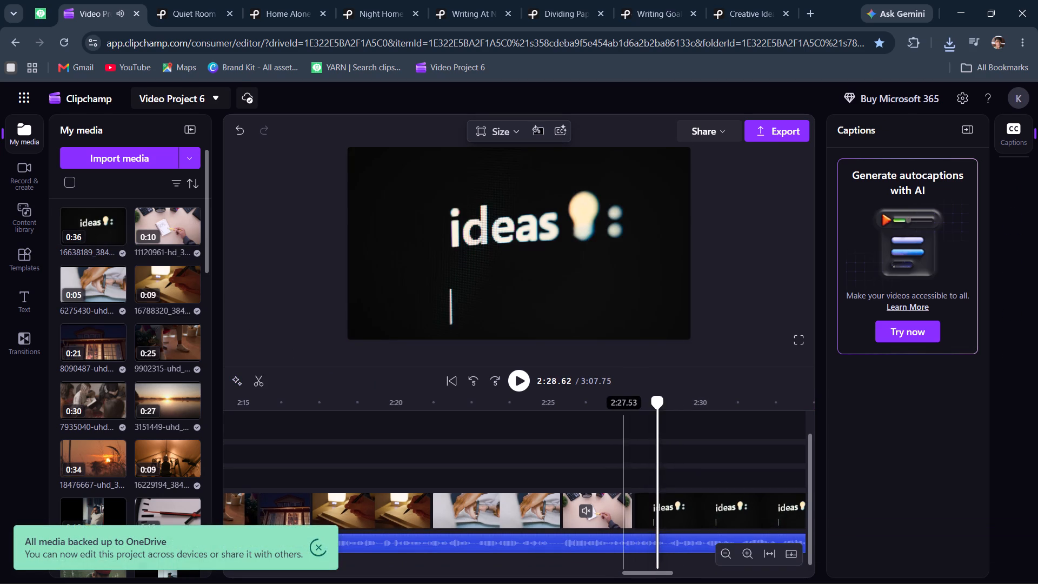
pyautogui.press('space')
pyautogui.click(561, 456)
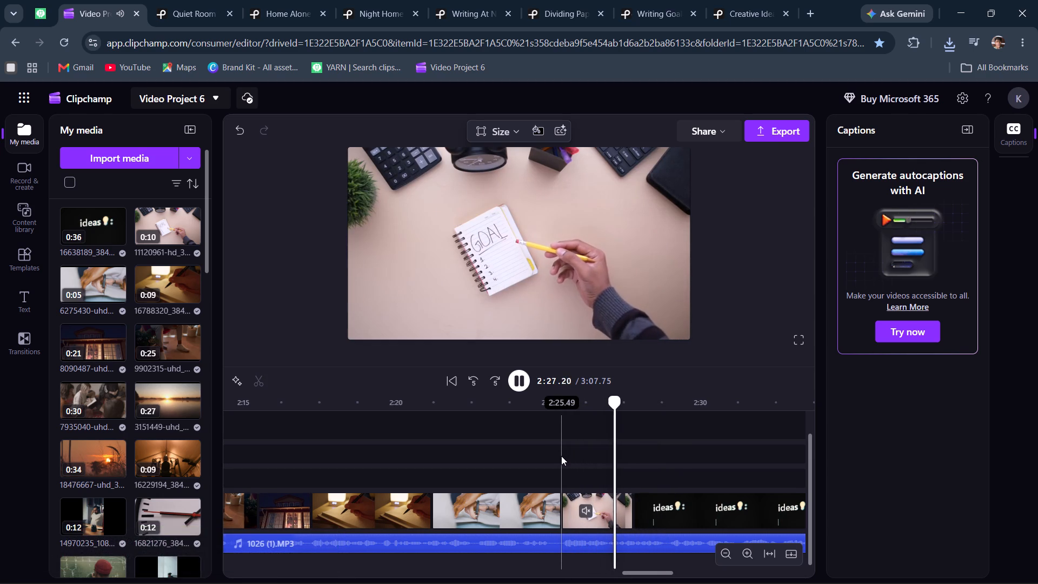
pyautogui.press('space')
# Apply the Crash zoom effect to the goal-notebook clip and preview it from 2:25.04.
pyautogui.click(539, 287)
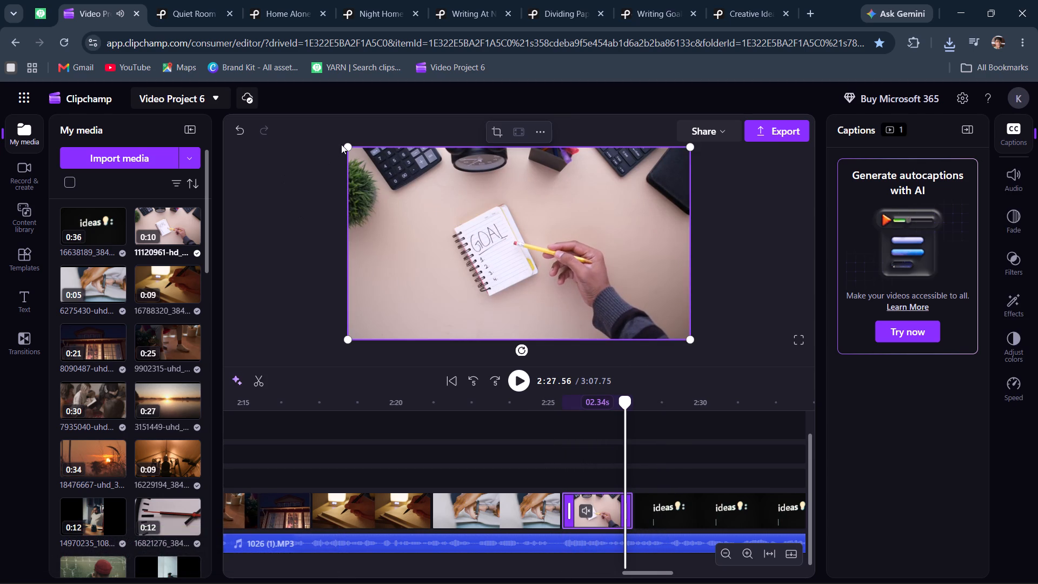
pyautogui.click(344, 143)
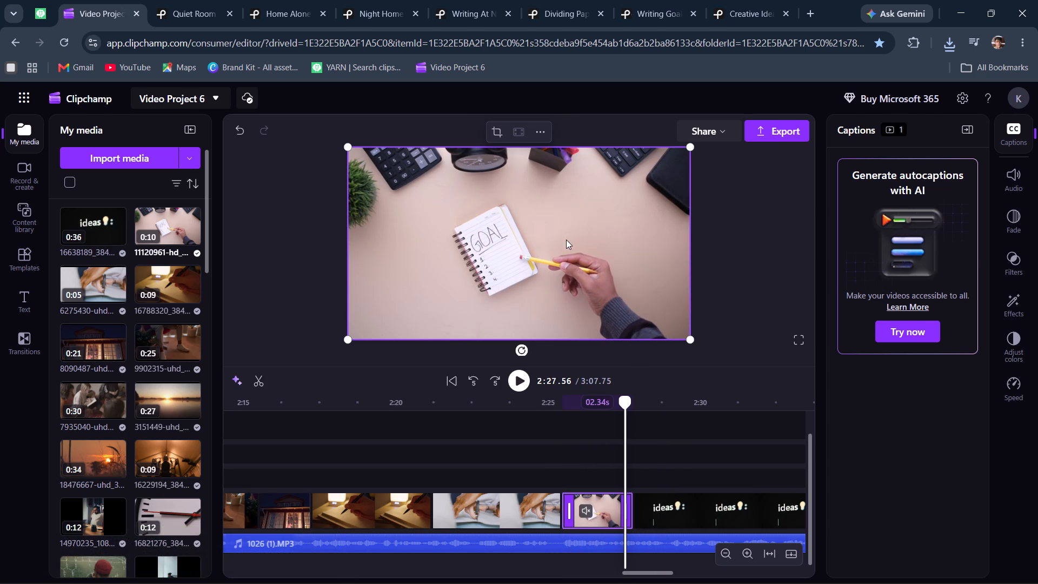
pyautogui.click(1020, 306)
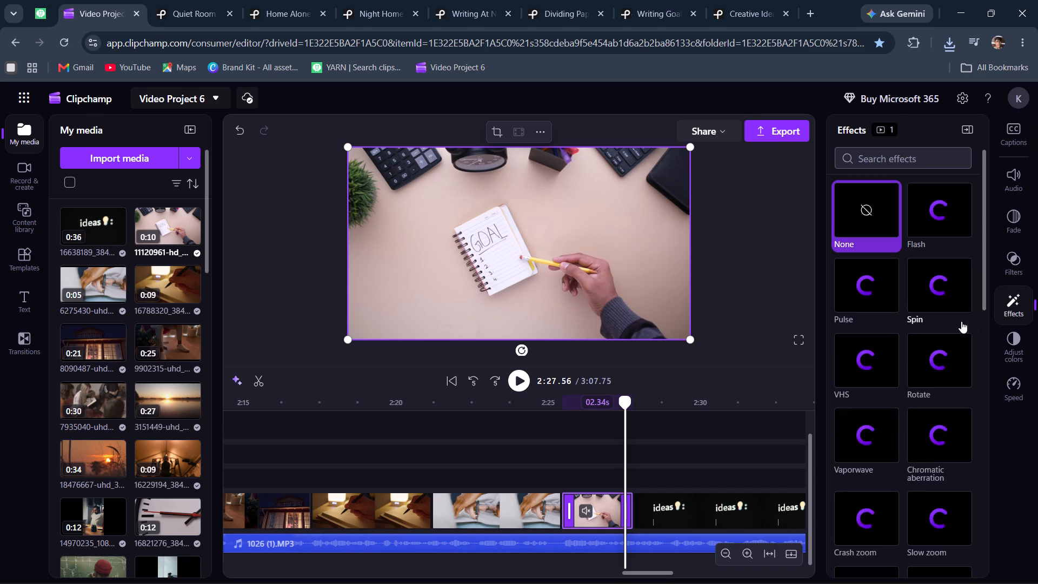
pyautogui.scroll(-8, 943, 361)
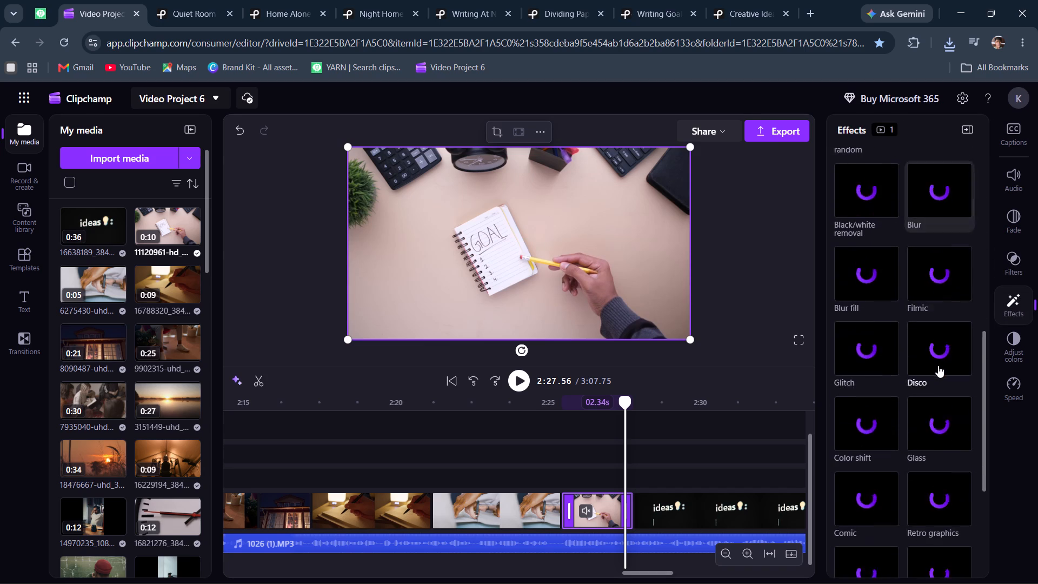
pyautogui.scroll(2, 930, 380)
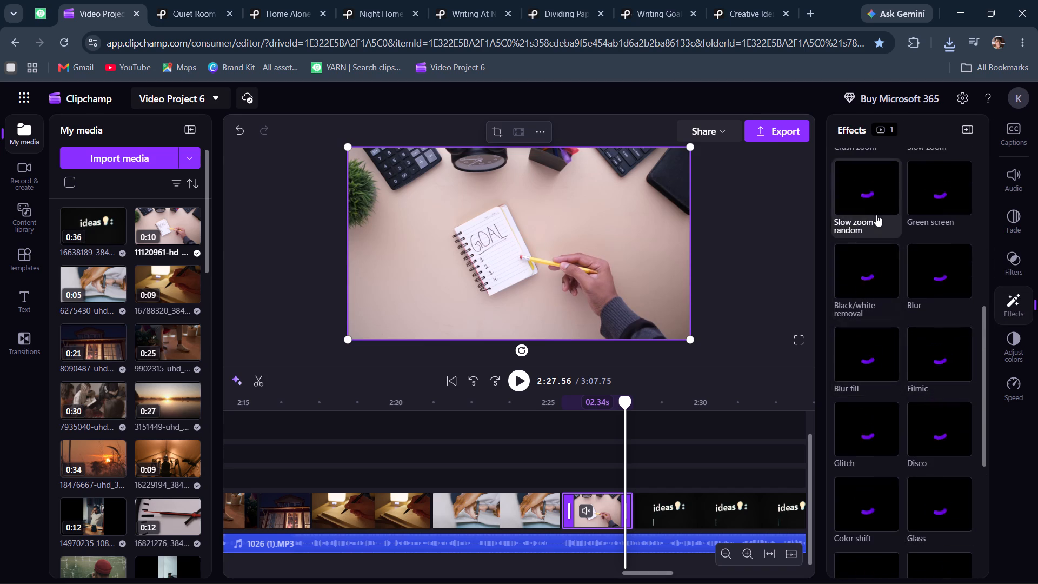
pyautogui.scroll(2, 890, 286)
pyautogui.click(879, 268)
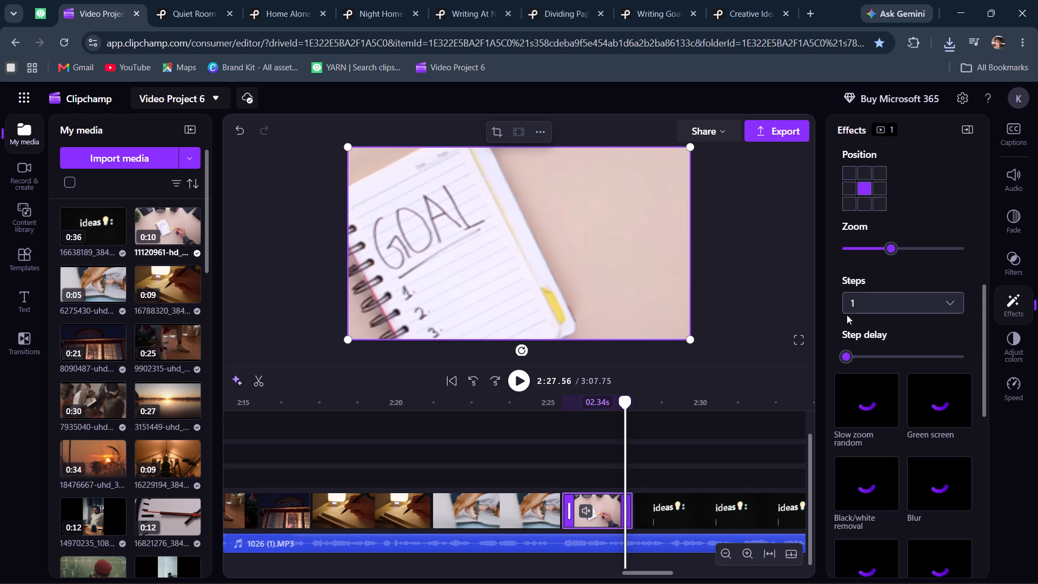
pyautogui.click(548, 446)
pyautogui.press('space')
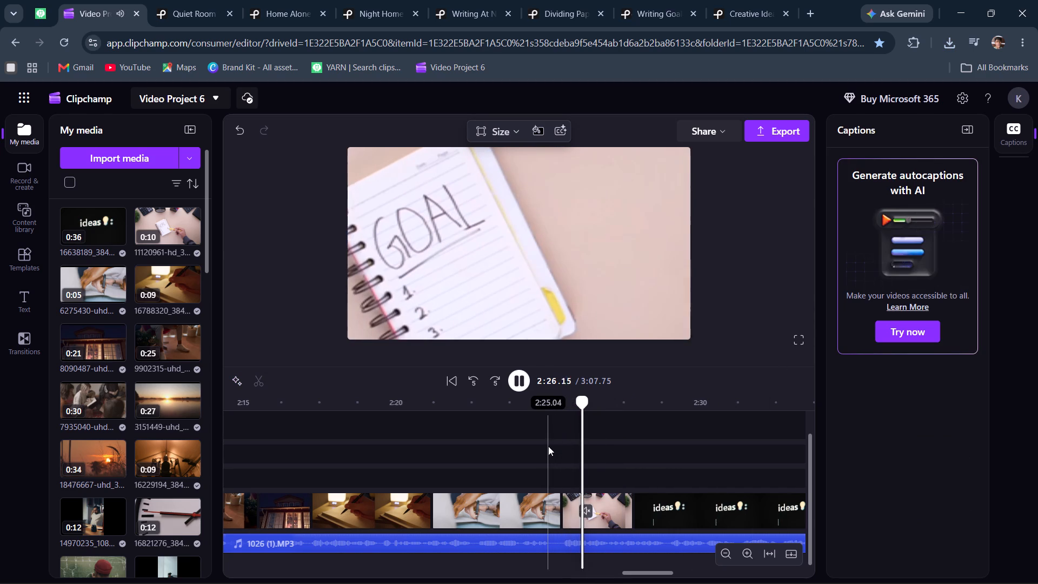
pyautogui.press('space')
# Lower the Zoom amount of the goal-notebook clip's Crash zoom effect to its minimum.
pyautogui.click(603, 509)
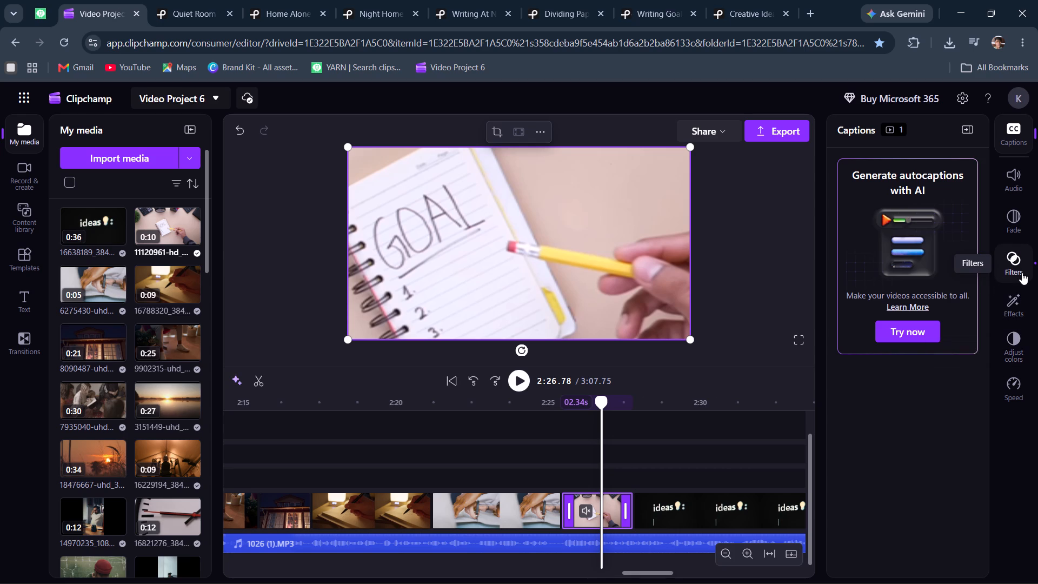
pyautogui.click(1016, 270)
pyautogui.click(1013, 304)
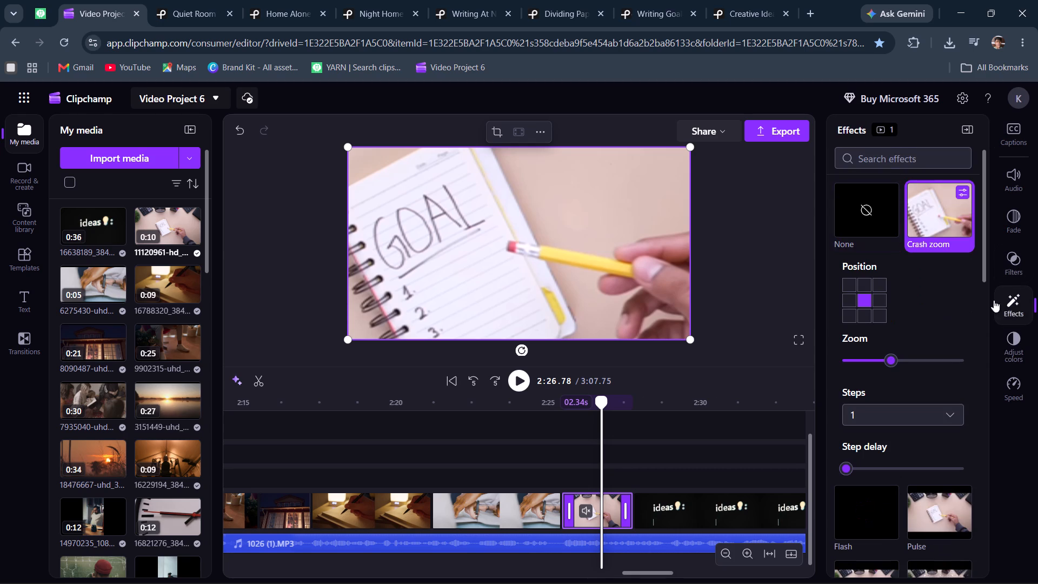
pyautogui.moveTo(890, 362); pyautogui.dragTo(873, 366)
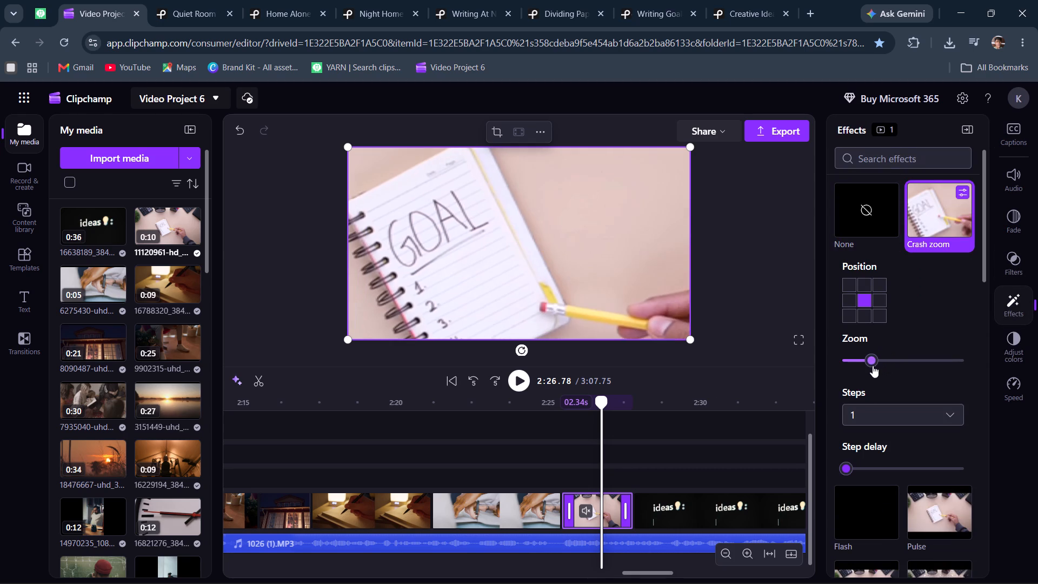
pyautogui.moveTo(873, 366); pyautogui.dragTo(827, 373)
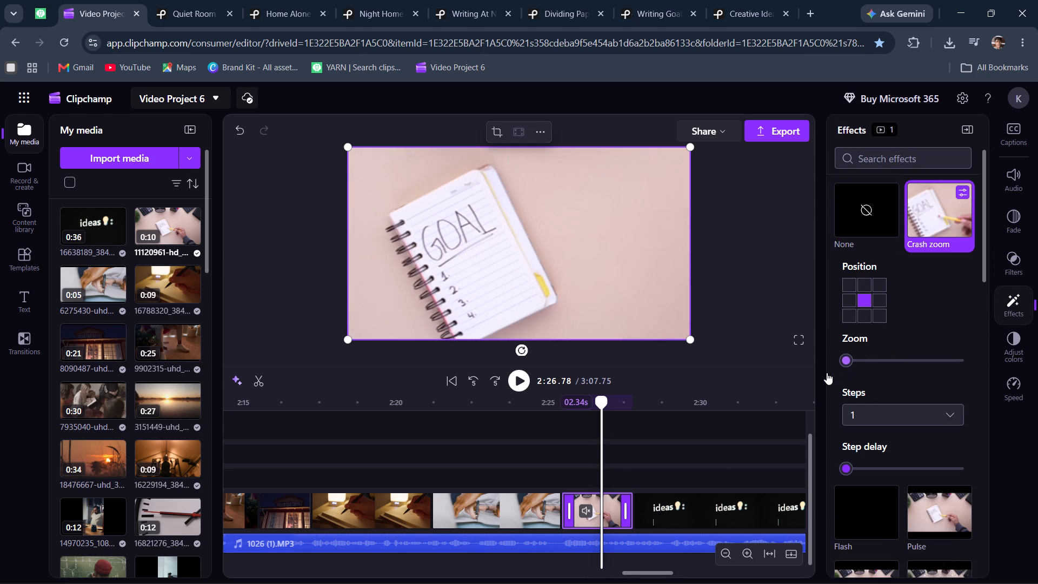
pyautogui.moveTo(827, 373); pyautogui.dragTo(810, 373)
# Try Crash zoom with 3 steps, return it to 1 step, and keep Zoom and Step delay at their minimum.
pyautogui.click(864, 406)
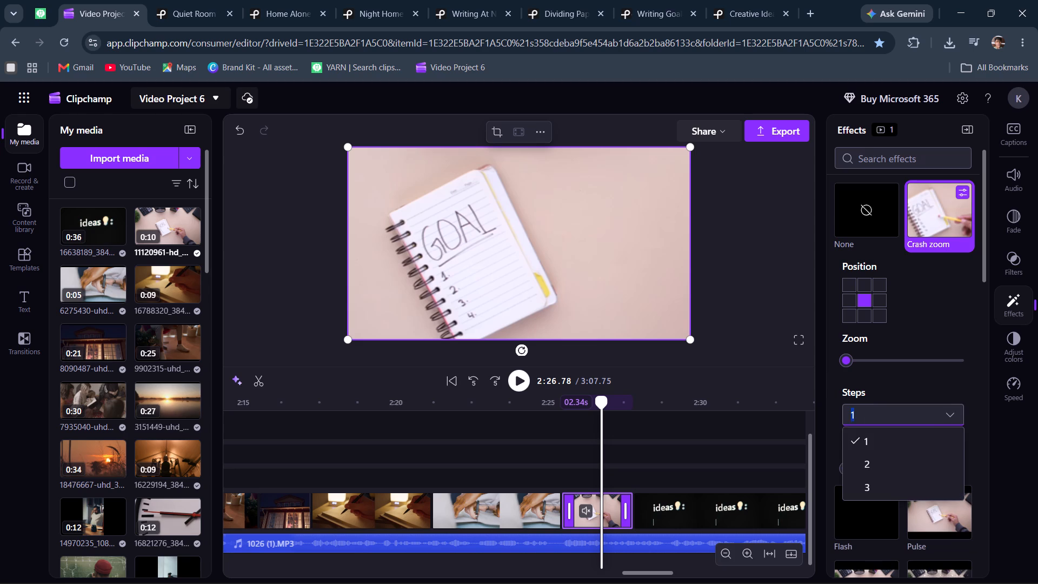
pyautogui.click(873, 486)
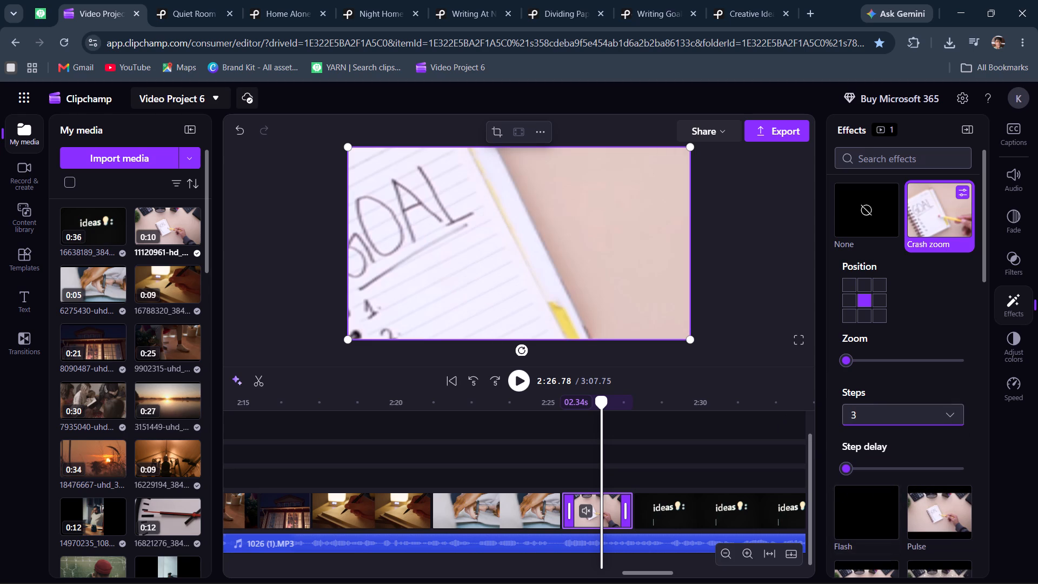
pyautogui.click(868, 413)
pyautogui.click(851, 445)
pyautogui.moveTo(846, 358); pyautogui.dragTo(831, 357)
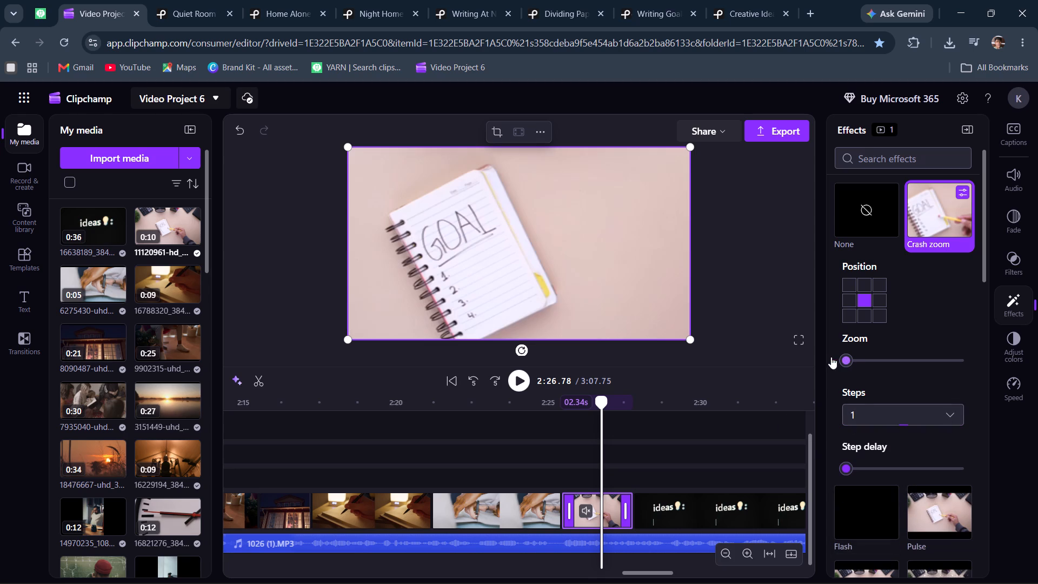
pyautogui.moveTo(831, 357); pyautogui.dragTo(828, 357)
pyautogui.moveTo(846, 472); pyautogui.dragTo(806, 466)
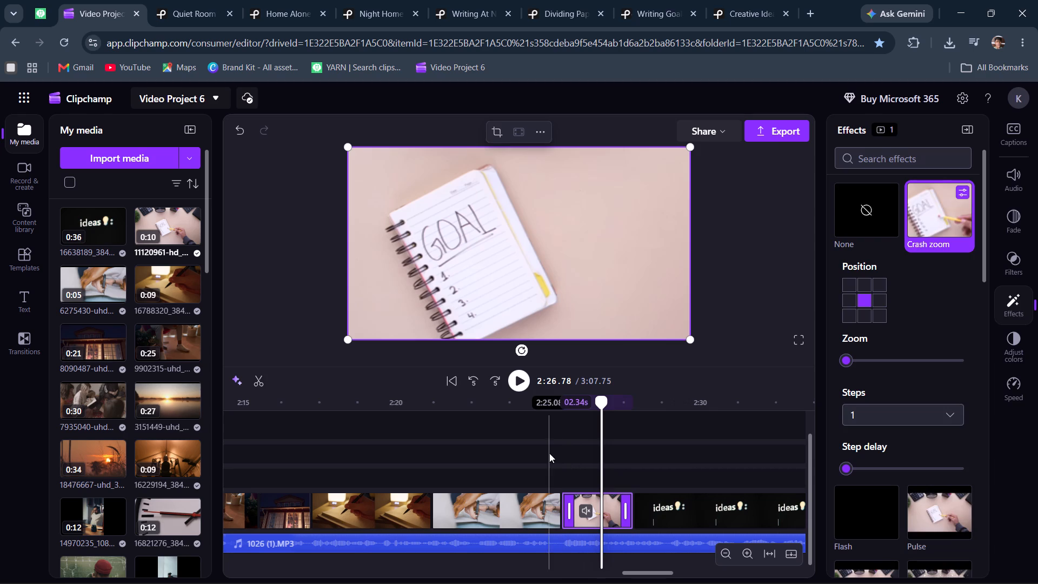
# Preview the softened zoom on the goal-notebook clip from 2:25.08, and again in full screen from 2:22.47.
pyautogui.click(549, 453)
pyautogui.press('space')
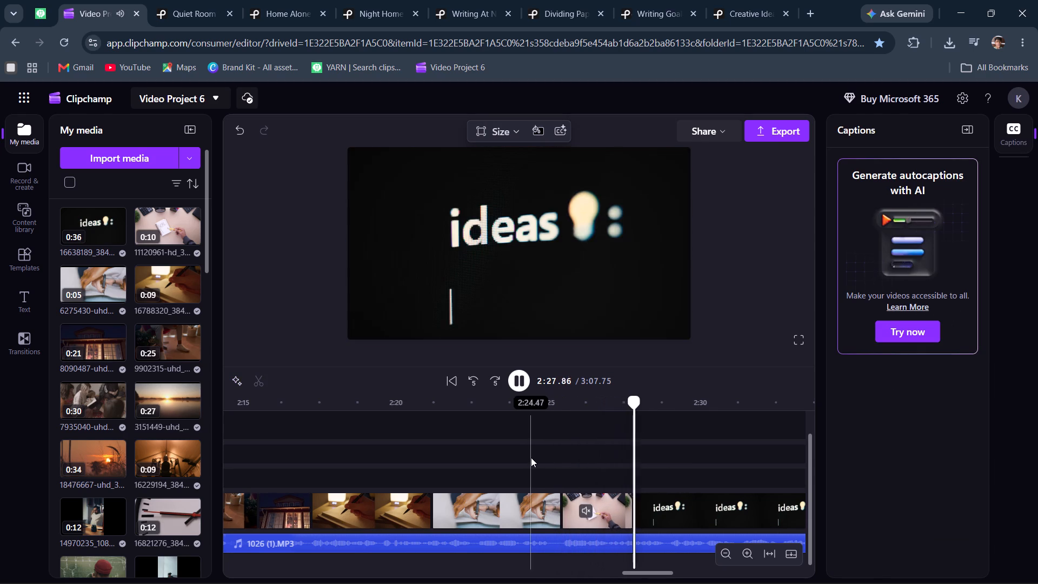
pyautogui.press('space')
pyautogui.click(531, 457)
pyautogui.click(470, 460)
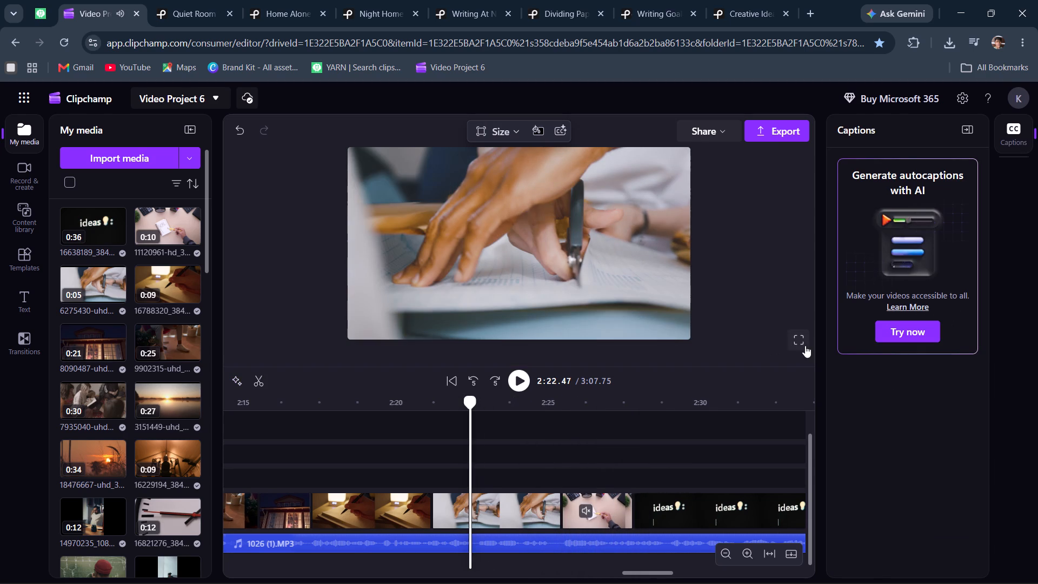
pyautogui.click(805, 346)
pyautogui.press('space')
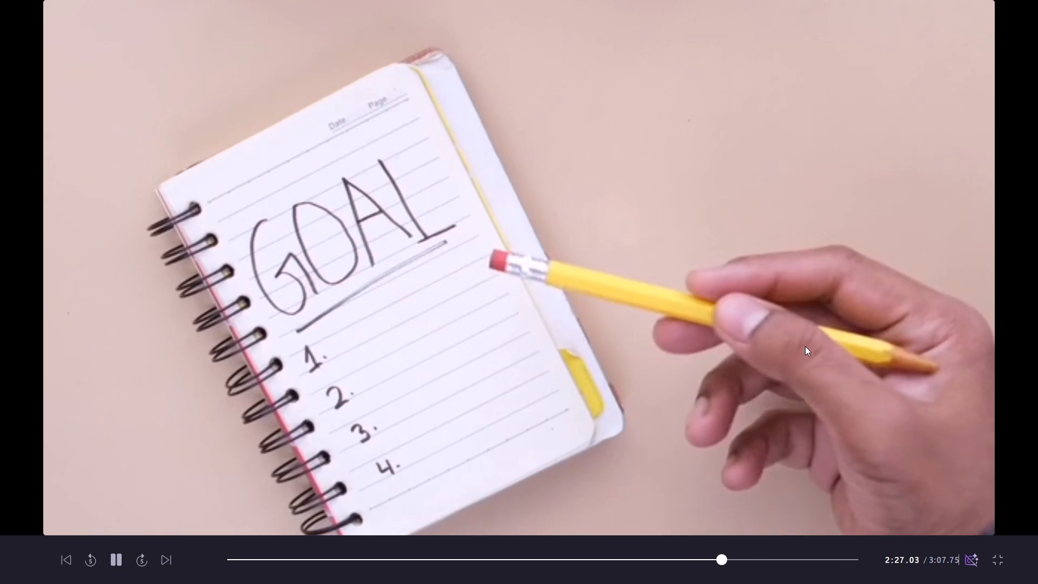
pyautogui.click(1000, 558)
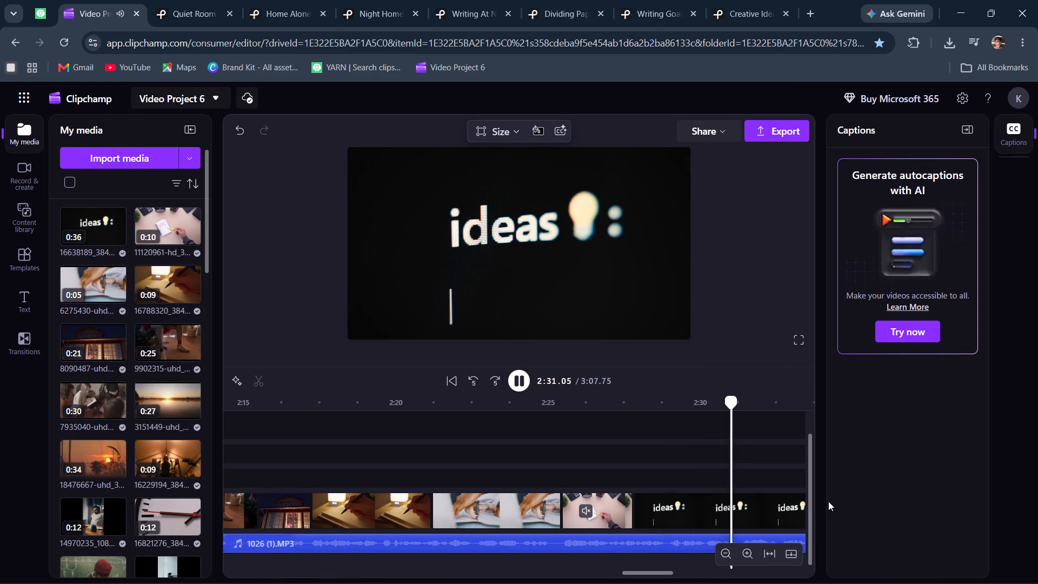
# Stop playback, split the ideas clip at 2:31.41 and delete the remainder after the cut.
pyautogui.hscroll(-1, 828, 501)
pyautogui.press('space')
pyautogui.hscroll(-2, 724, 468)
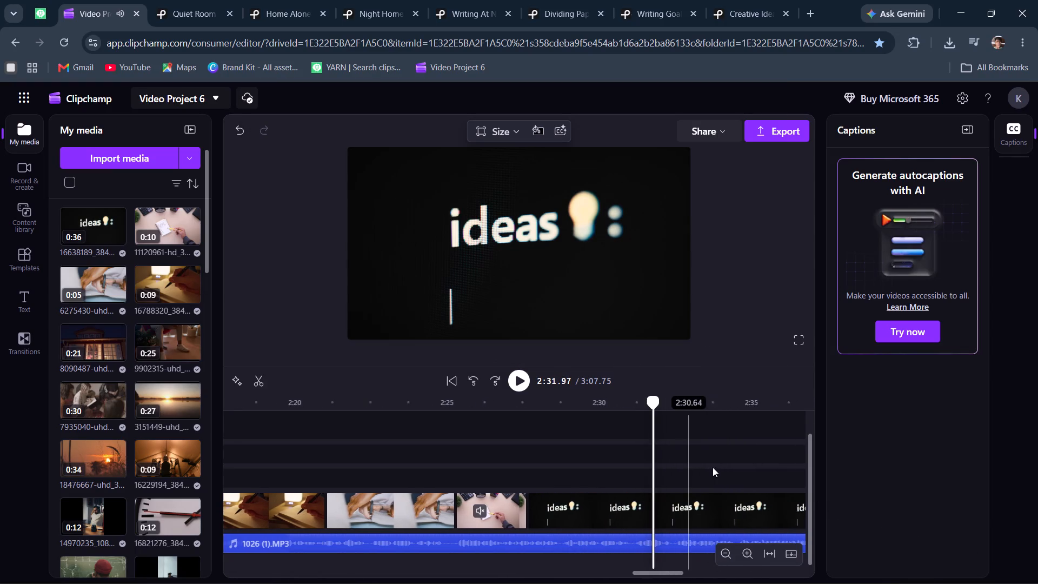
pyautogui.hscroll(-1, 713, 467)
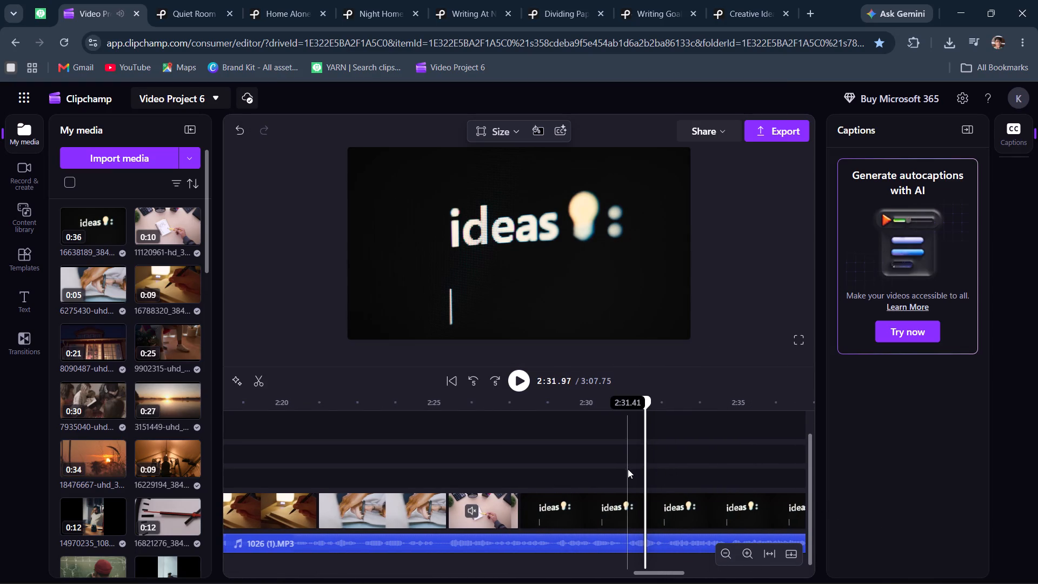
pyautogui.click(628, 468)
pyautogui.click(640, 498)
pyautogui.press('s')
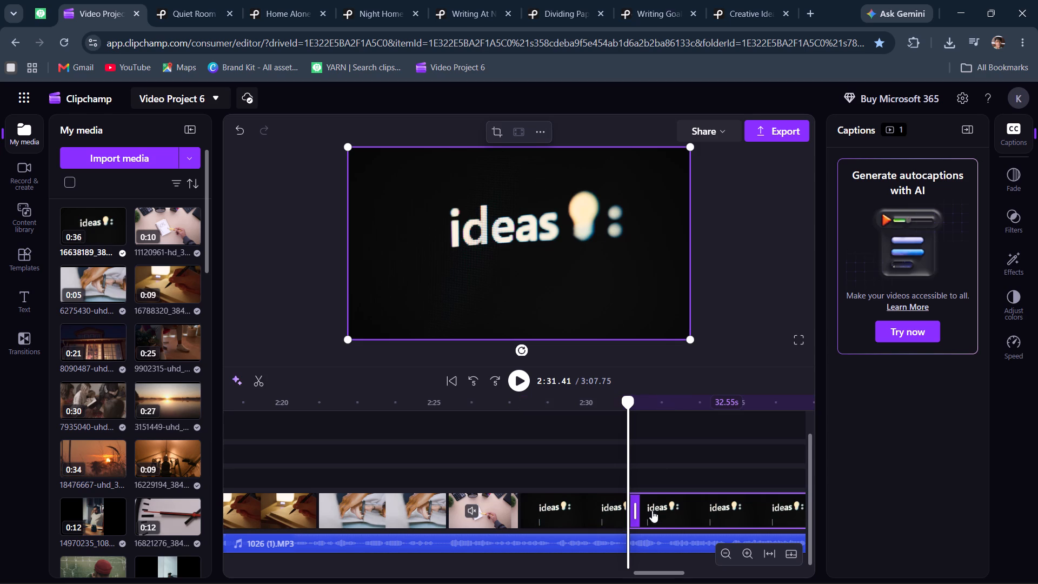
pyautogui.press('BackSpace')
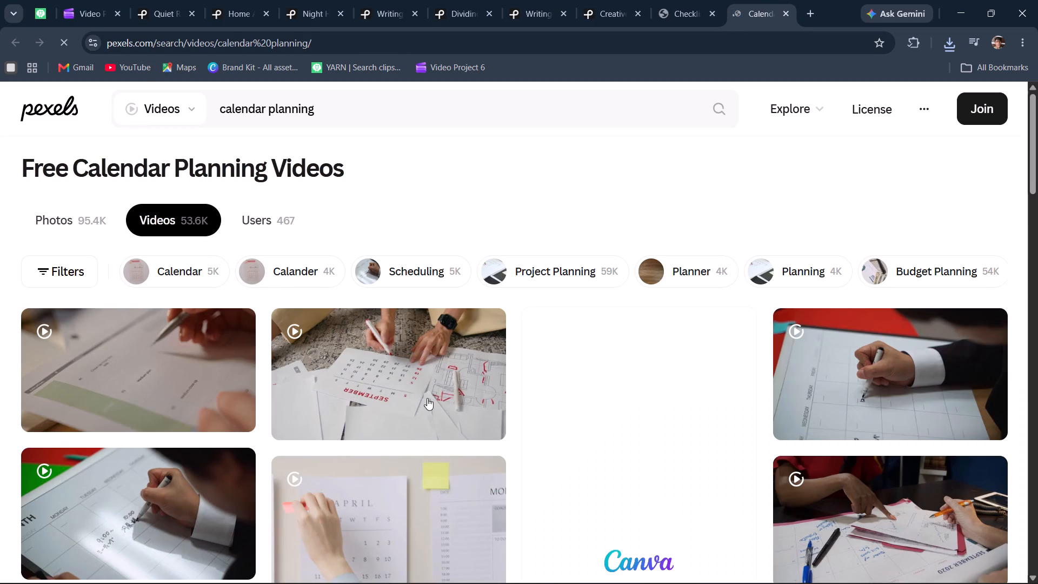
pyautogui.scroll(-2, 223, 436)
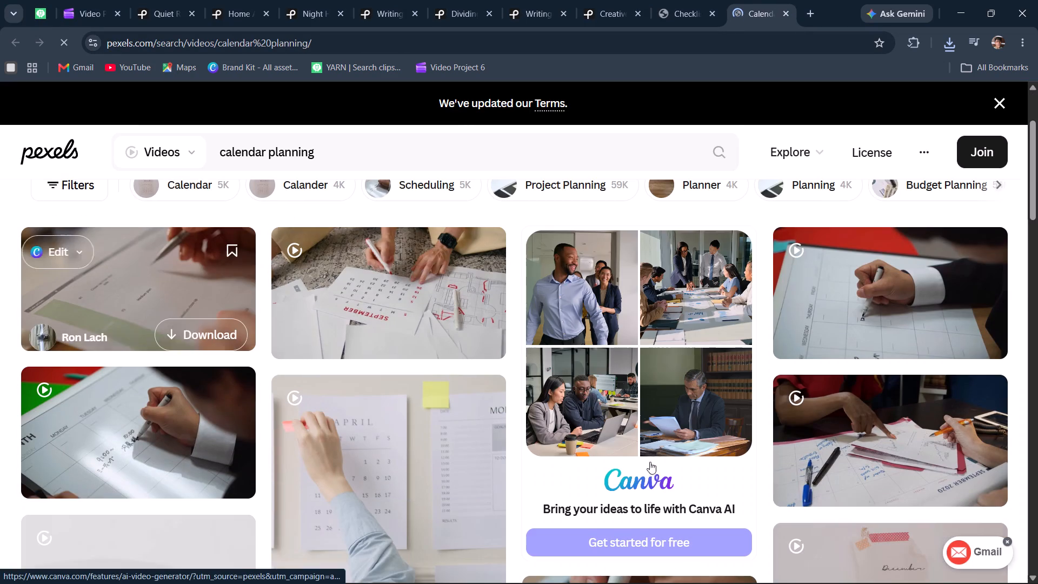
pyautogui.scroll(-3, 656, 462)
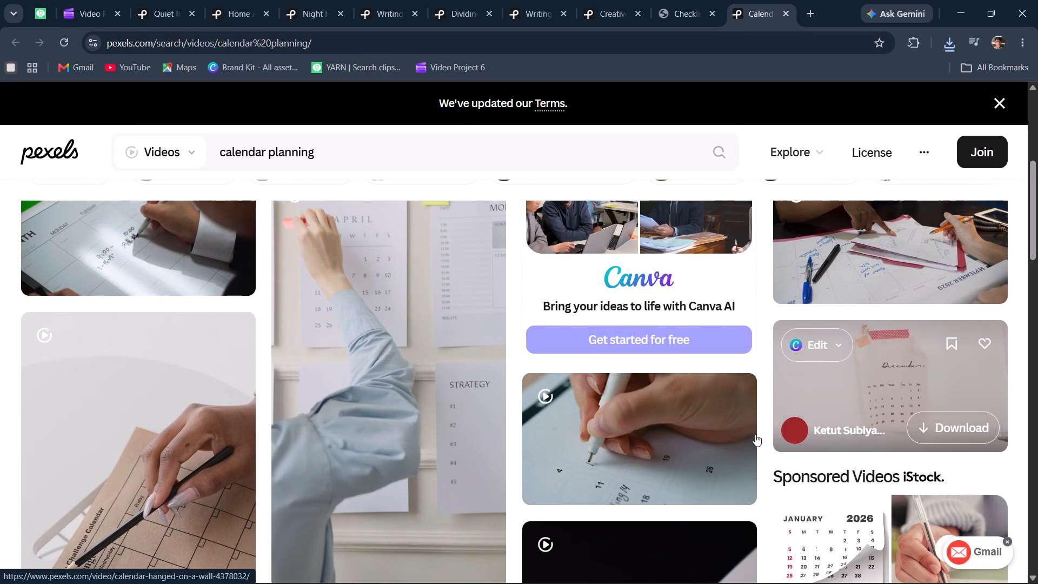
pyautogui.scroll(-1, 709, 430)
pyautogui.click(688, 410)
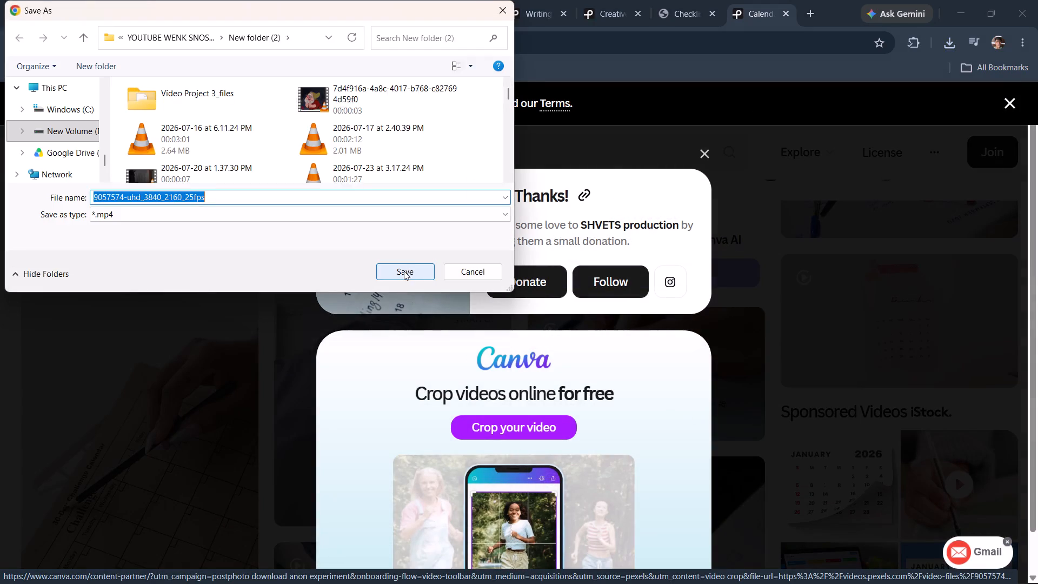
pyautogui.click(404, 271)
# Return to the Clipchamp project and preview the checklist clip with the narration from about 2:31.4.
pyautogui.click(87, 0)
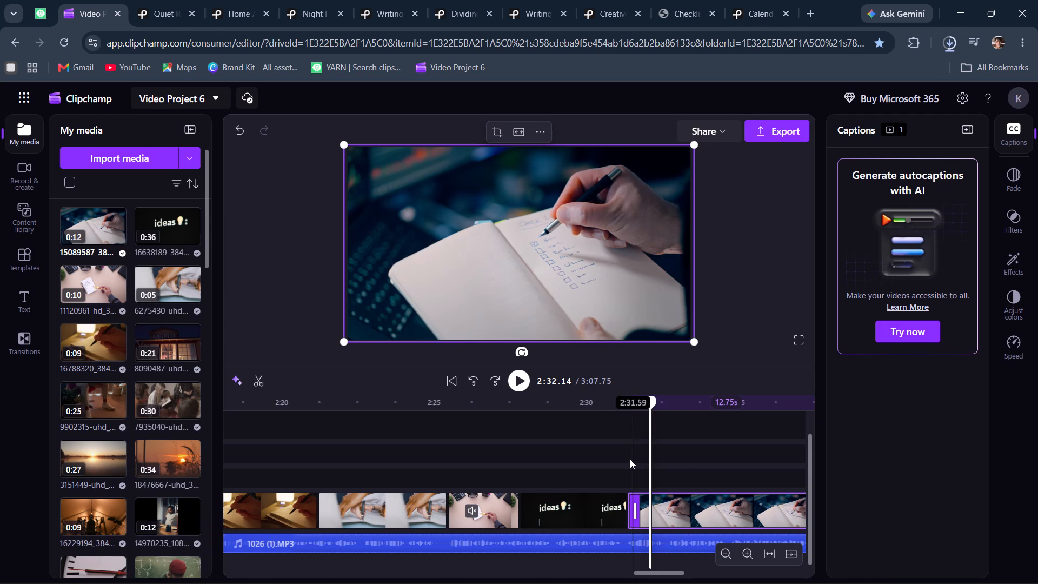
pyautogui.click(630, 459)
pyautogui.press('space')
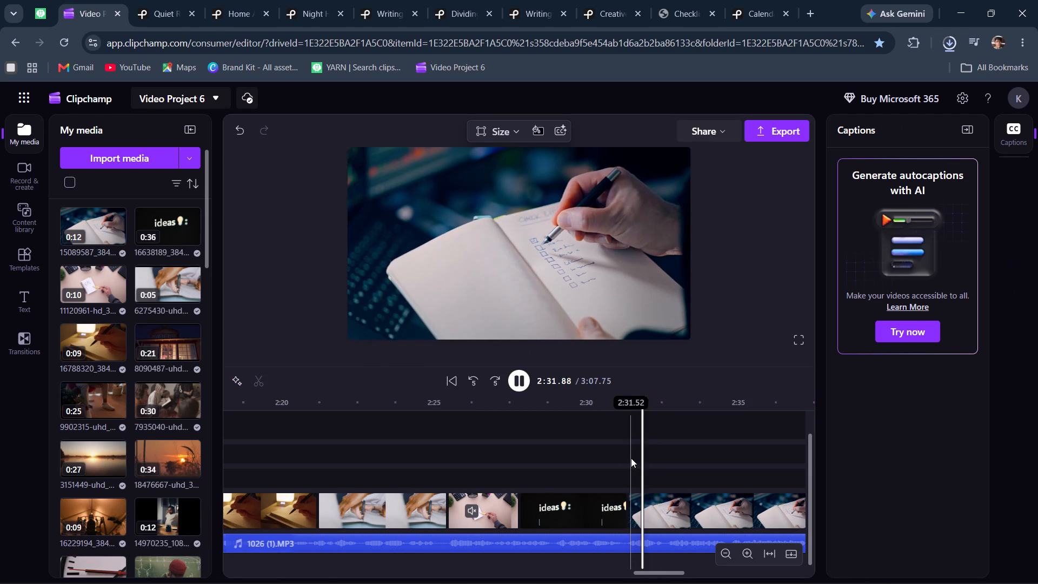
pyautogui.click(631, 458)
pyautogui.click(631, 458)
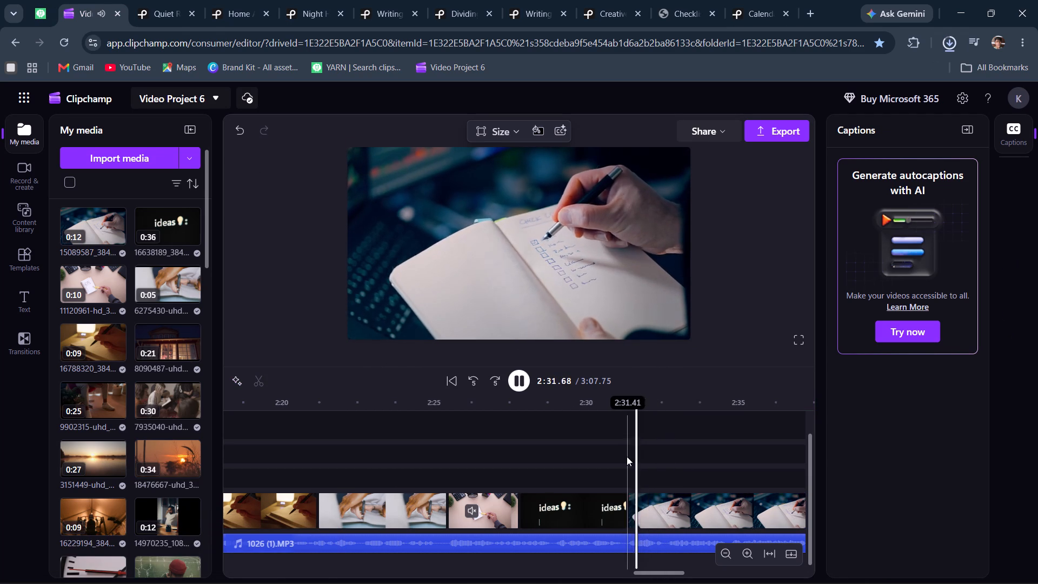
pyautogui.click(627, 456)
pyautogui.hscroll(-2, 627, 456)
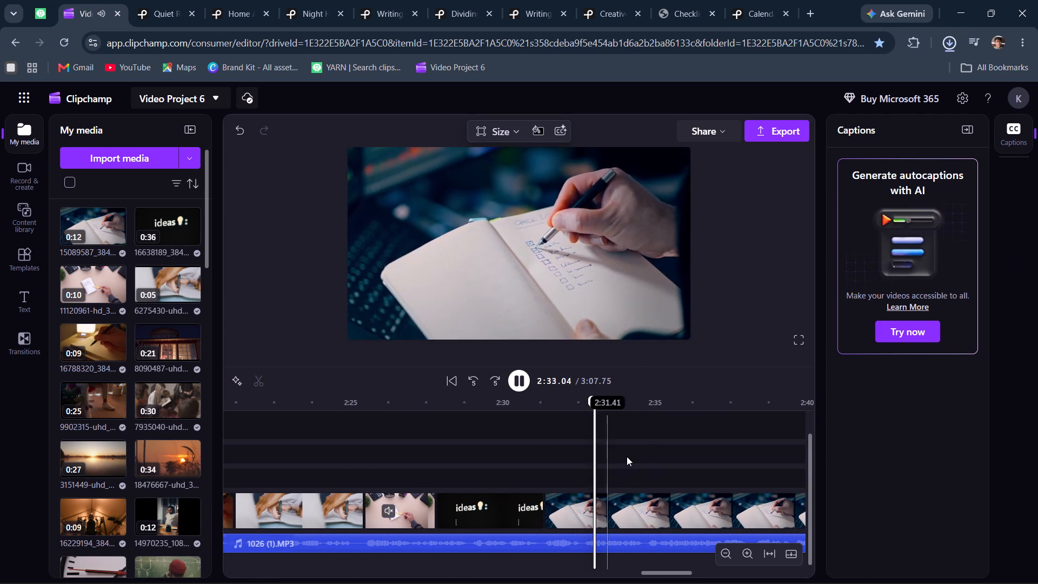
pyautogui.hscroll(-1, 627, 456)
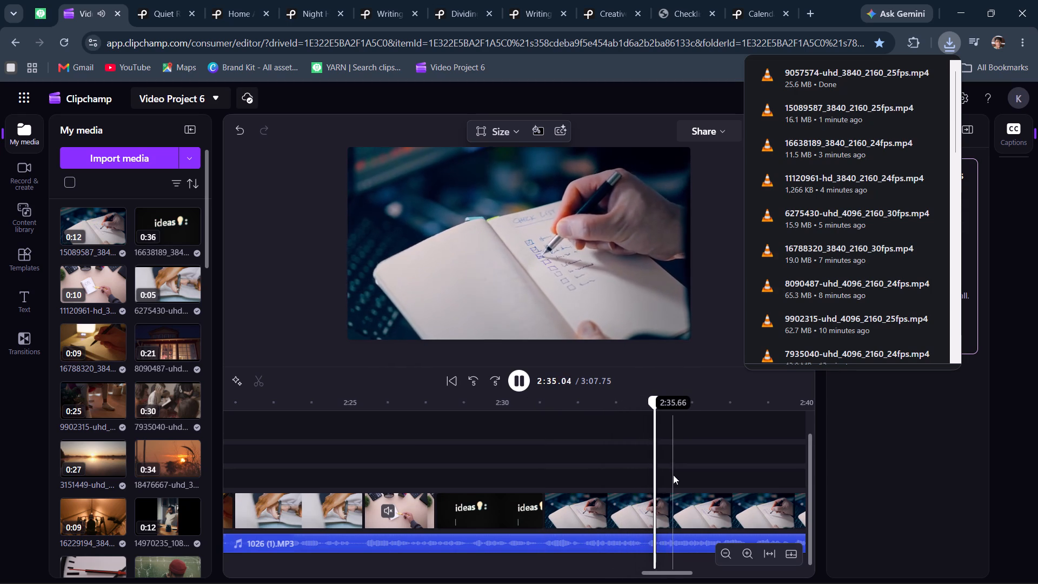
# Stop playback and split the checklist clip at 2:34.82.
pyautogui.press('space')
pyautogui.click(648, 471)
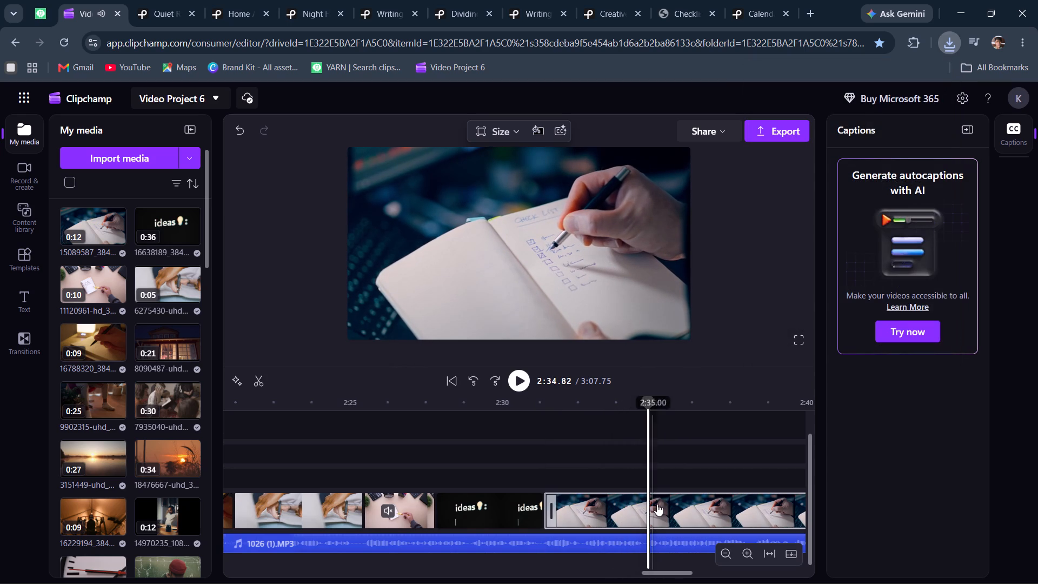
pyautogui.click(657, 505)
pyautogui.press('s')
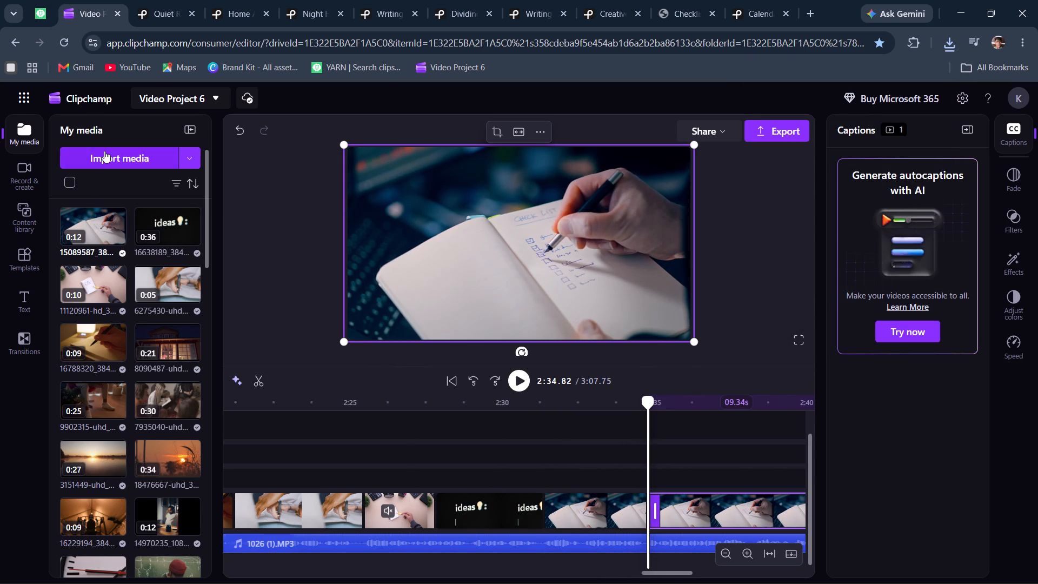
# Import the calendar-writing video 9057574-uhd_3840_2160_25fps into the project media.
pyautogui.click(104, 150)
pyautogui.scroll(9, 61, 152)
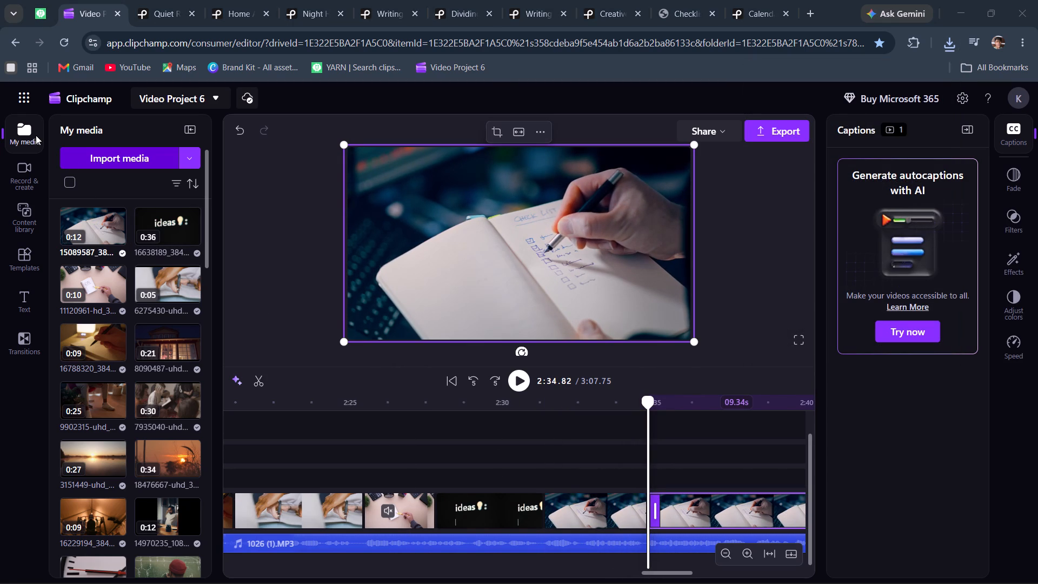
pyautogui.scroll(19, 36, 135)
pyautogui.click(63, 97)
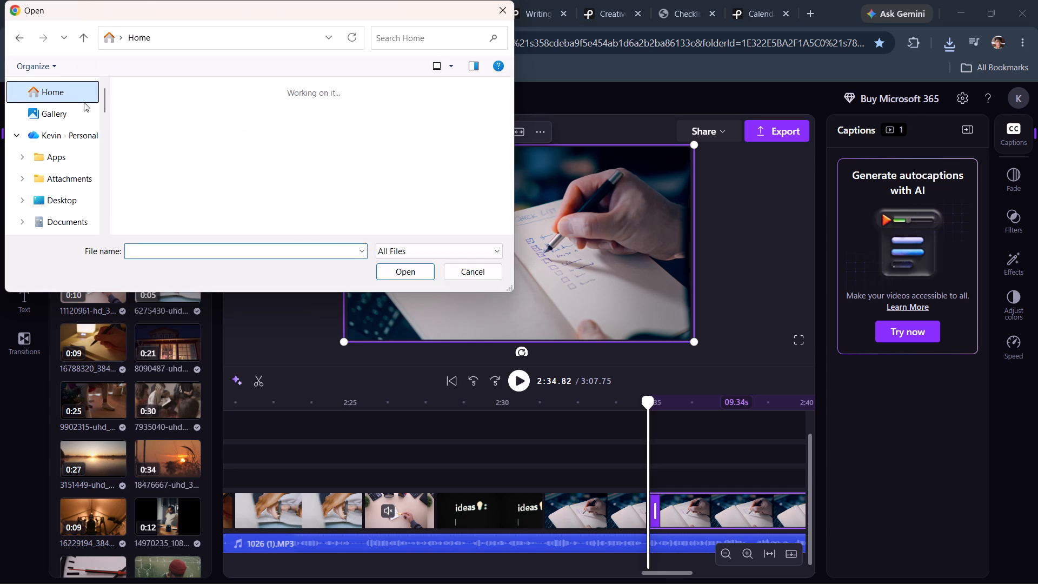
pyautogui.scroll(-4, 300, 146)
pyautogui.scroll(2, 163, 131)
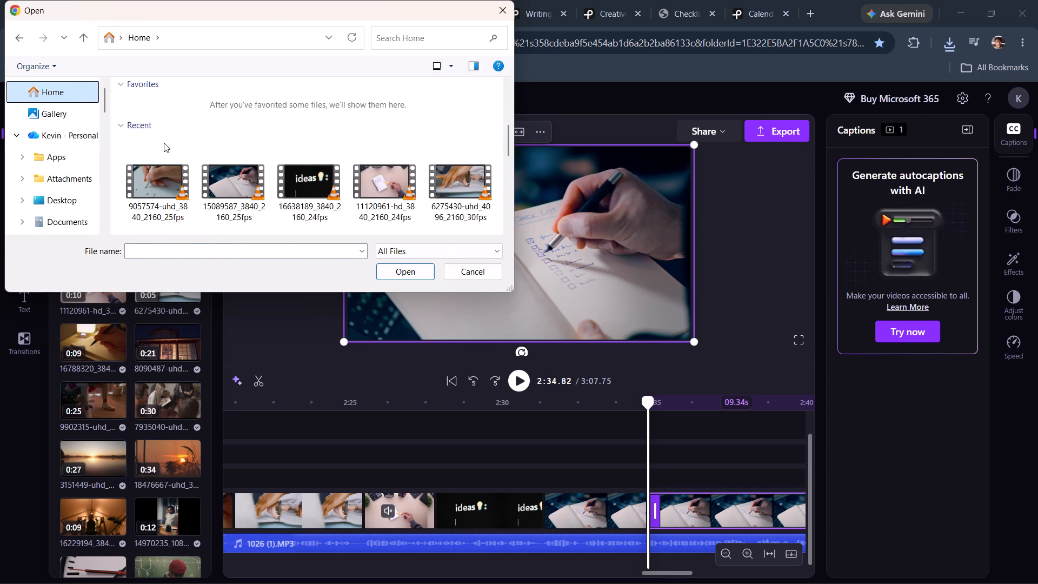
pyautogui.click(161, 180)
pyautogui.click(403, 271)
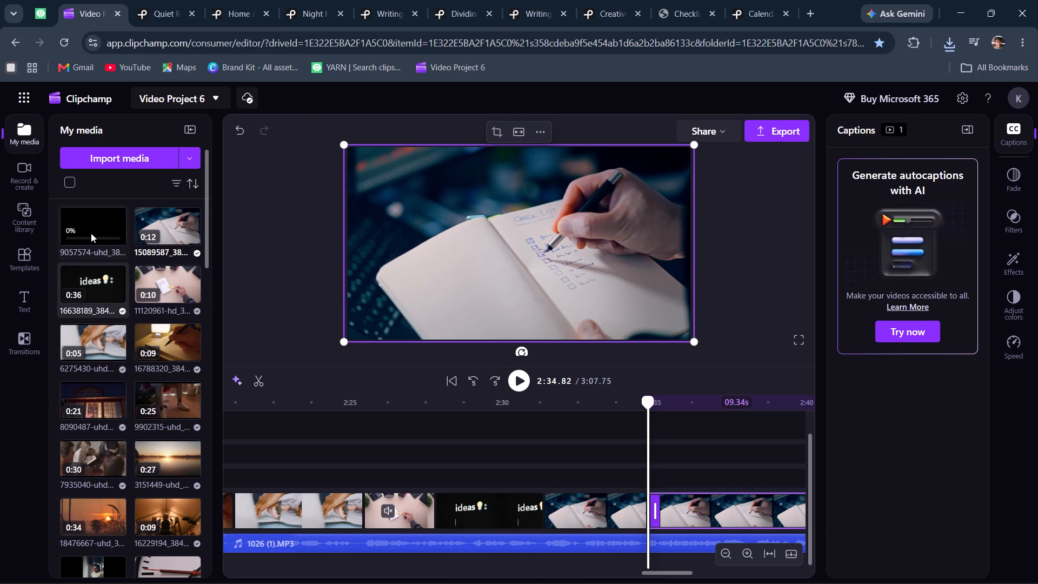
# Replace the checklist remainder after 2:34.82 with the calendar-writing clip and mute that clip's audio.
pyautogui.moveTo(91, 227); pyautogui.dragTo(144, 218)
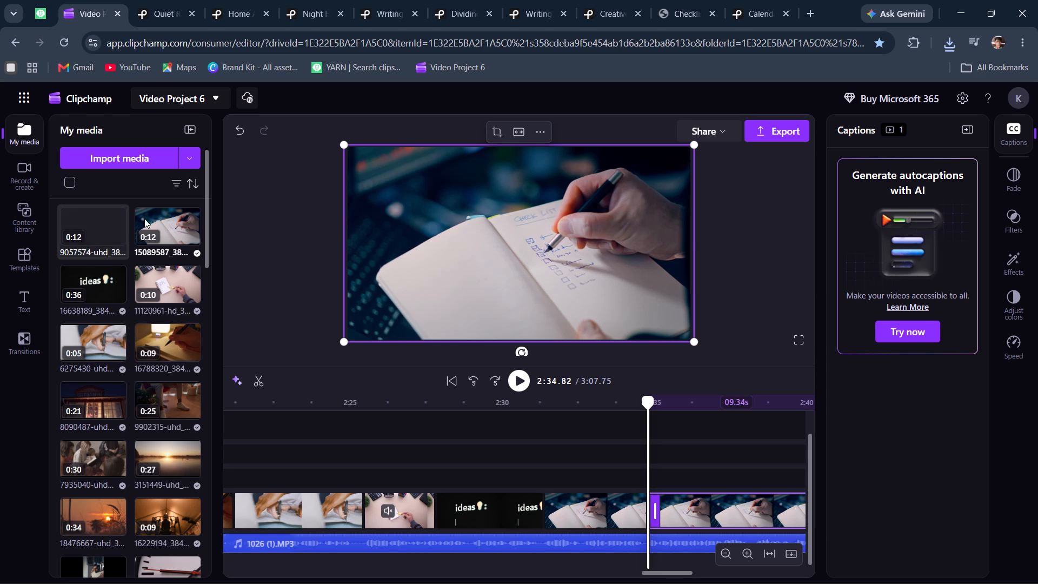
pyautogui.moveTo(144, 218); pyautogui.dragTo(687, 486)
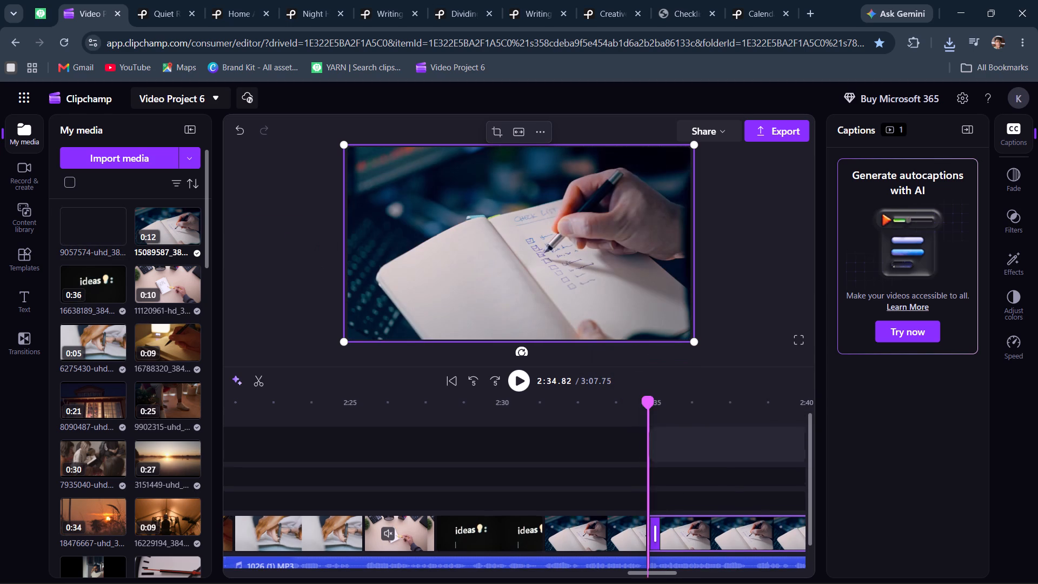
pyautogui.moveTo(687, 486); pyautogui.dragTo(704, 524)
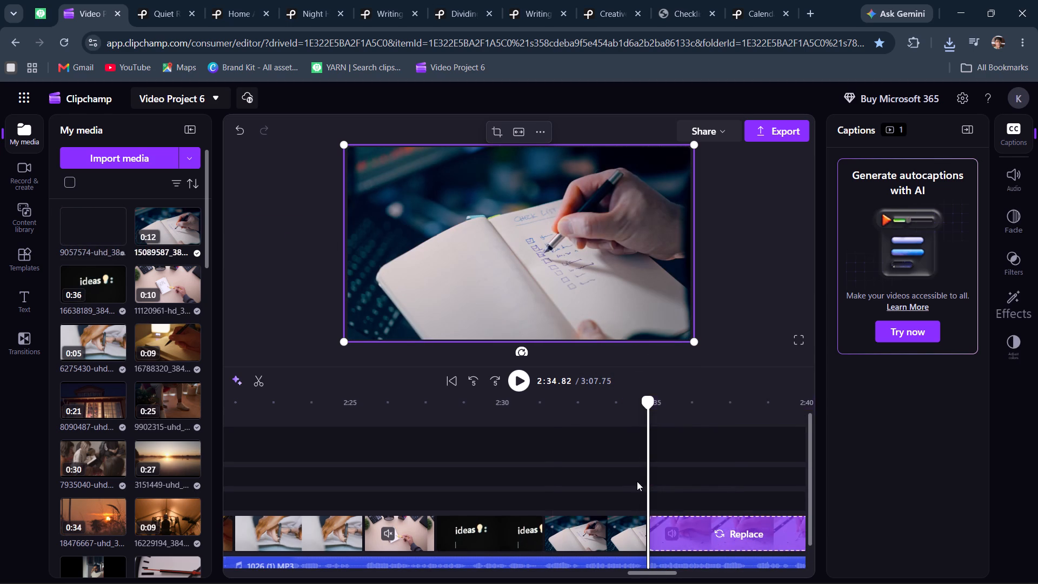
pyautogui.click(624, 470)
pyautogui.click(674, 535)
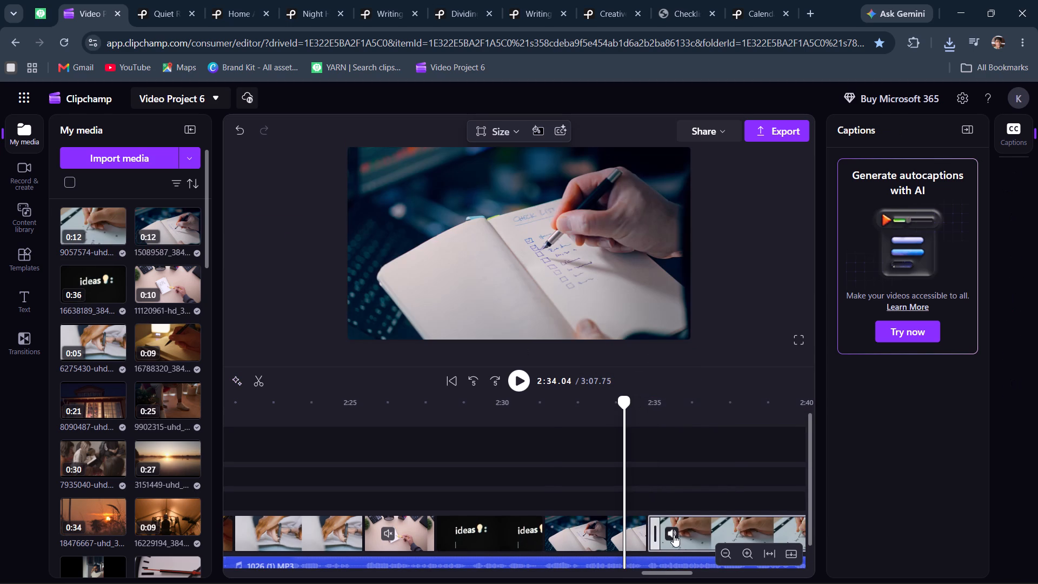
# Preview the transition from the checklist clip into the calendar-writing clip against the narration, starting around 2:33.
pyautogui.click(628, 451)
pyautogui.press('space')
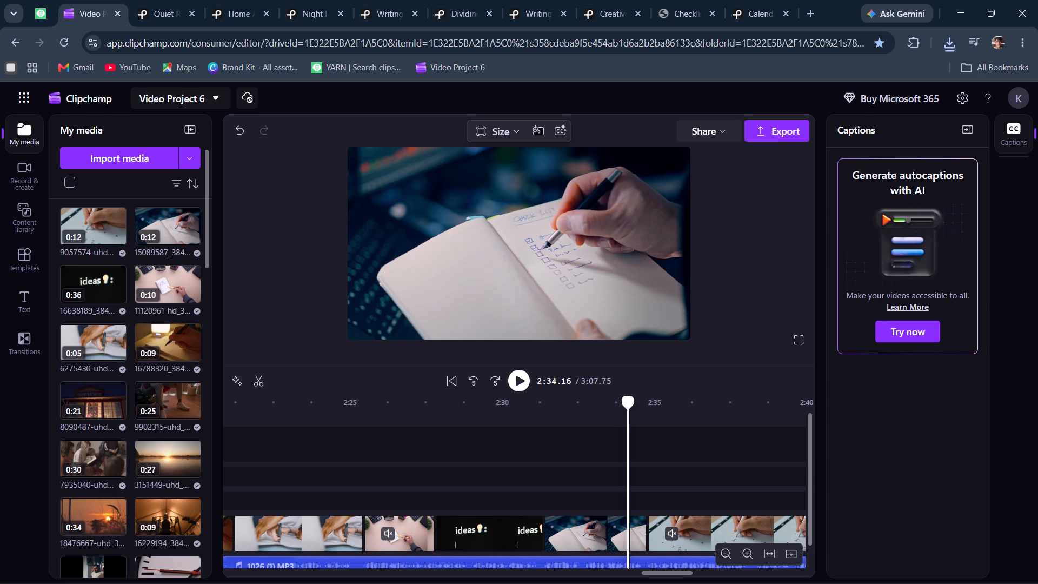
pyautogui.click(596, 455)
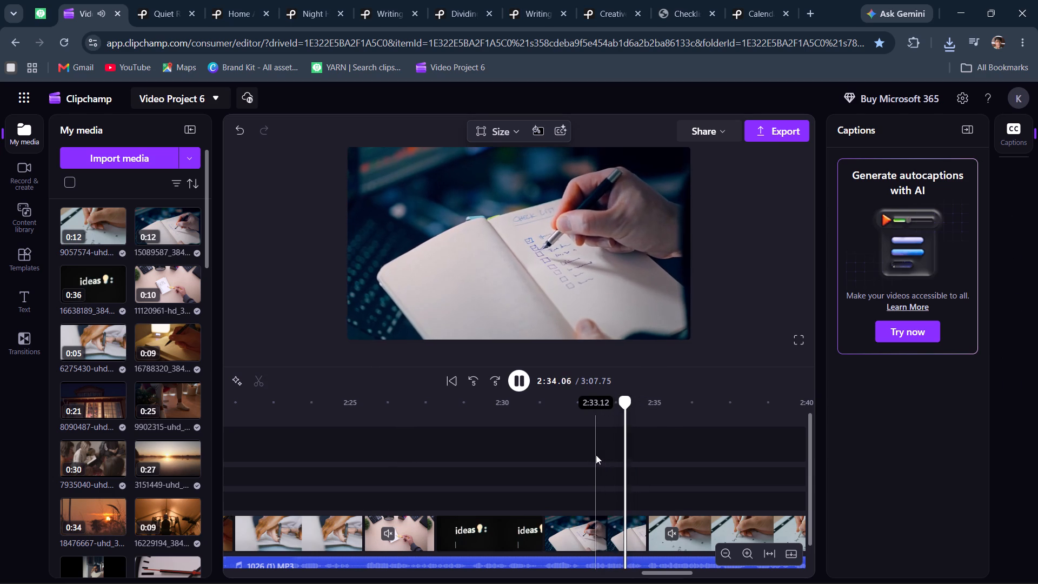
pyautogui.hscroll(-2, 590, 455)
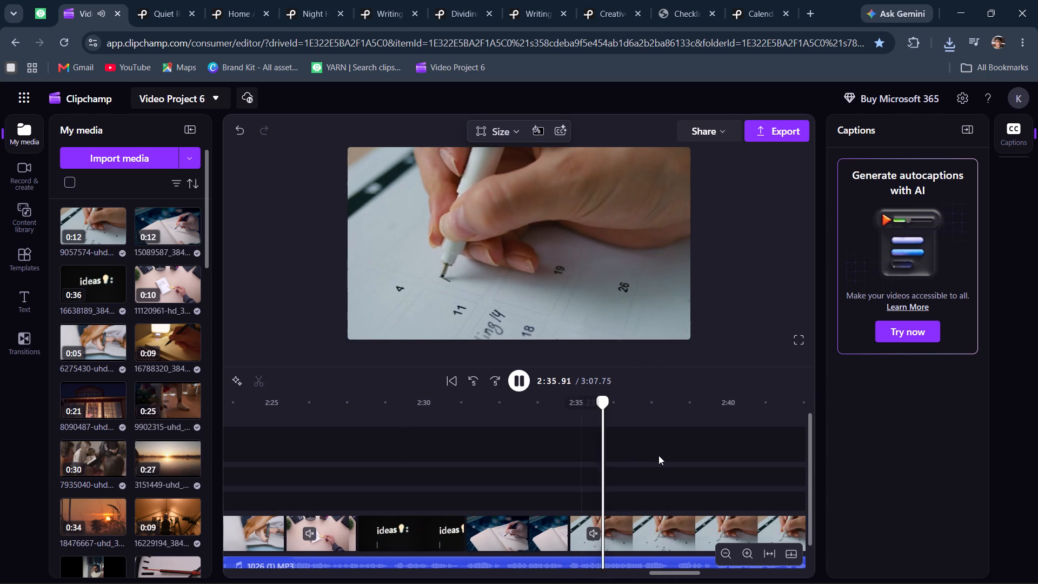
pyautogui.hscroll(-1, 658, 455)
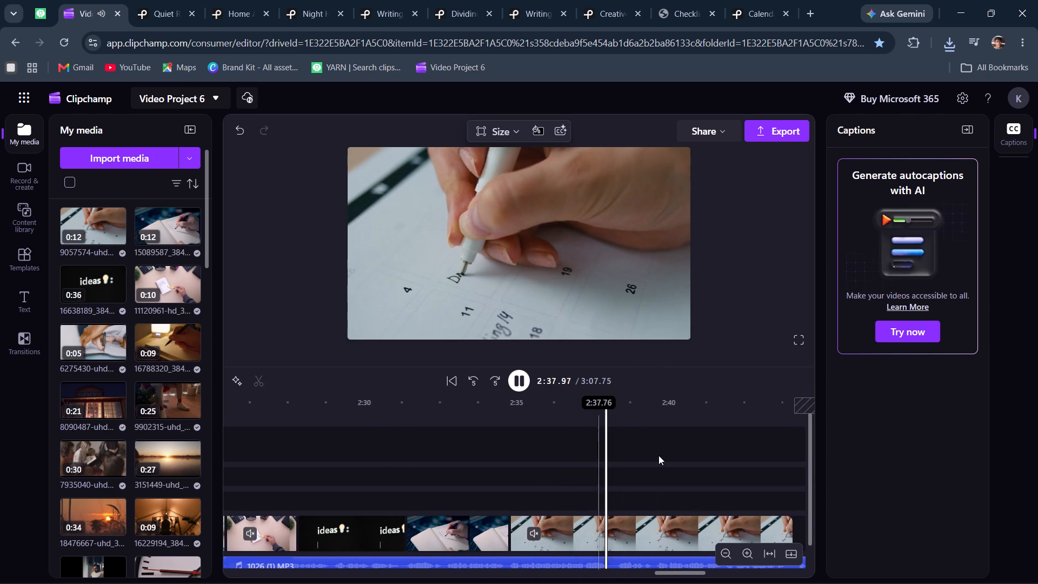
pyautogui.press('space')
pyautogui.press('space')
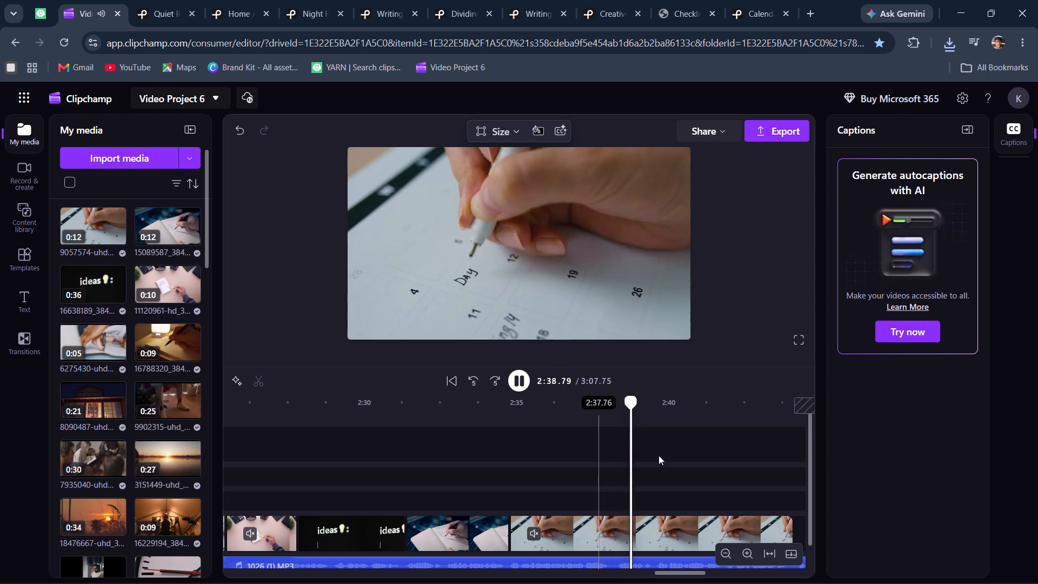
pyautogui.press('space')
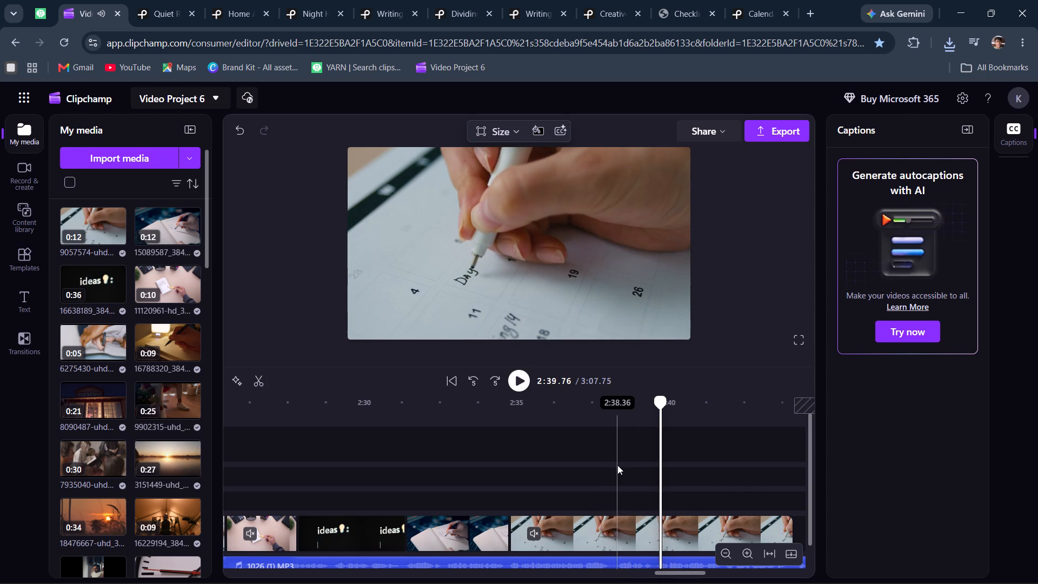
# Split the calendar-writing clip at 2:38.36.
pyautogui.click(617, 465)
pyautogui.click(632, 527)
pyautogui.press('s')
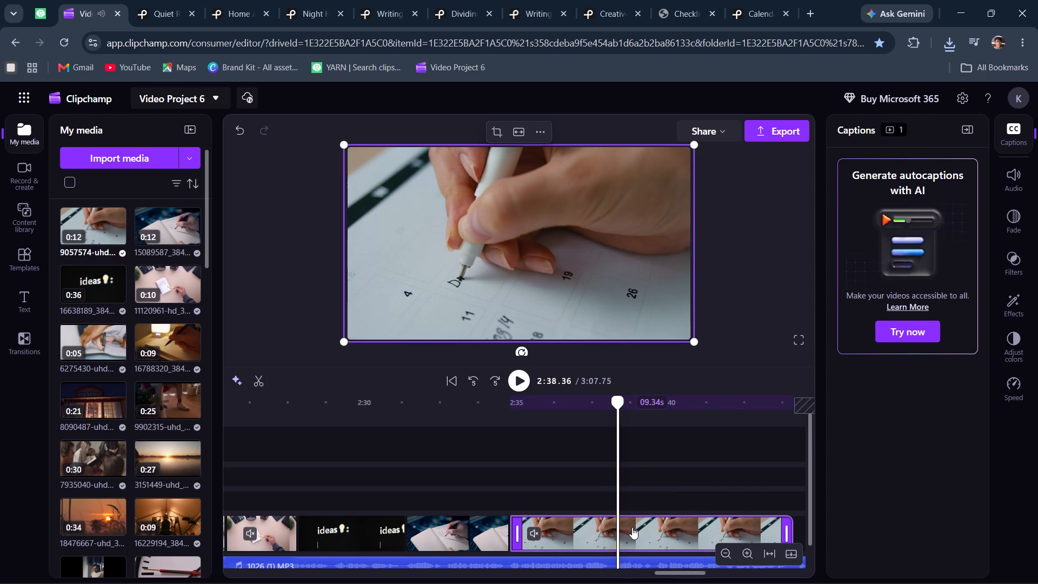
pyautogui.click(524, 573)
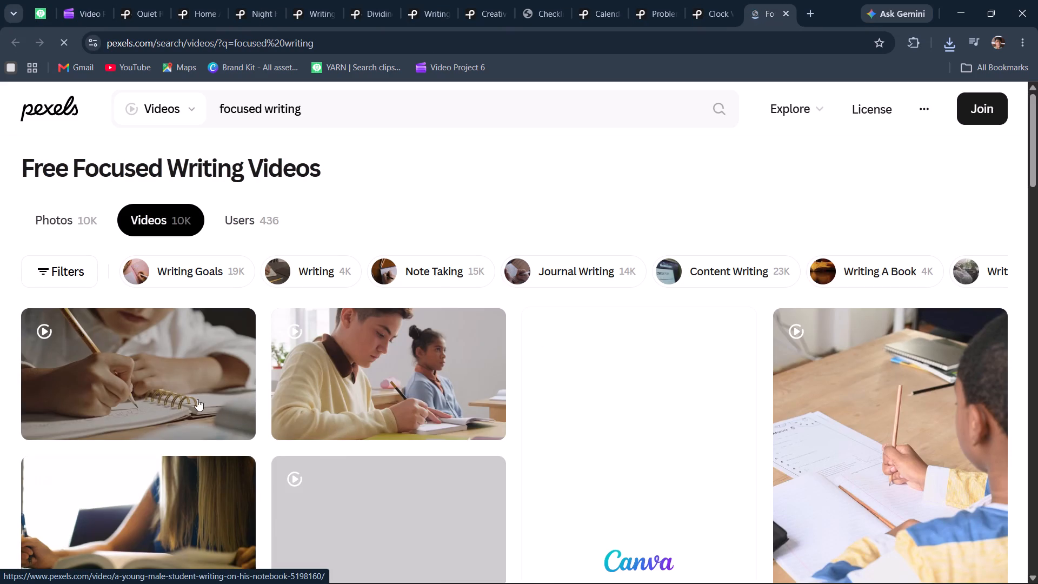
# Browse the focused writing videos and save the blue-toned notebook handwriting clip, 6734222-hd_1920_1080_24fps.
pyautogui.scroll(-7, 196, 395)
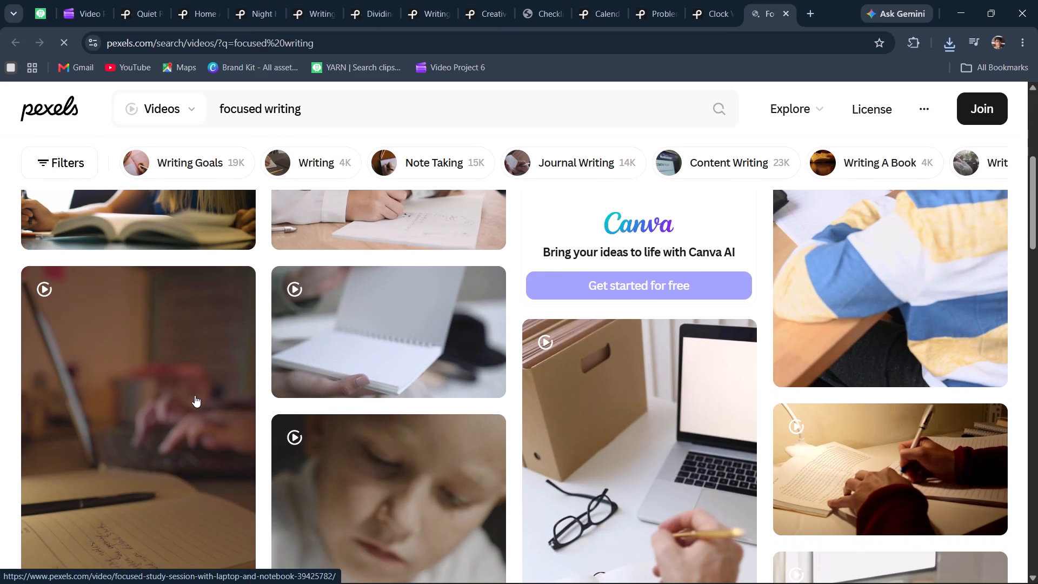
pyautogui.scroll(-1, 195, 395)
pyautogui.scroll(-4, 603, 374)
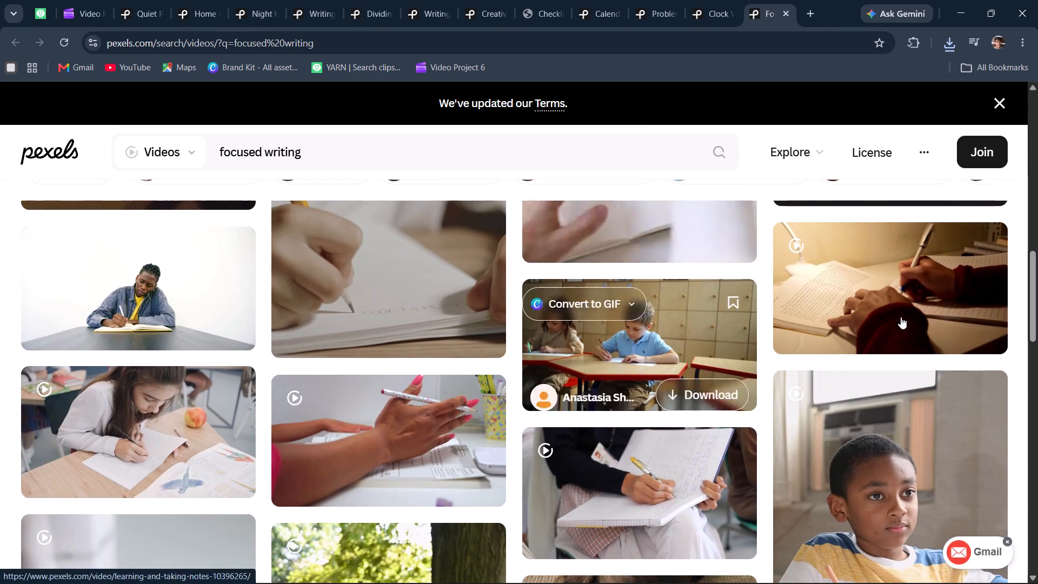
pyautogui.scroll(-4, 811, 369)
pyautogui.scroll(-2, 416, 450)
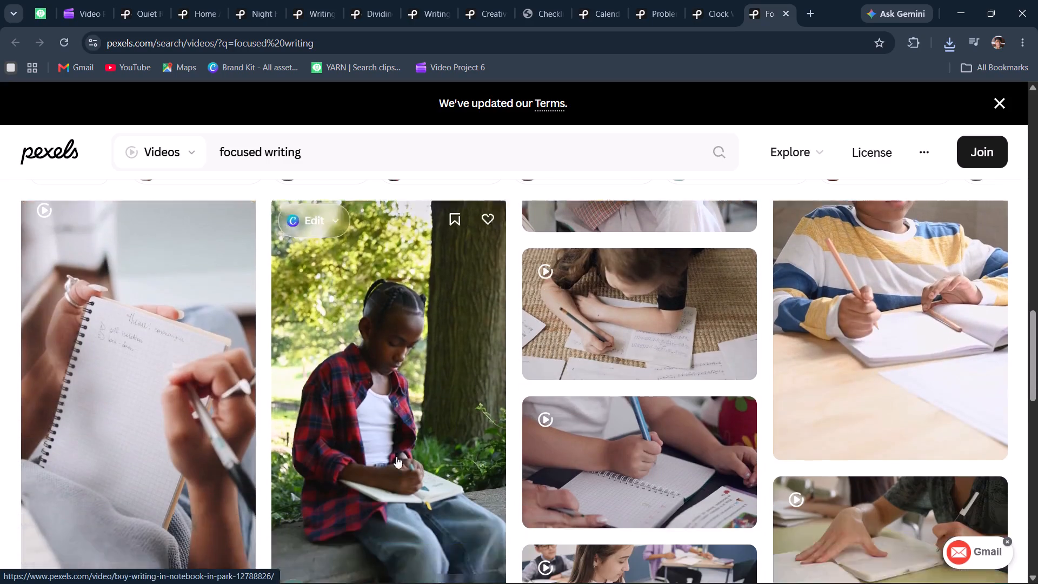
pyautogui.scroll(-3, 396, 456)
pyautogui.scroll(-3, 529, 394)
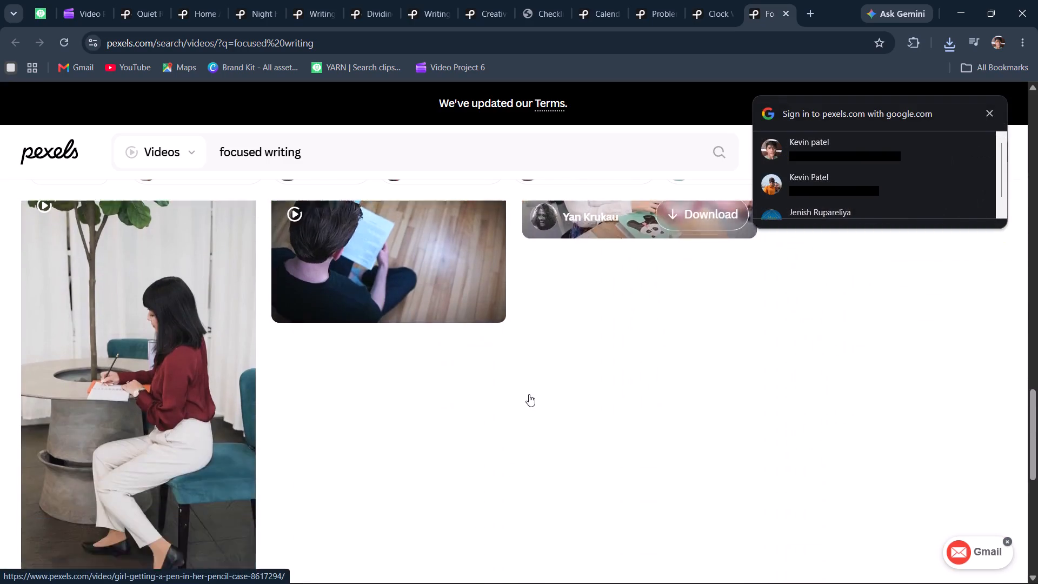
pyautogui.scroll(2, 528, 390)
pyautogui.scroll(-3, 525, 390)
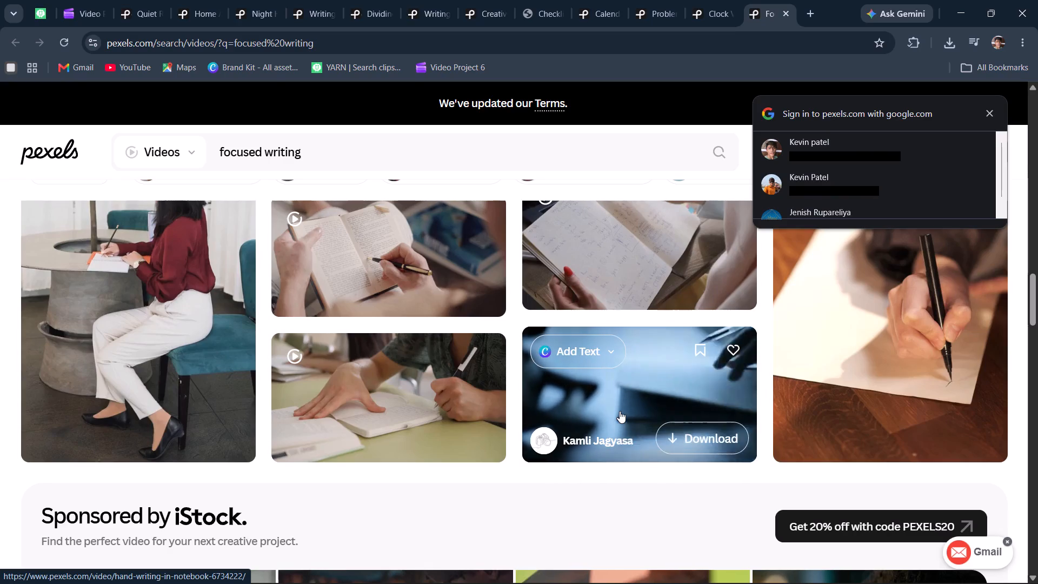
pyautogui.click(711, 436)
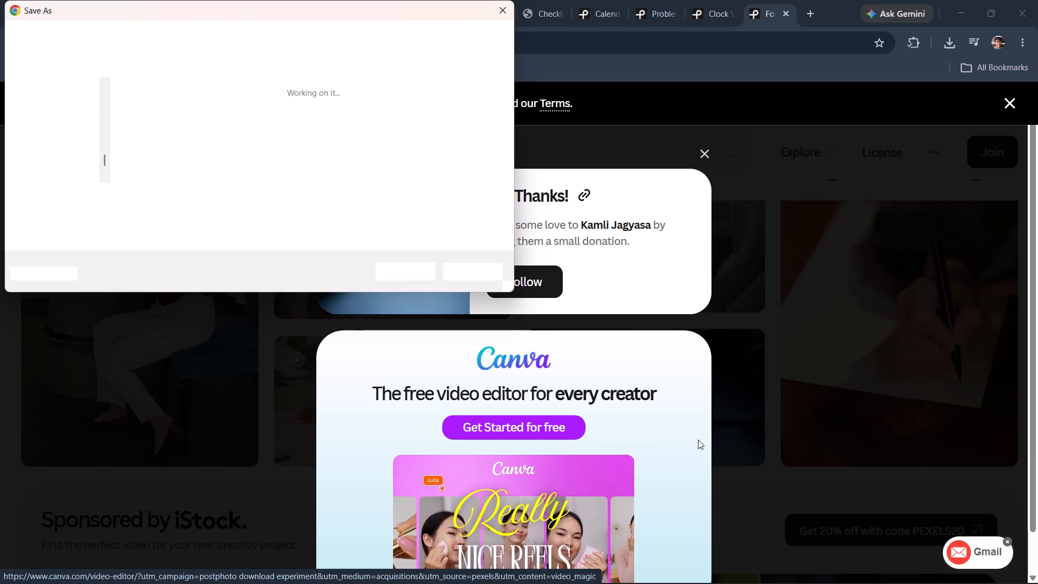
pyautogui.click(415, 274)
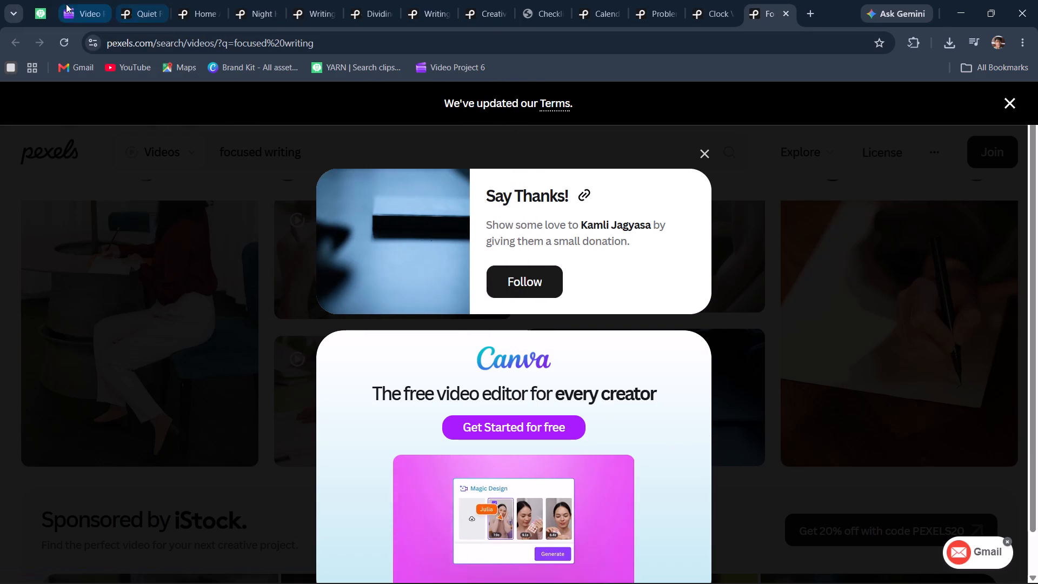
# Return to the Clipchamp project and import the 6734222-hd_1920_1080_24fps video into the project media.
pyautogui.click(75, 4)
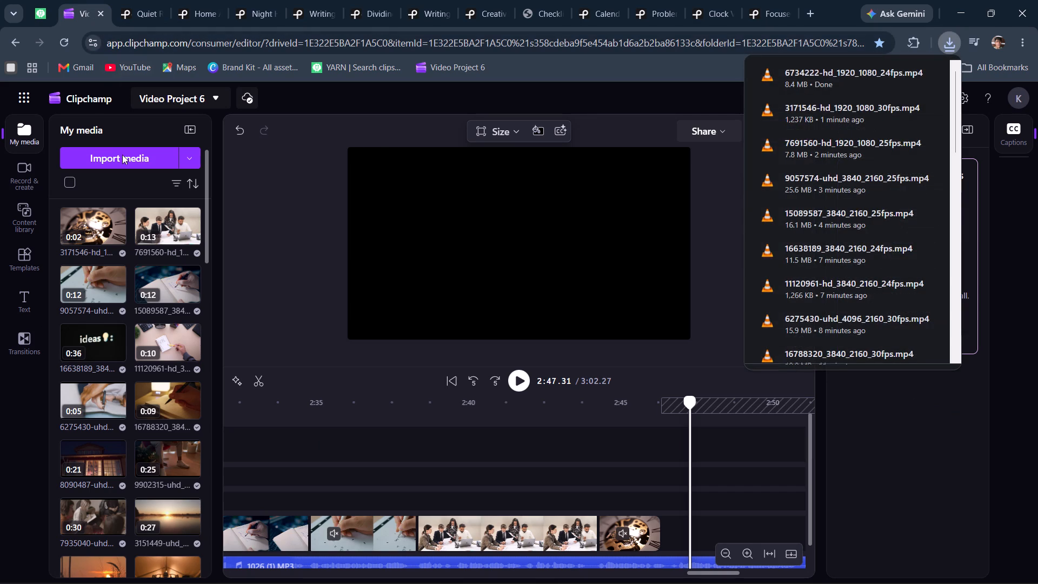
pyautogui.click(110, 165)
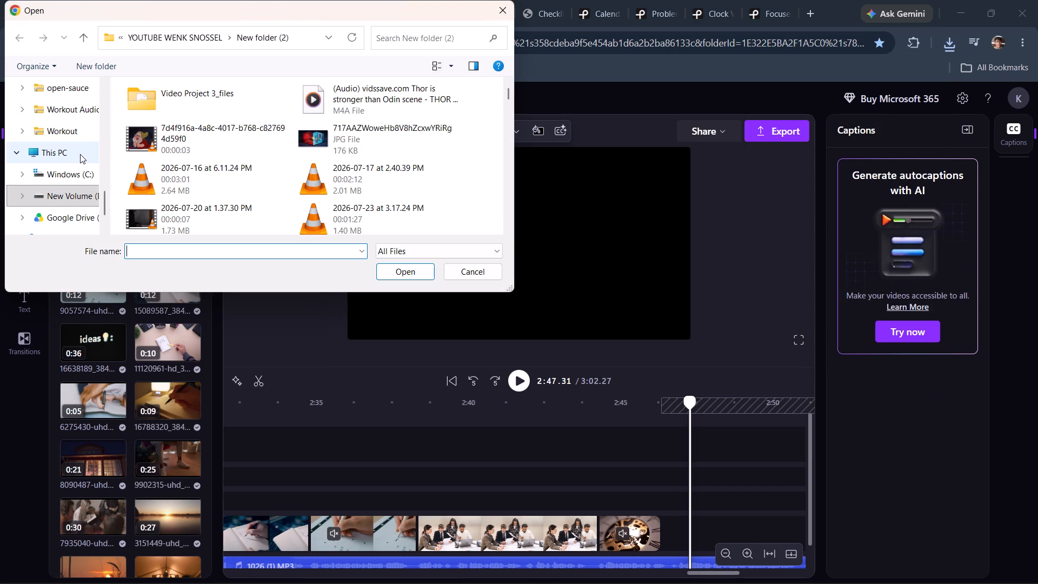
pyautogui.scroll(10, 57, 156)
pyautogui.click(79, 97)
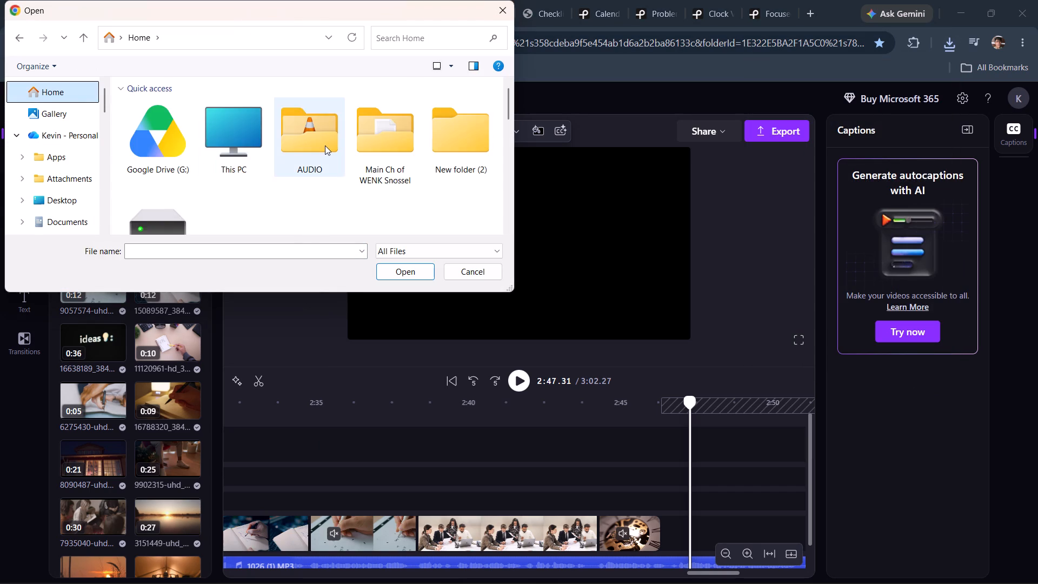
pyautogui.scroll(-3, 325, 145)
pyautogui.click(164, 180)
pyautogui.click(411, 269)
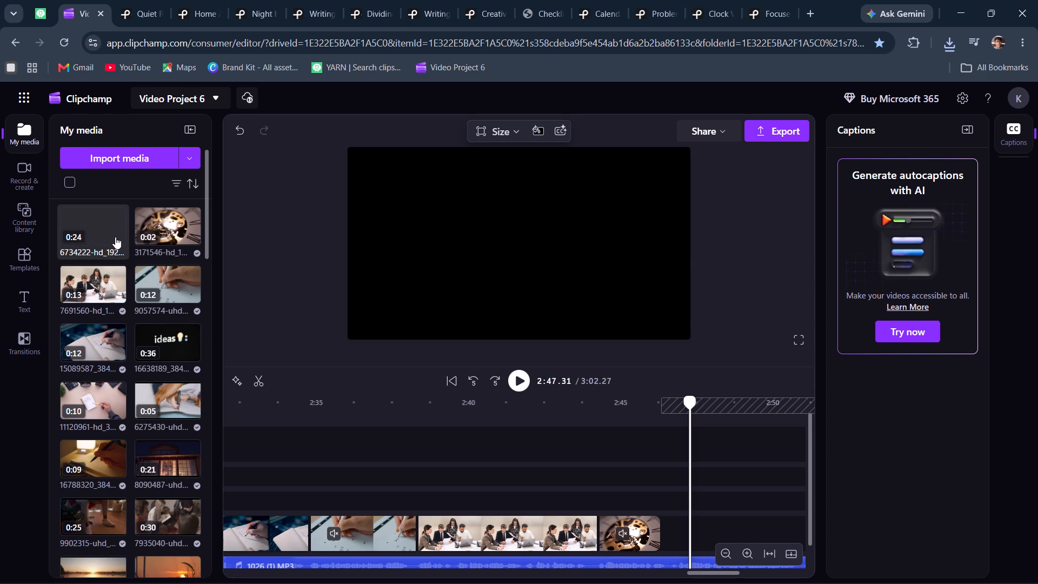
# Place the 6734222 notebook clip muted directly after the clock clip, with its start trimmed to leave 22.59 s.
pyautogui.click(115, 238)
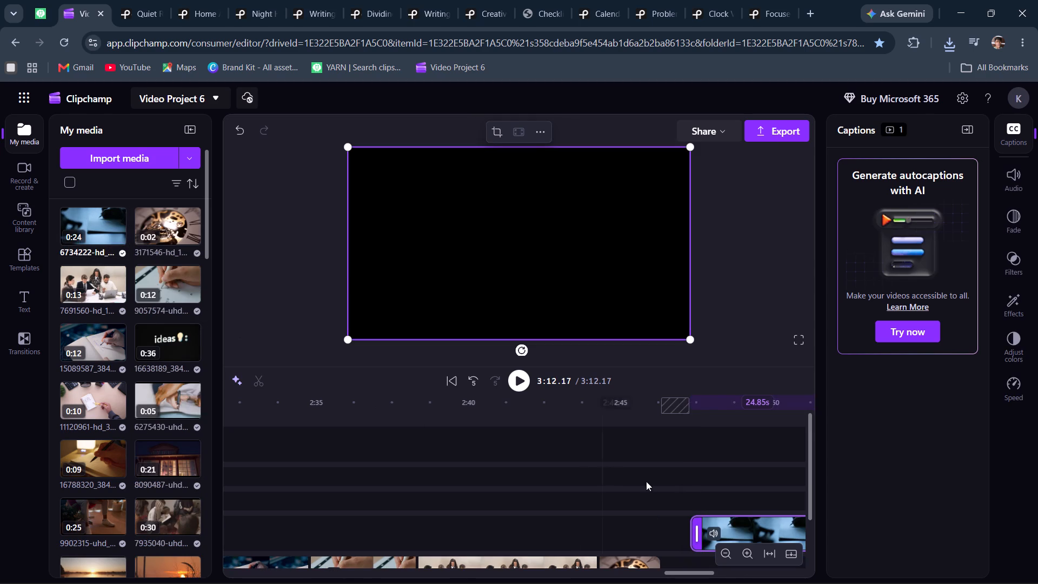
pyautogui.click(710, 528)
pyautogui.moveTo(697, 526); pyautogui.dragTo(766, 536)
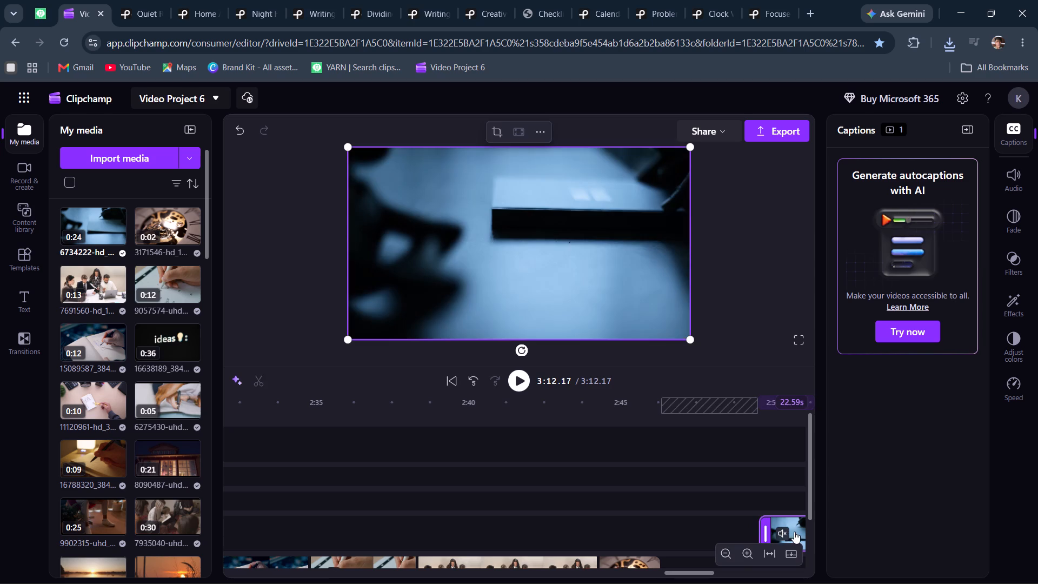
pyautogui.moveTo(795, 532); pyautogui.dragTo(697, 555)
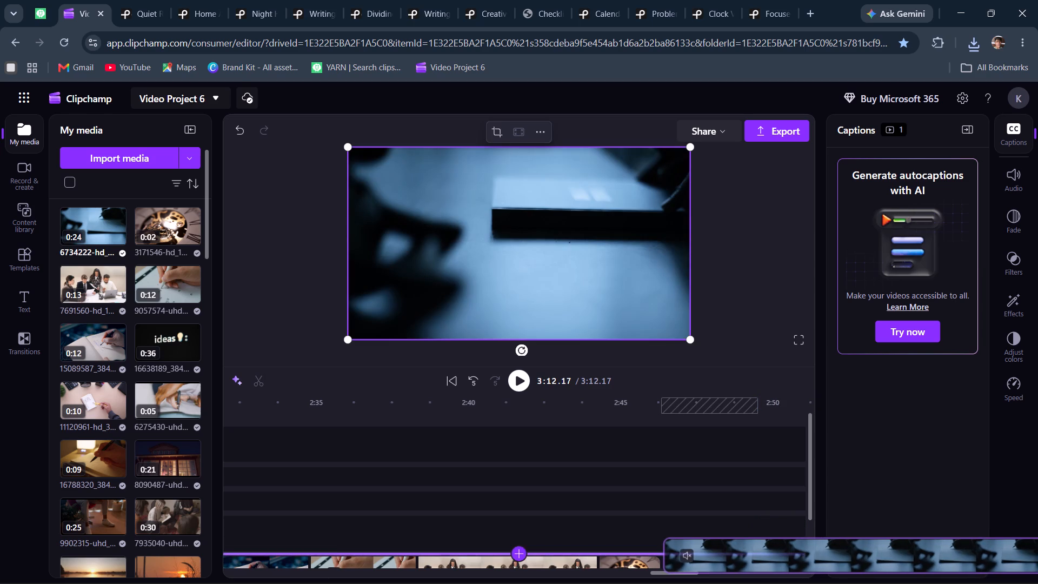
pyautogui.moveTo(697, 555); pyautogui.dragTo(696, 563)
# Preview the transition from the clock clip into the notebook clip with the narration from about 2:44.32.
pyautogui.scroll(-2, 666, 480)
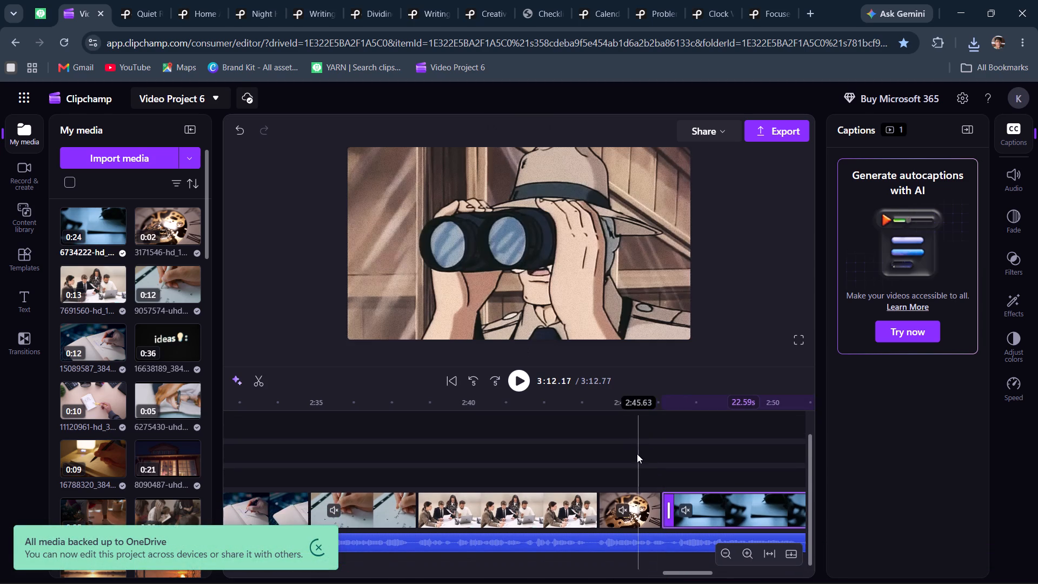
pyautogui.click(637, 454)
pyautogui.click(598, 455)
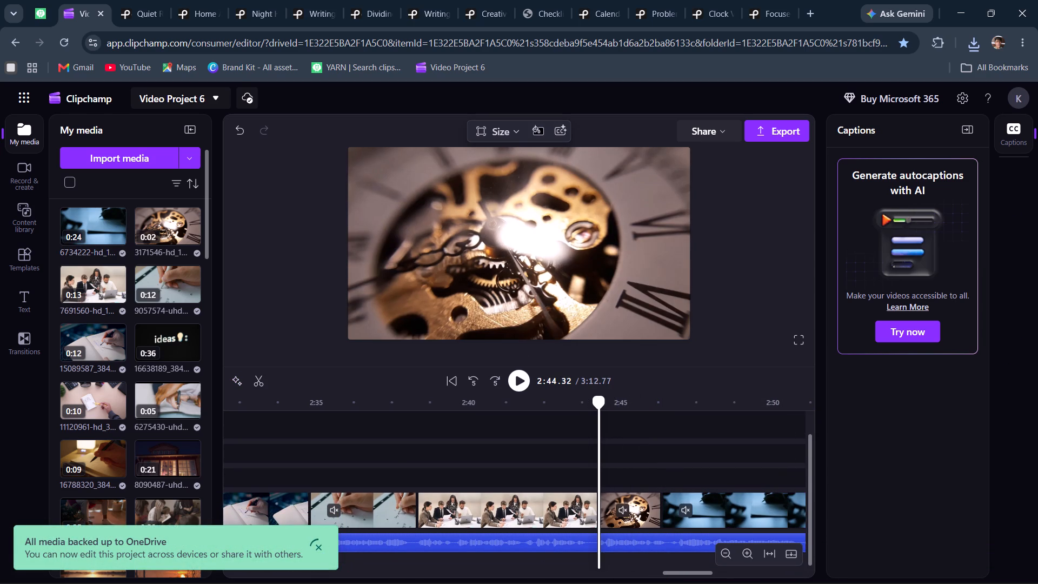
pyautogui.press('space')
pyautogui.click(598, 455)
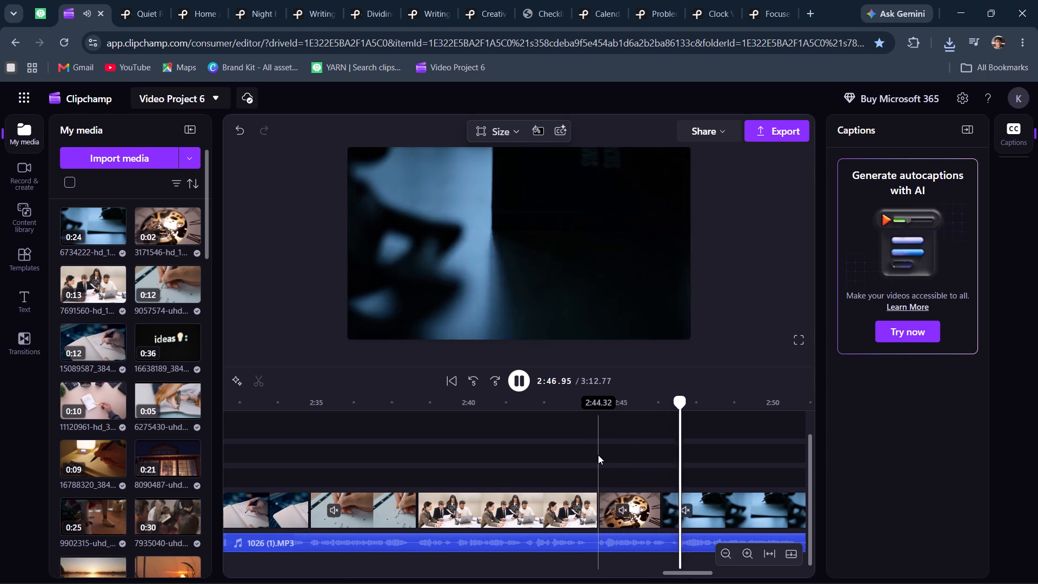
pyautogui.hscroll(-1, 598, 455)
pyautogui.press('space')
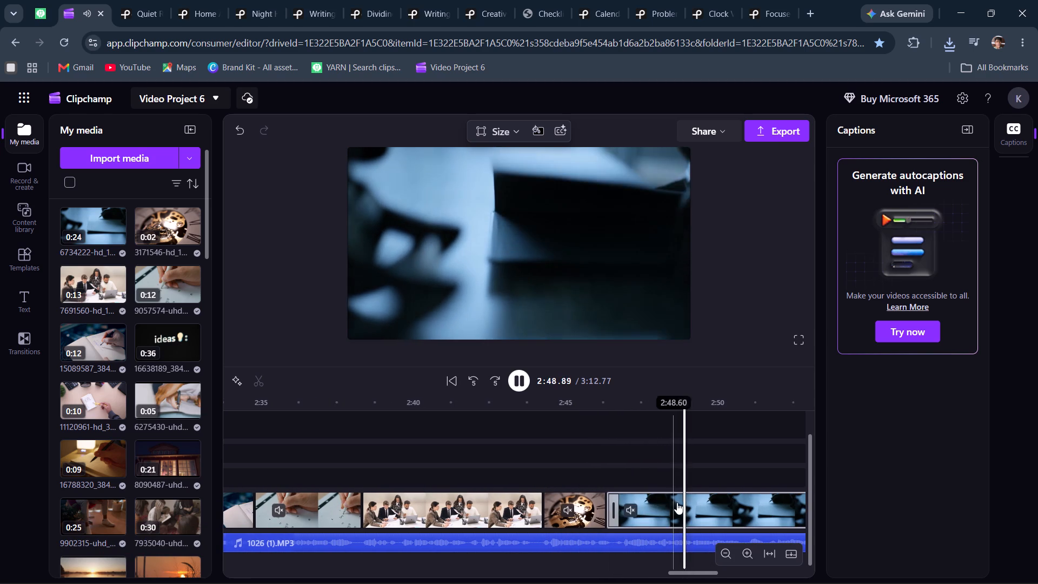
# Enlarge the notebook clip slightly beyond the video frame and reposition it to cover the whole frame.
pyautogui.click(677, 503)
pyautogui.moveTo(345, 141); pyautogui.dragTo(336, 137)
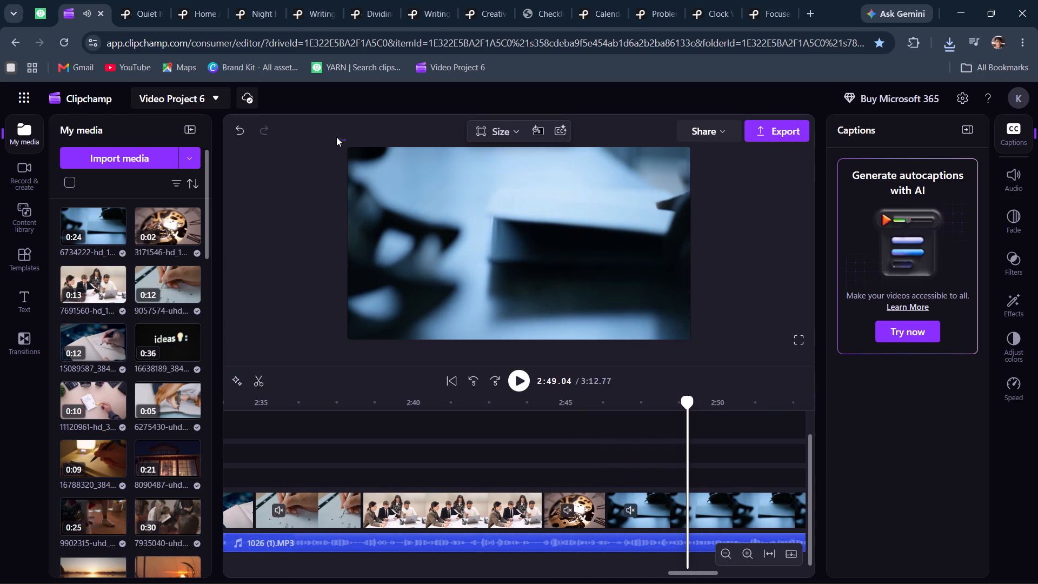
pyautogui.moveTo(336, 137); pyautogui.dragTo(327, 127)
pyautogui.click(384, 197)
pyautogui.moveTo(344, 148); pyautogui.dragTo(332, 138)
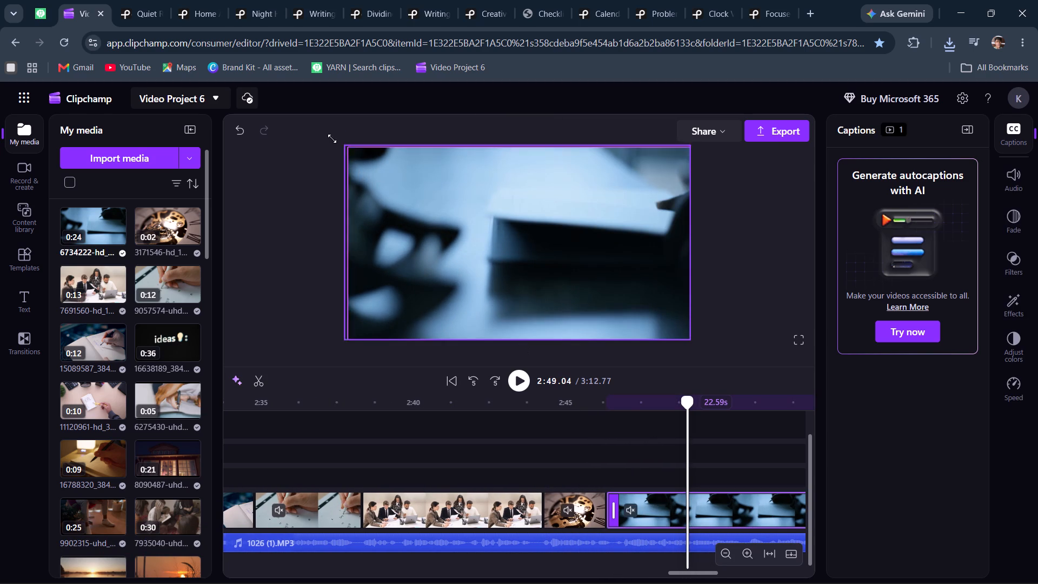
pyautogui.moveTo(332, 138); pyautogui.dragTo(325, 134)
pyautogui.moveTo(407, 220); pyautogui.dragTo(413, 225)
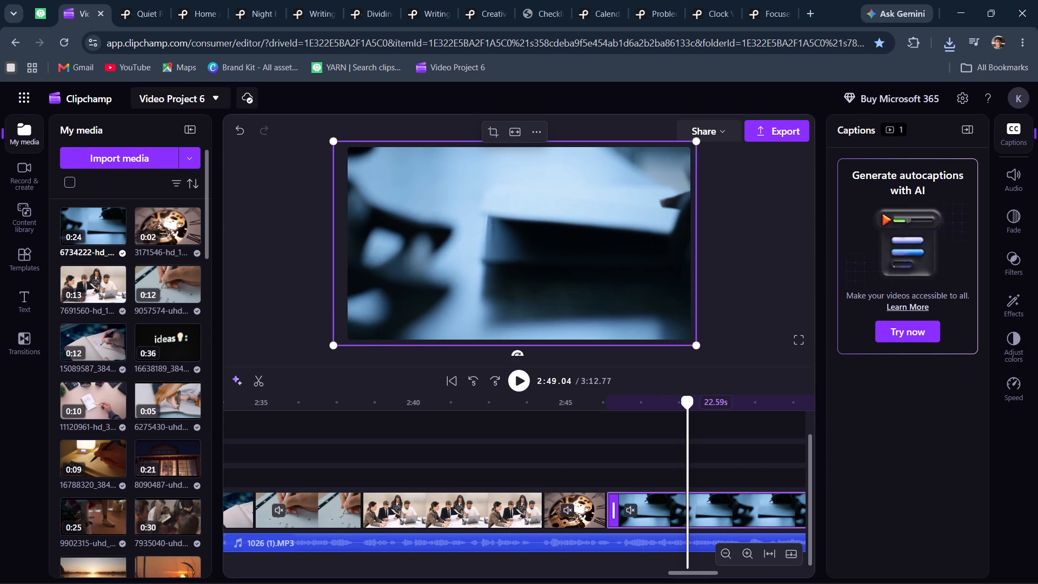
# Set the notebook clip's playback speed to 1.2x.
pyautogui.click(1017, 383)
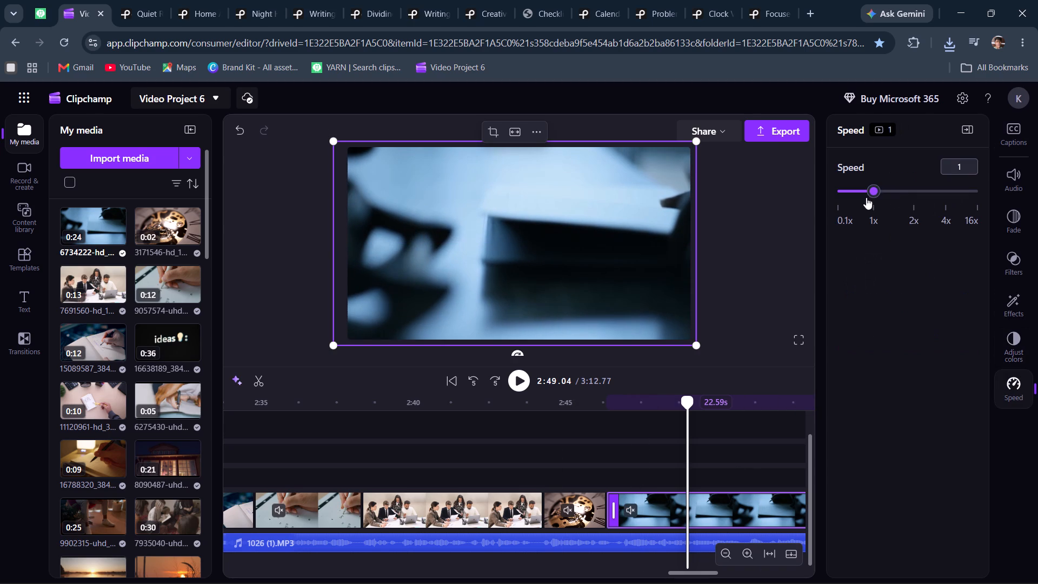
pyautogui.moveTo(874, 191); pyautogui.dragTo(880, 194)
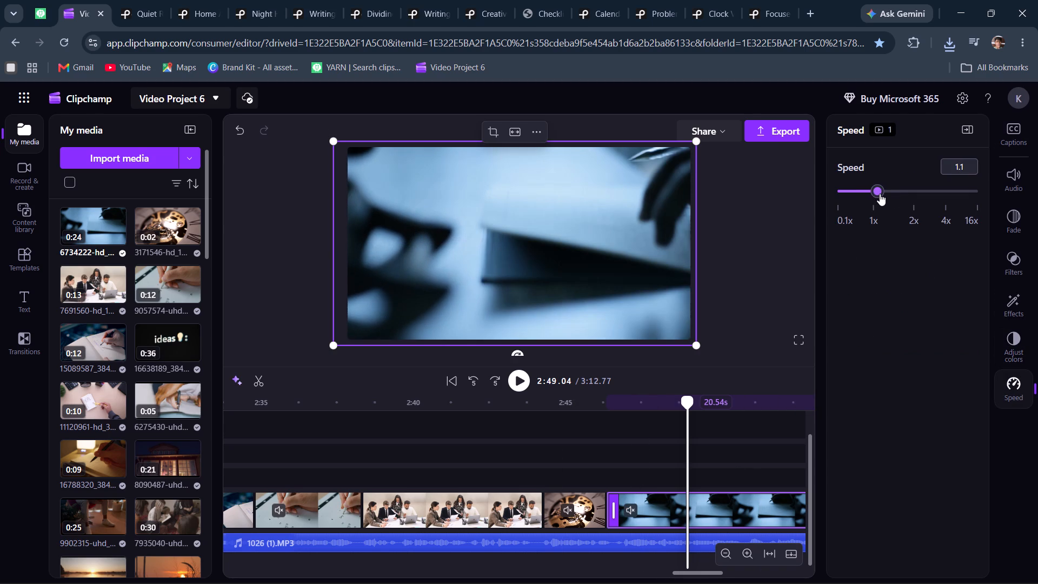
pyautogui.moveTo(880, 194); pyautogui.dragTo(883, 196)
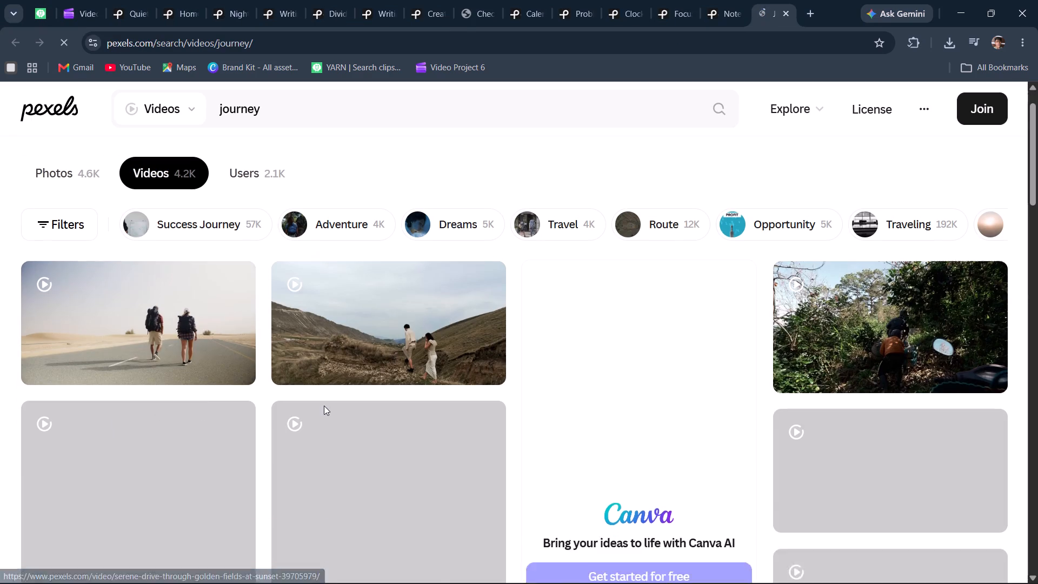
pyautogui.scroll(-1, 324, 406)
pyautogui.scroll(1, 324, 406)
pyautogui.scroll(-1, 324, 406)
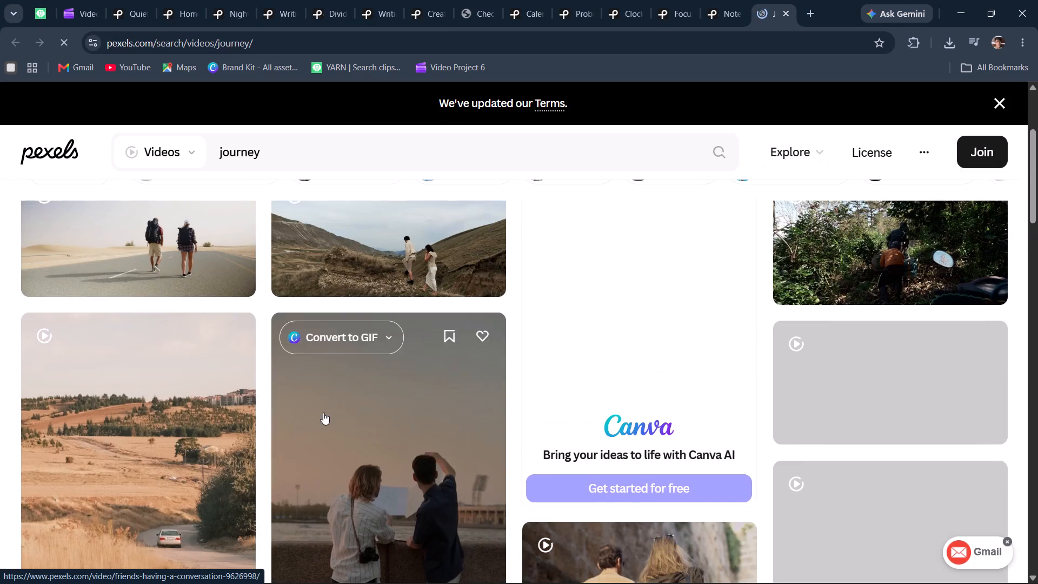
pyautogui.scroll(-6, 323, 413)
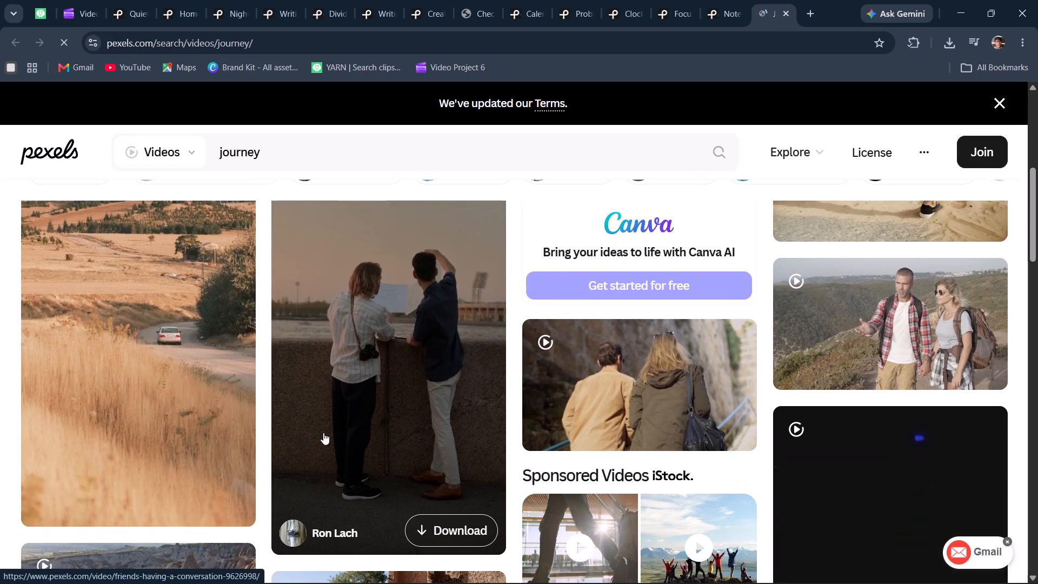
pyautogui.scroll(-4, 404, 368)
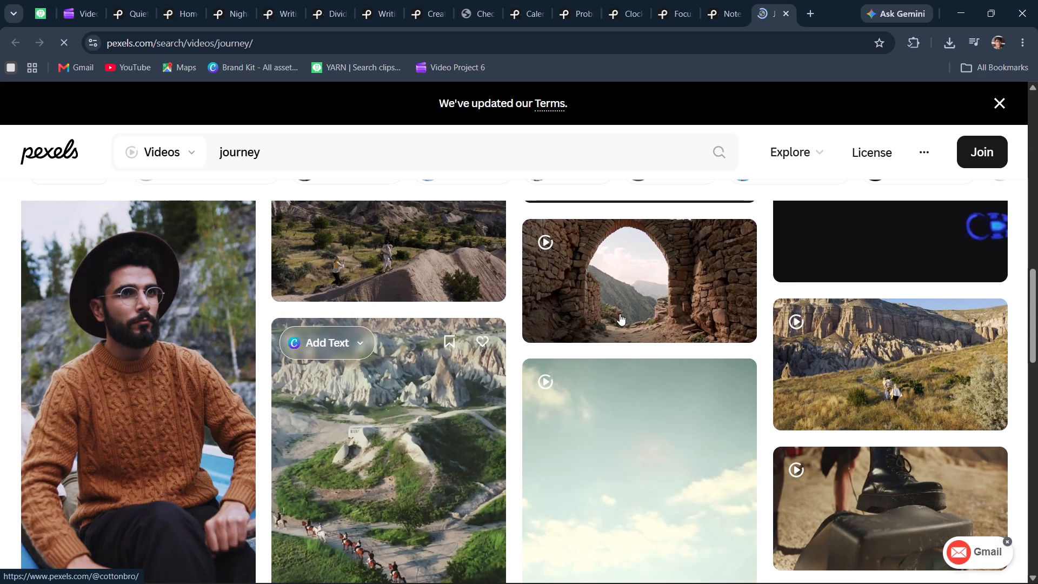
pyautogui.click(688, 322)
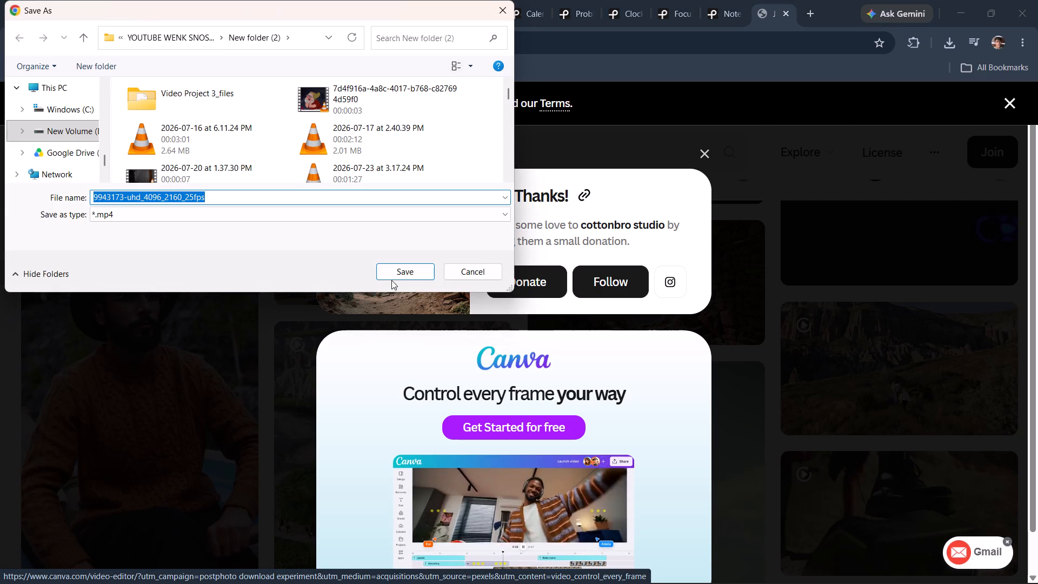
pyautogui.click(394, 273)
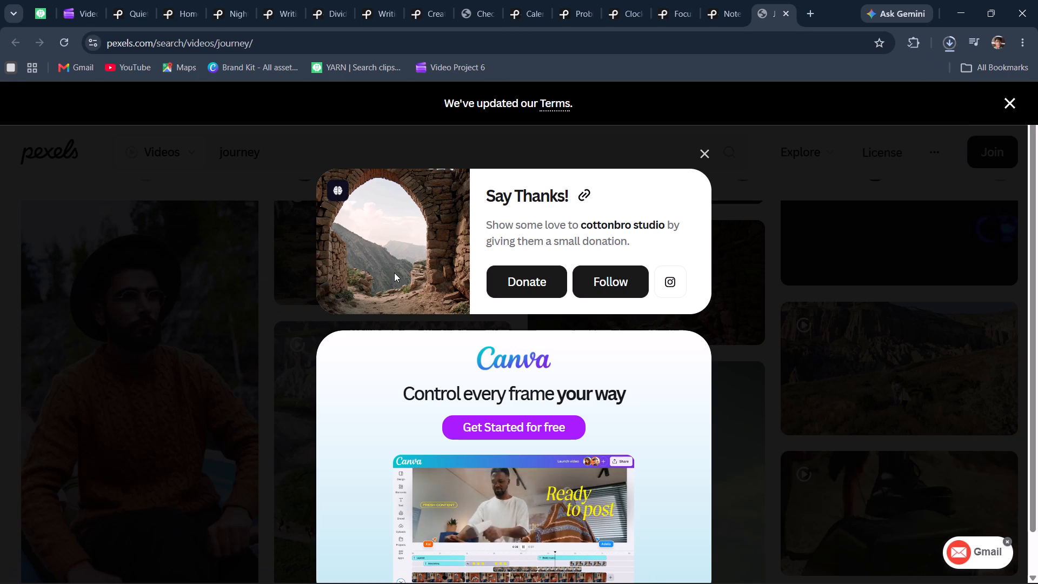
# Return to Clipchamp and import the downloaded 9943173-uhd_4096_2160_25fps video into the project media.
pyautogui.click(71, 18)
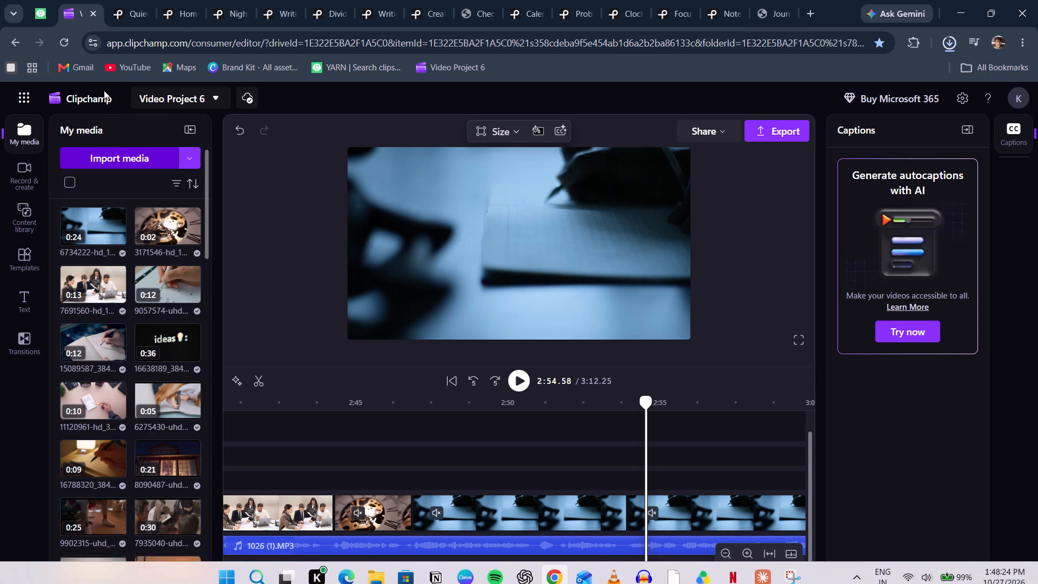
pyautogui.click(115, 160)
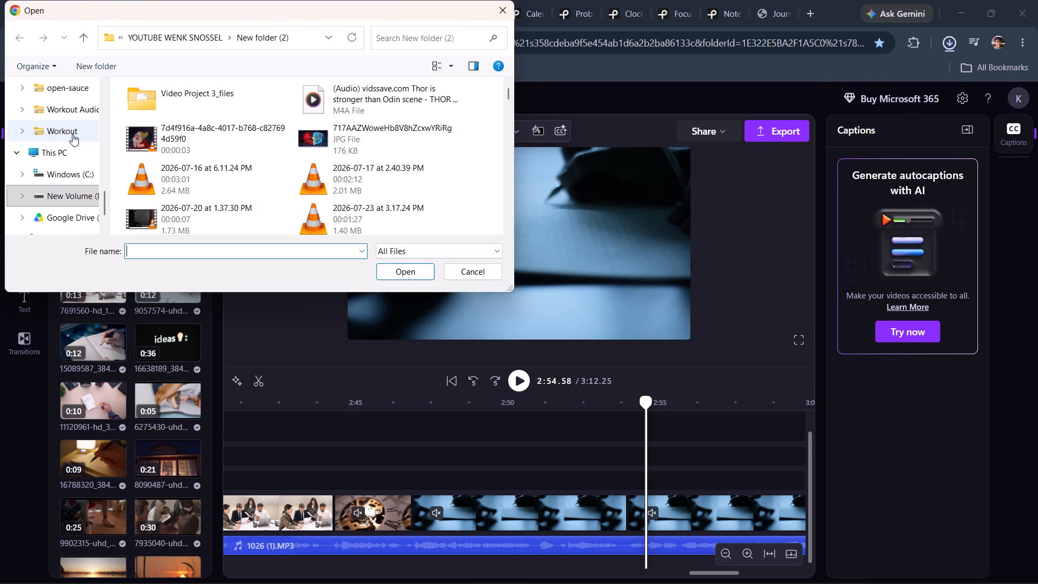
pyautogui.scroll(8, 62, 142)
pyautogui.click(62, 92)
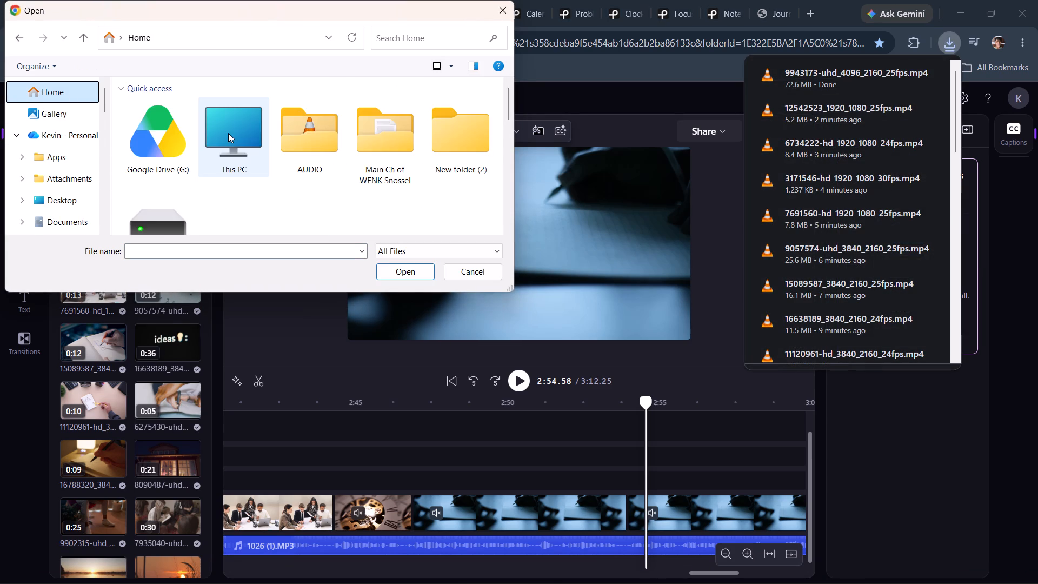
pyautogui.scroll(-4, 228, 133)
pyautogui.click(163, 177)
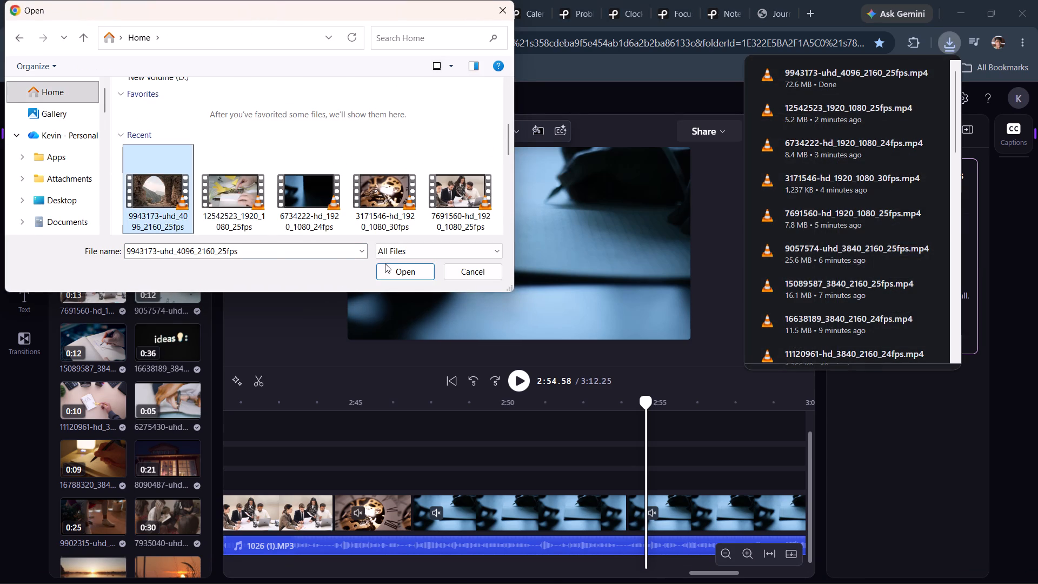
pyautogui.click(400, 268)
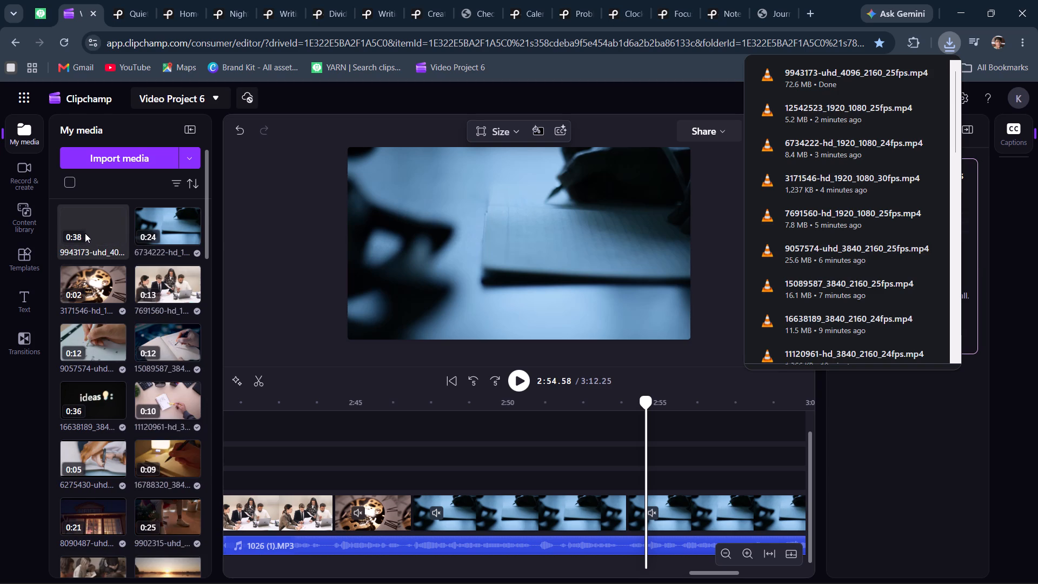
# Replace the second notebook segment on the timeline with the imported stone archway clip.
pyautogui.moveTo(85, 233); pyautogui.dragTo(505, 306)
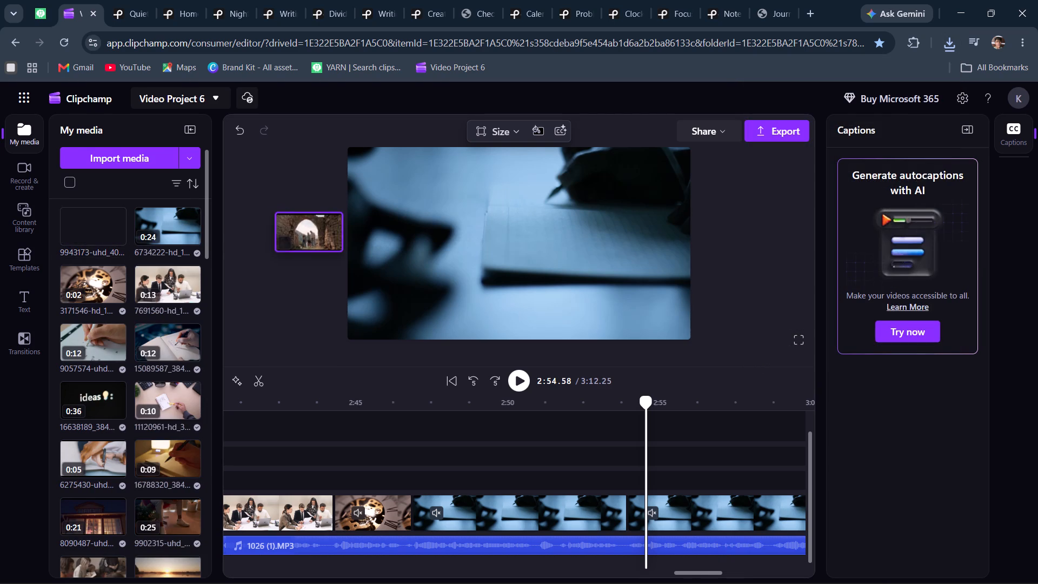
pyautogui.moveTo(505, 306); pyautogui.dragTo(692, 530)
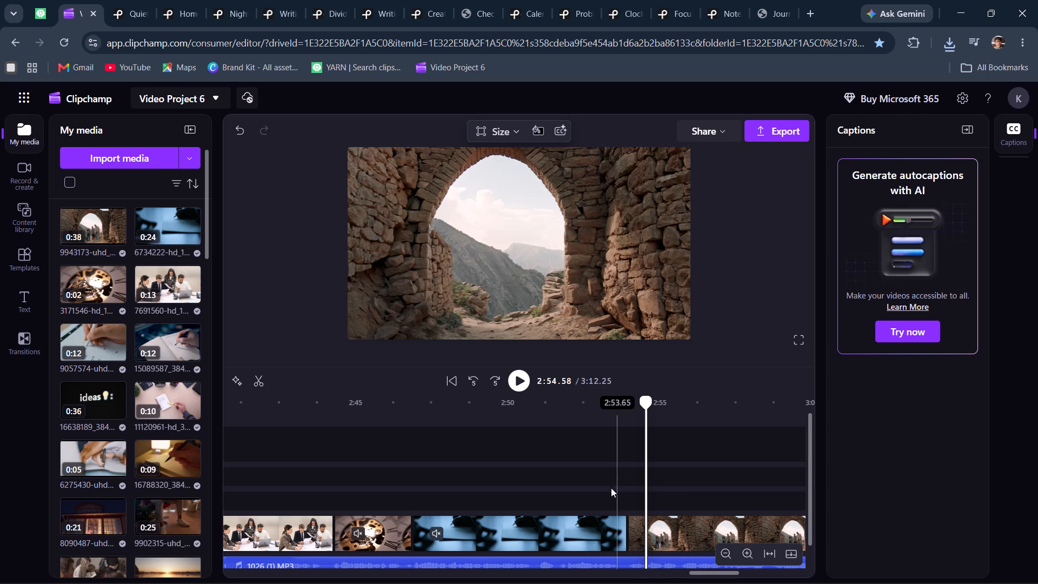
# Preview the cut from the notebook clip into the archway clip with the narration from about 2:52.8.
pyautogui.click(597, 467)
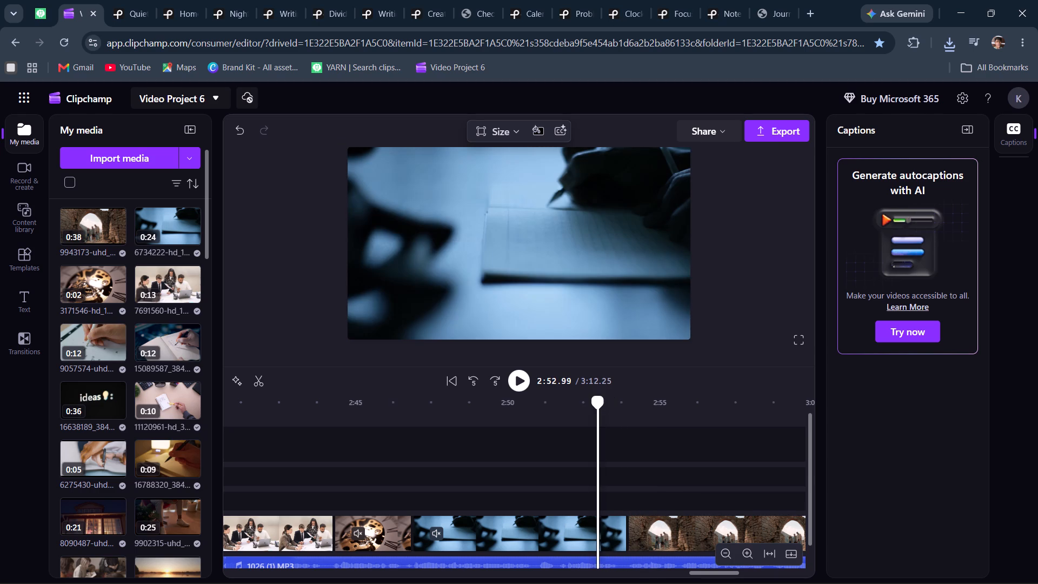
pyautogui.press('space')
pyautogui.click(591, 459)
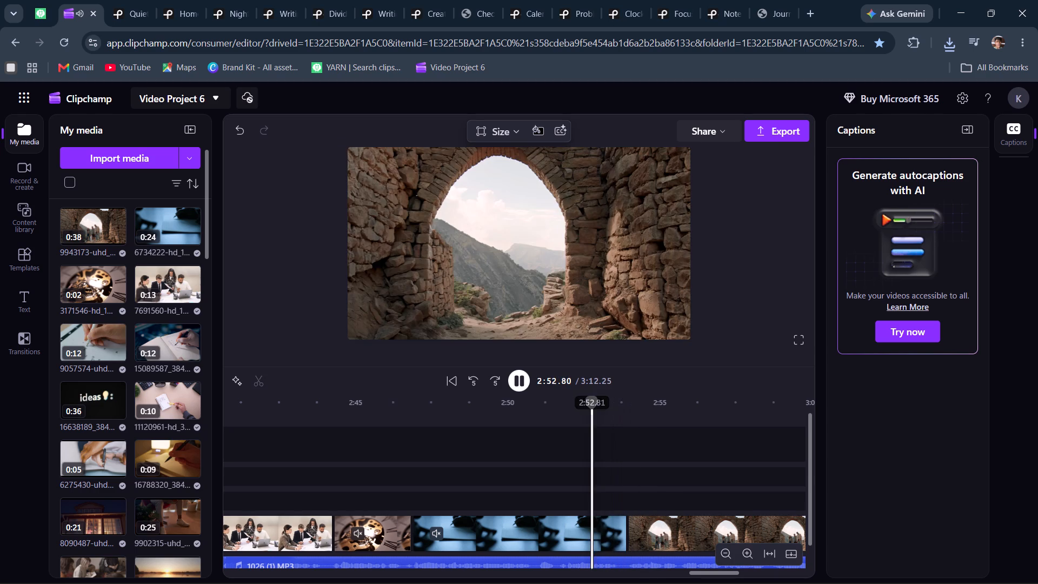
pyautogui.hscroll(-1, 591, 458)
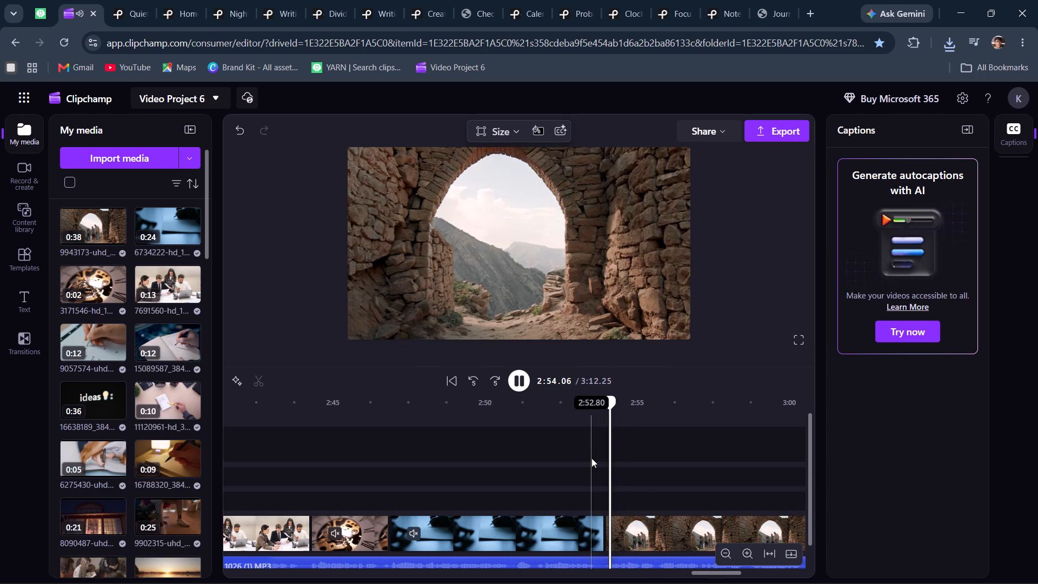
pyautogui.hscroll(-3, 591, 458)
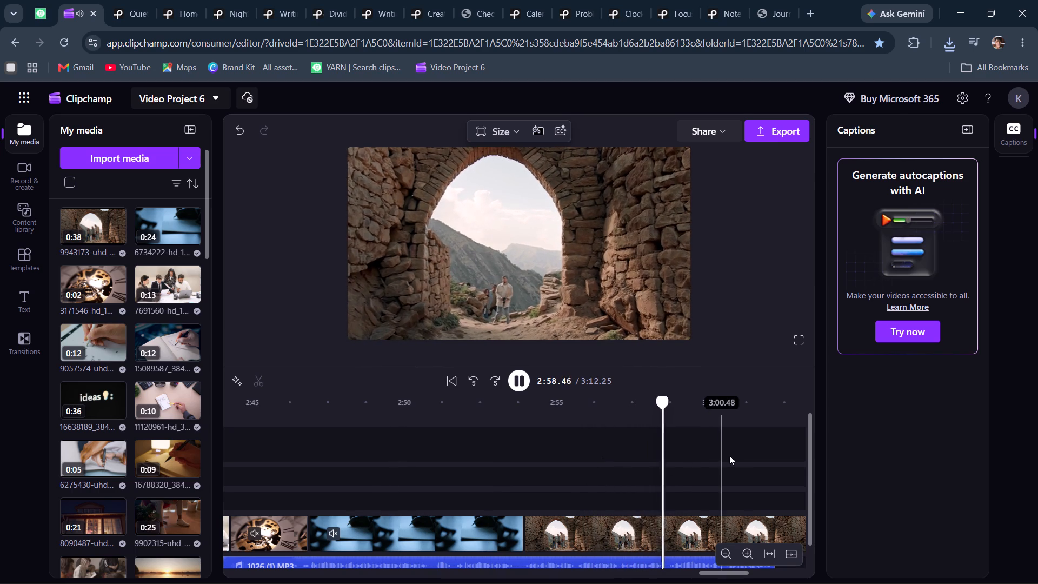
pyautogui.press('space')
# Trim about 0.4 s off the start of the archway clip and close the gap after the notebook clip.
pyautogui.scroll(-1, 649, 466)
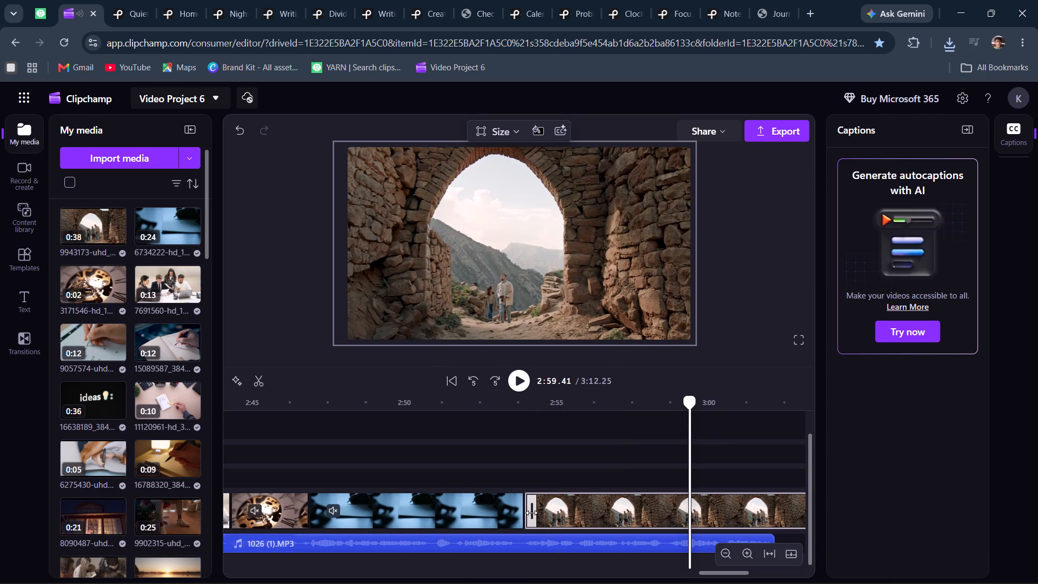
pyautogui.moveTo(531, 513); pyautogui.dragTo(543, 515)
pyautogui.moveTo(571, 507); pyautogui.dragTo(567, 507)
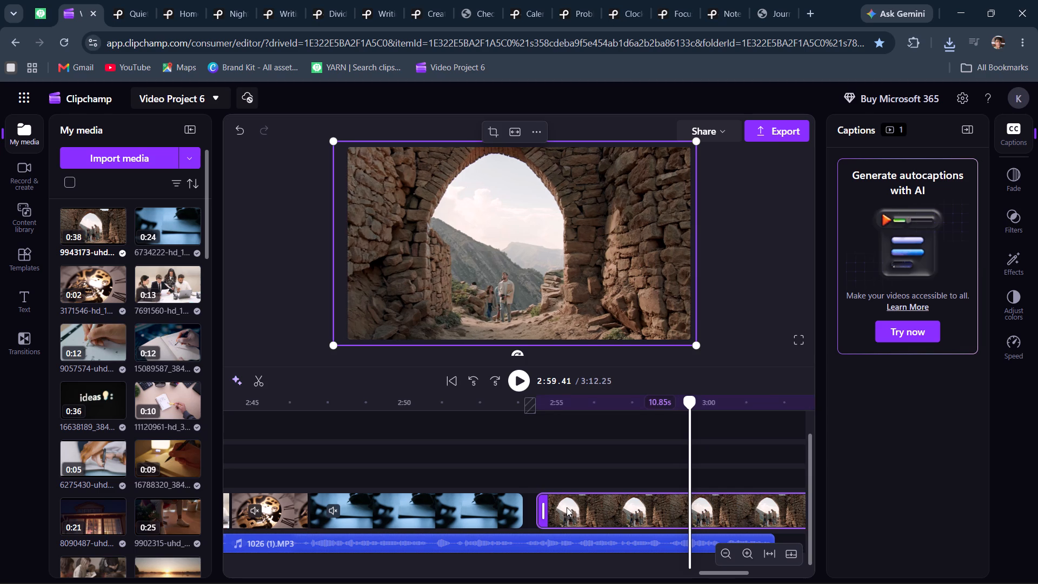
pyautogui.moveTo(567, 507); pyautogui.dragTo(557, 510)
# Preview the trimmed archway clip with the narration from about 2:53.4.
pyautogui.click(506, 462)
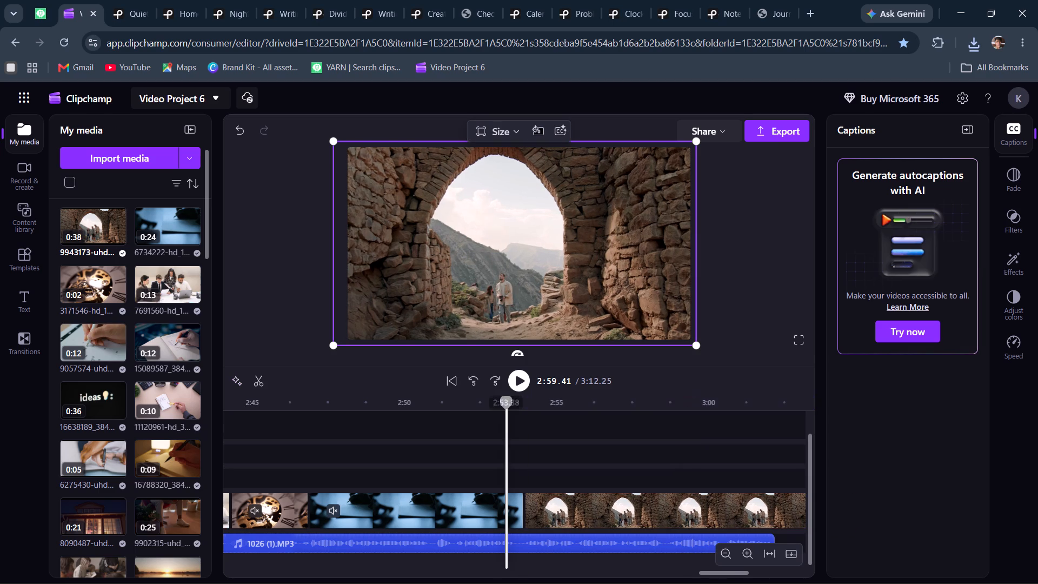
pyautogui.press('space')
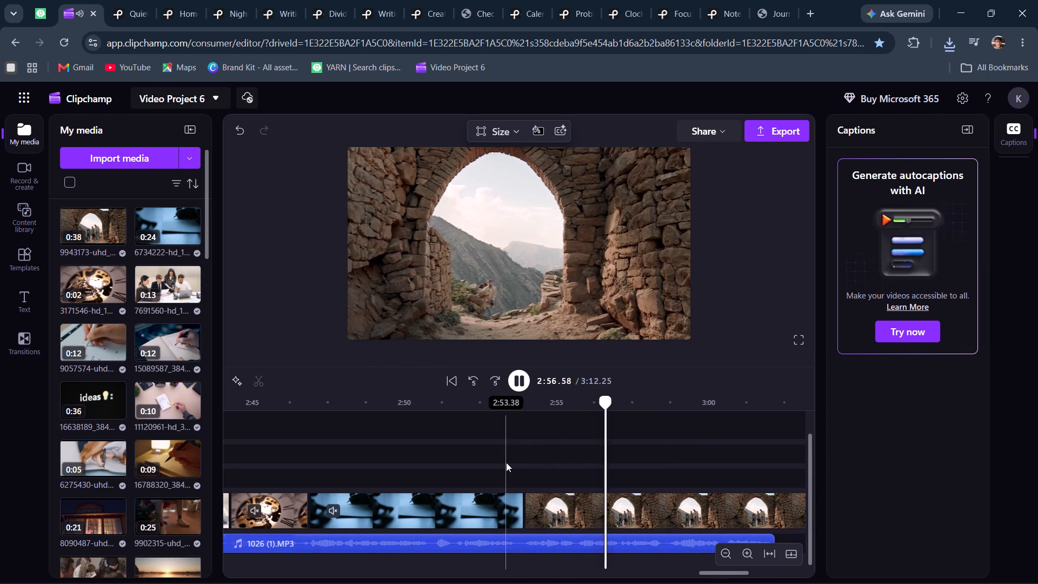
pyautogui.press('space')
# Scale the archway clip up beyond the video frame and reposition it so the arch and walkers stay centred without black edges.
pyautogui.click(583, 514)
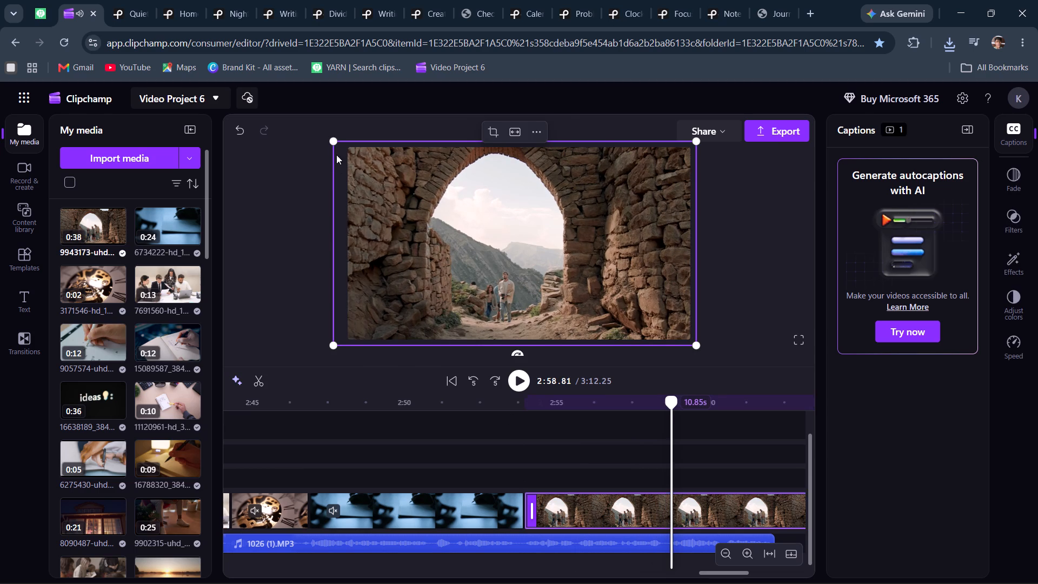
pyautogui.moveTo(332, 140); pyautogui.dragTo(260, 137)
pyautogui.moveTo(385, 224); pyautogui.dragTo(363, 214)
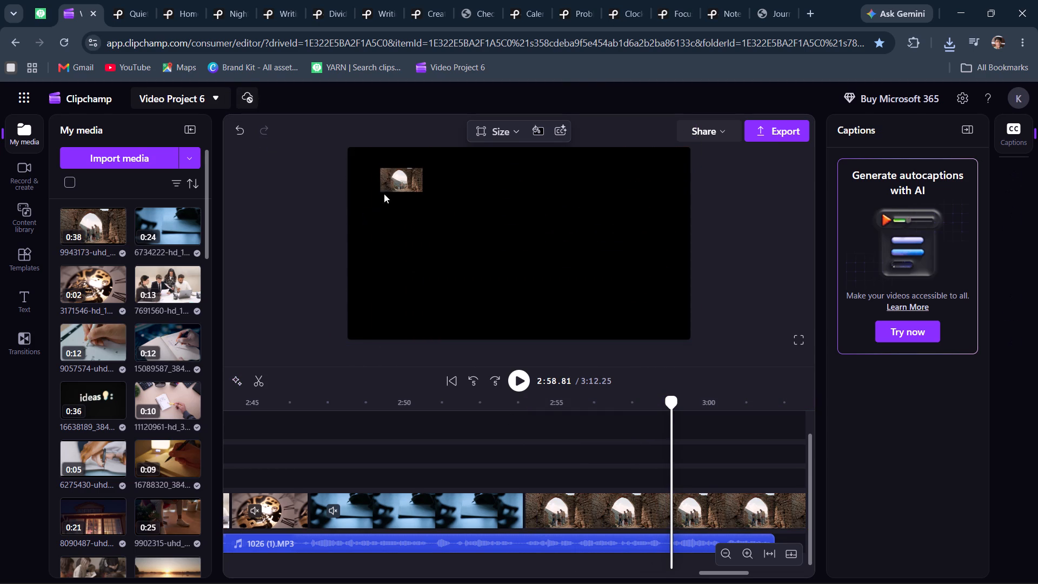
pyautogui.click(402, 176)
pyautogui.click(562, 506)
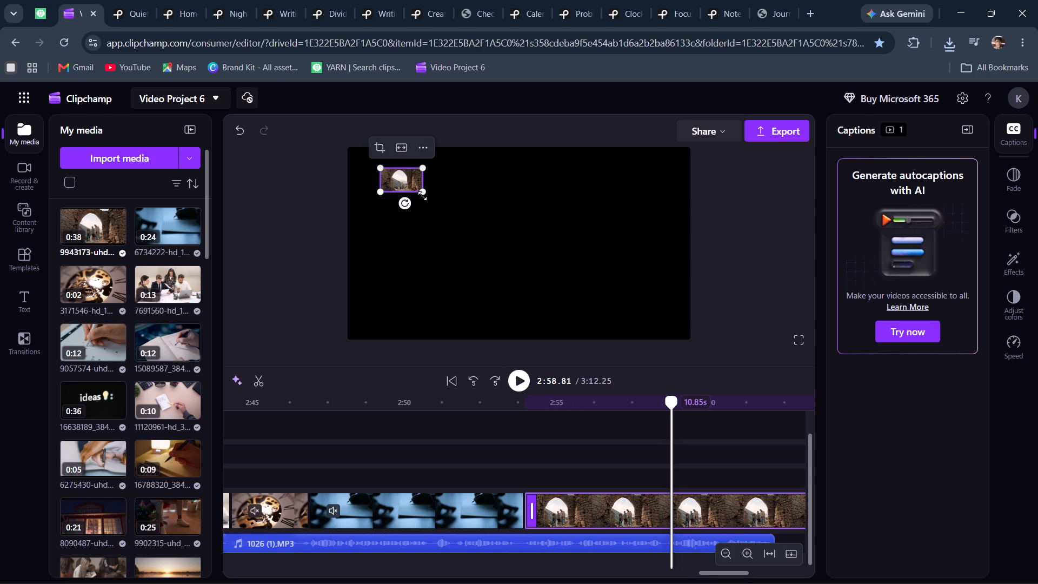
pyautogui.moveTo(422, 190); pyautogui.dragTo(734, 433)
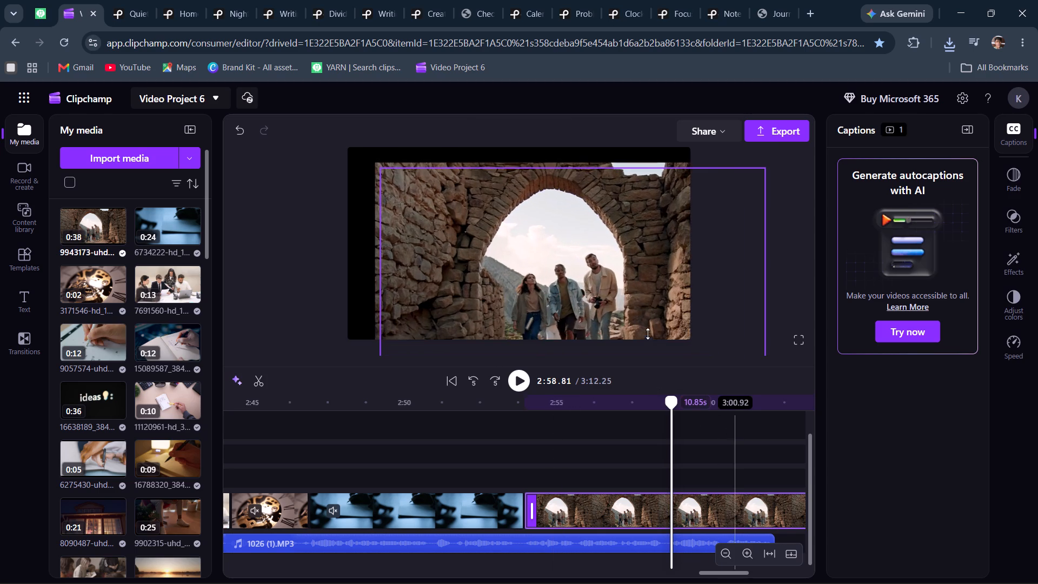
pyautogui.moveTo(635, 312); pyautogui.dragTo(591, 287)
pyautogui.moveTo(328, 134); pyautogui.dragTo(298, 132)
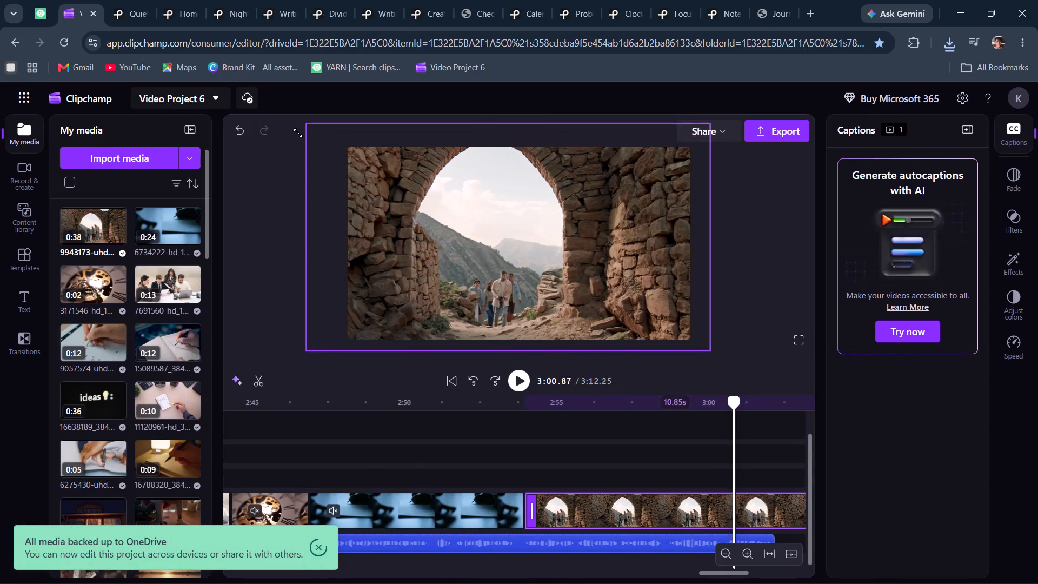
pyautogui.moveTo(298, 132); pyautogui.dragTo(296, 132)
pyautogui.moveTo(381, 255); pyautogui.dragTo(394, 260)
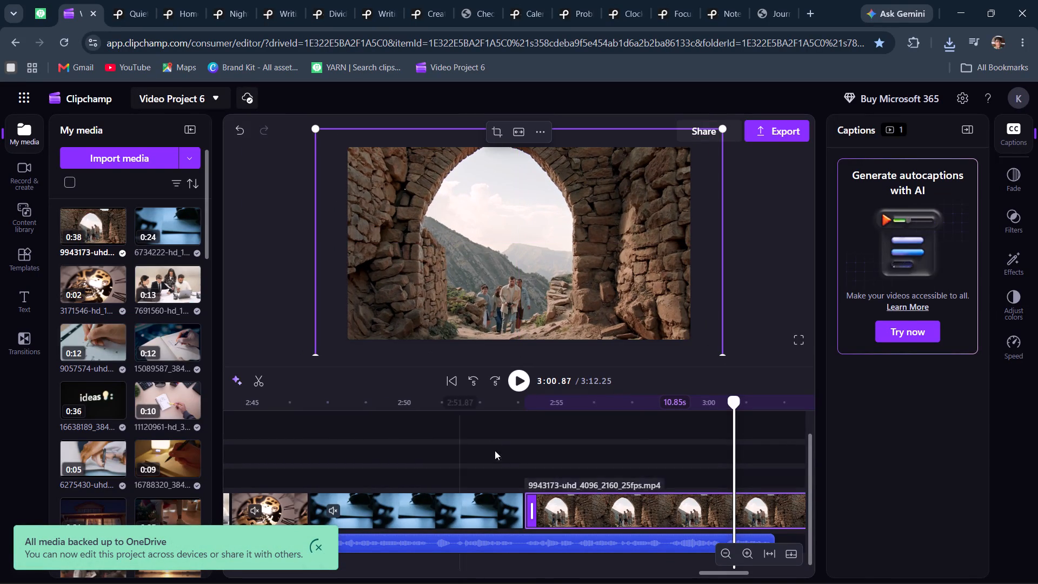
# Preview the enlarged archway clip with the narration from about 2:53.5.
pyautogui.click(509, 460)
pyautogui.press('space')
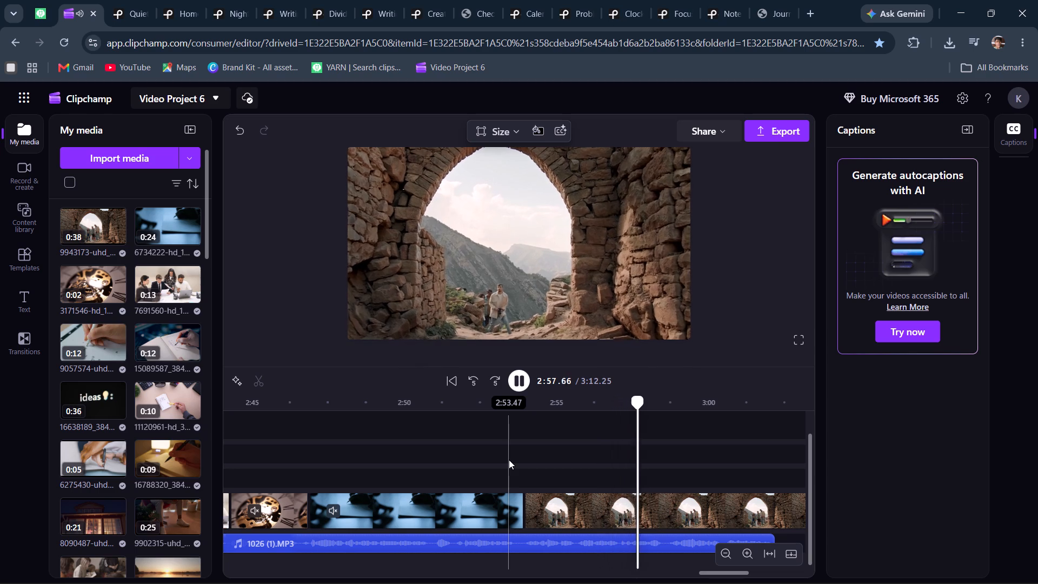
pyautogui.press('space')
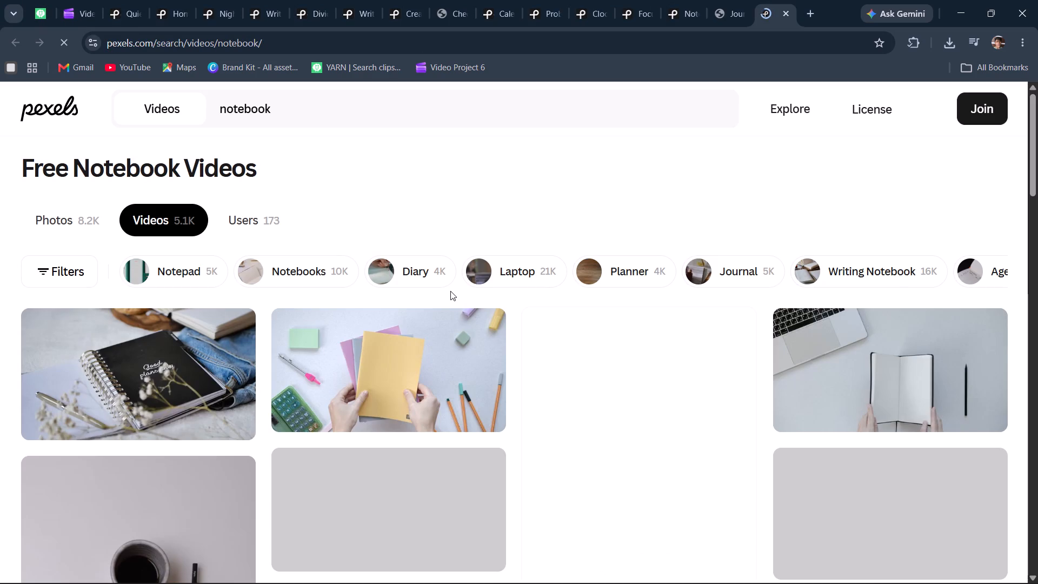
# Examine the Pexels notebook video results for a close-up suited to Line 51.
pyautogui.scroll(-4, 451, 293)
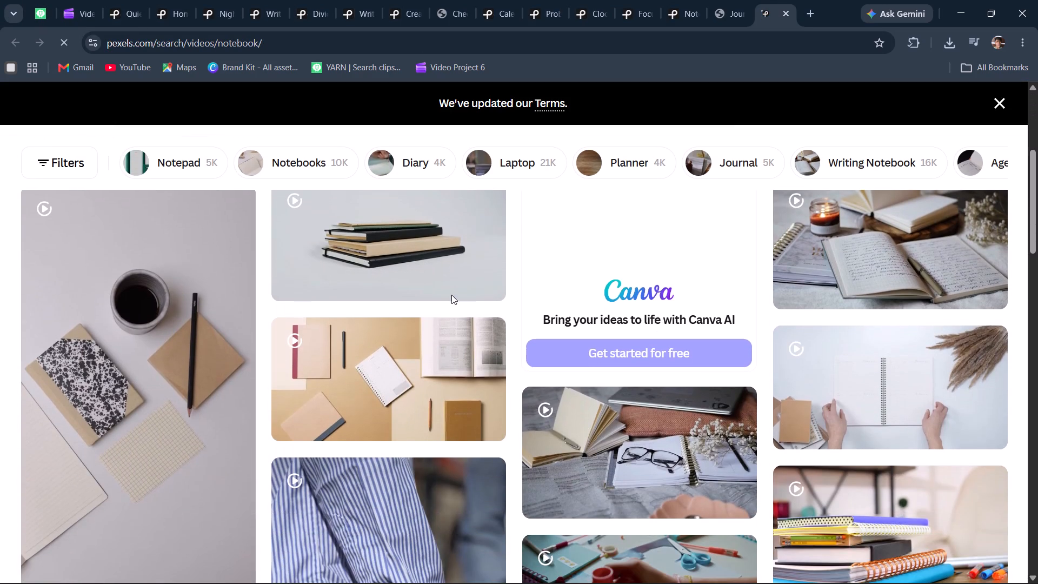
pyautogui.scroll(-4, 451, 295)
pyautogui.scroll(-2, 389, 474)
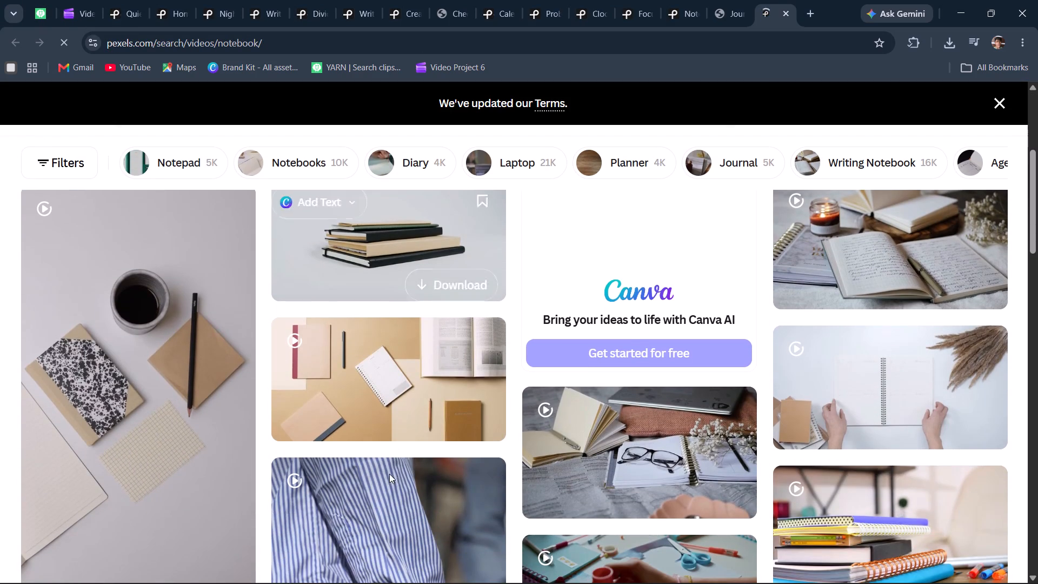
pyautogui.scroll(-7, 389, 474)
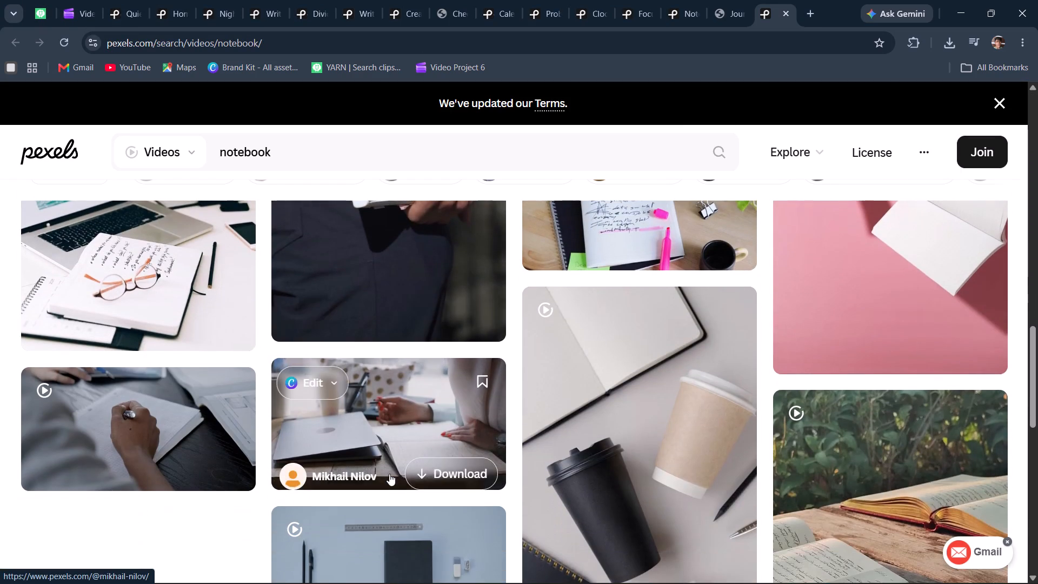
pyautogui.scroll(-4, 389, 474)
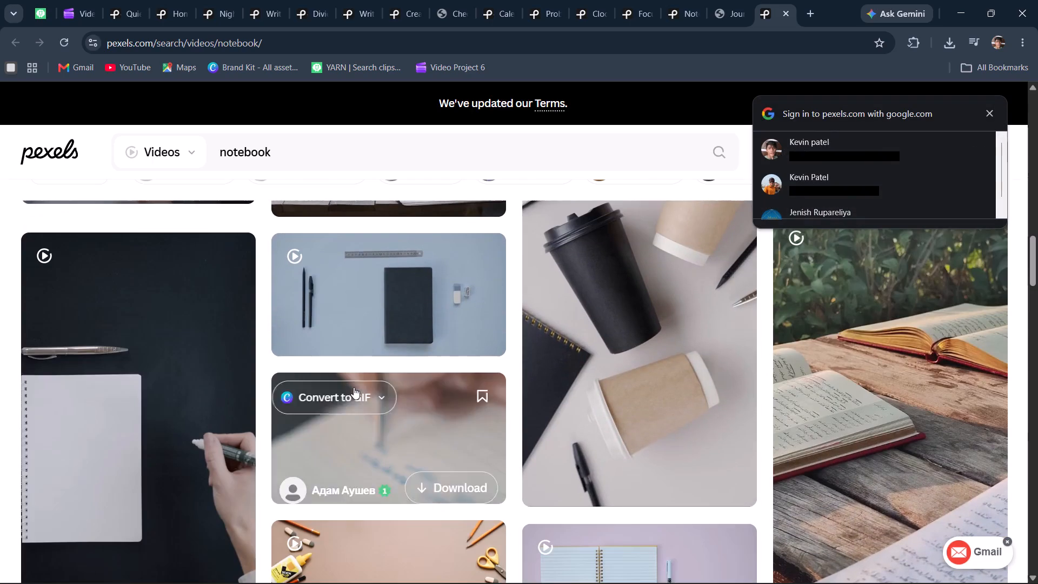
pyautogui.scroll(-2, 425, 431)
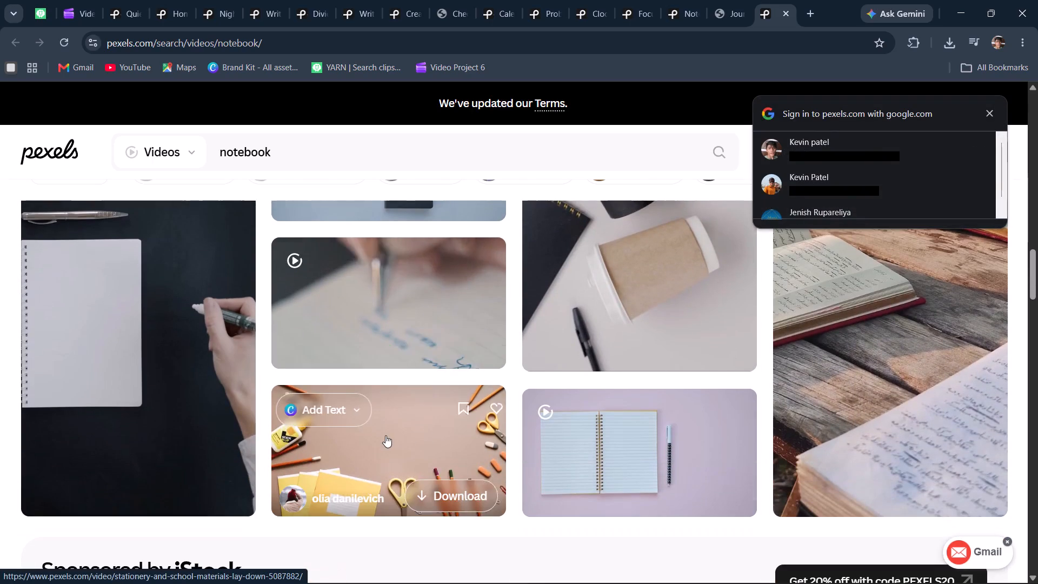
pyautogui.scroll(14, 385, 435)
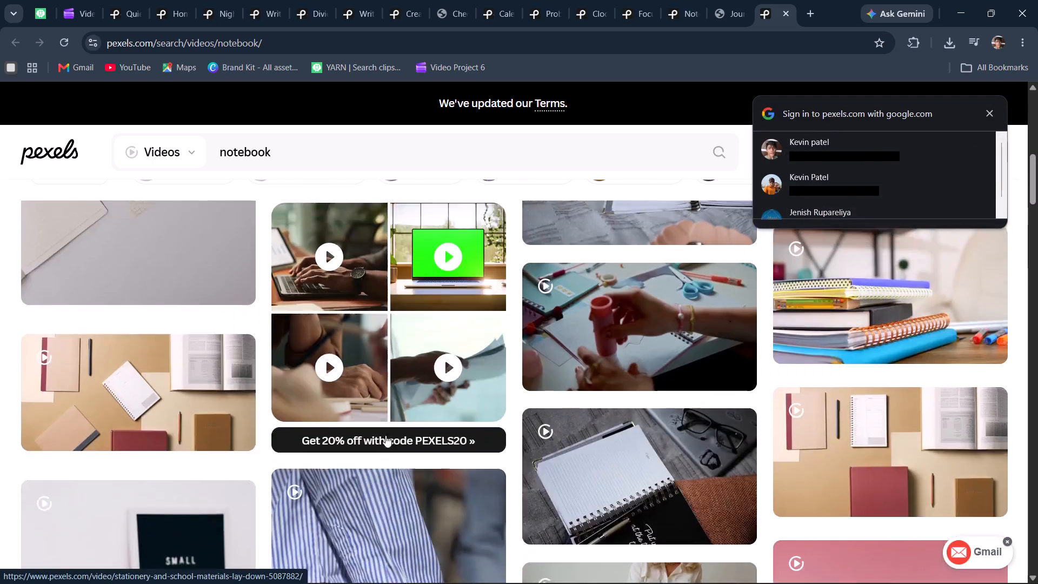
pyautogui.scroll(10, 385, 435)
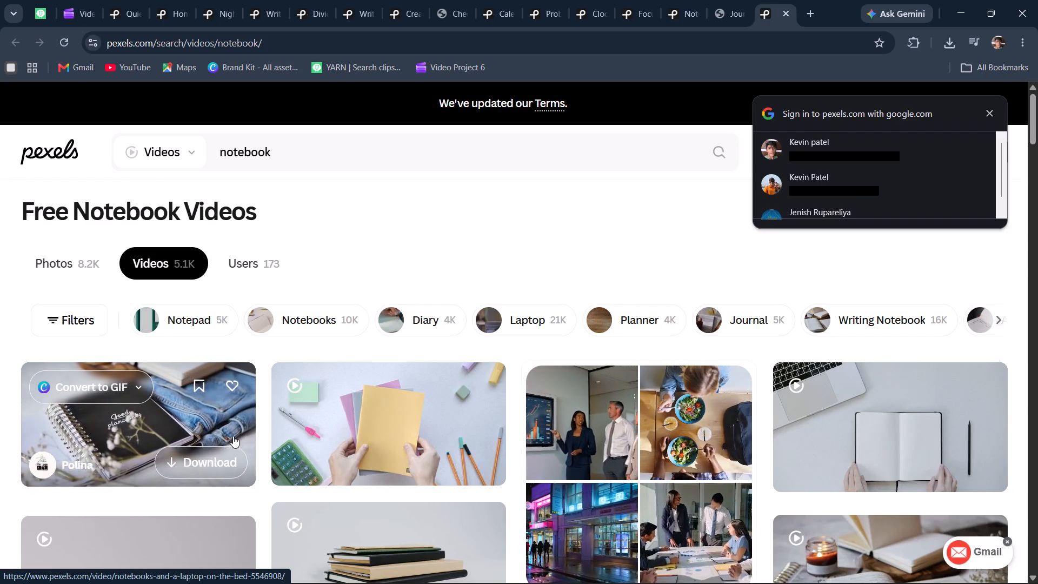
pyautogui.scroll(-9, 351, 444)
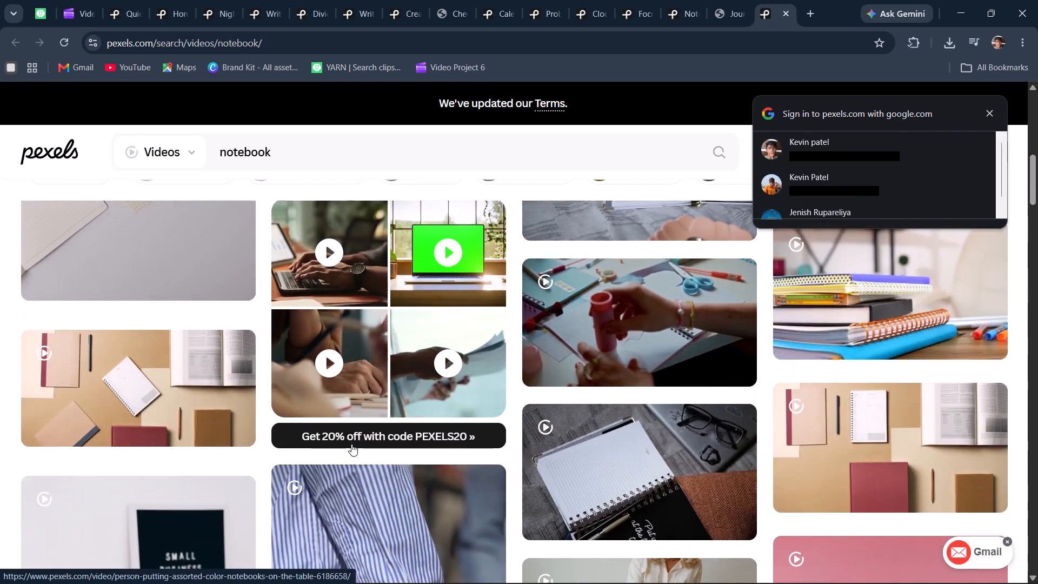
pyautogui.scroll(-4, 351, 444)
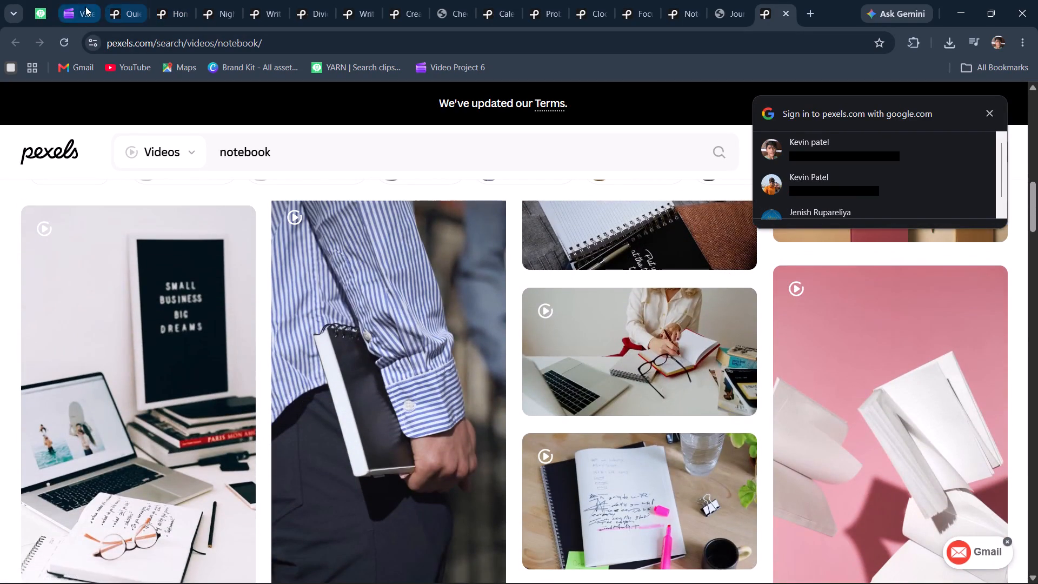
# Return to the Clipchamp project and preview from about 2:54 through the archway clip, checking the start of the binoculars clip.
pyautogui.click(41, 6)
pyautogui.click(86, 11)
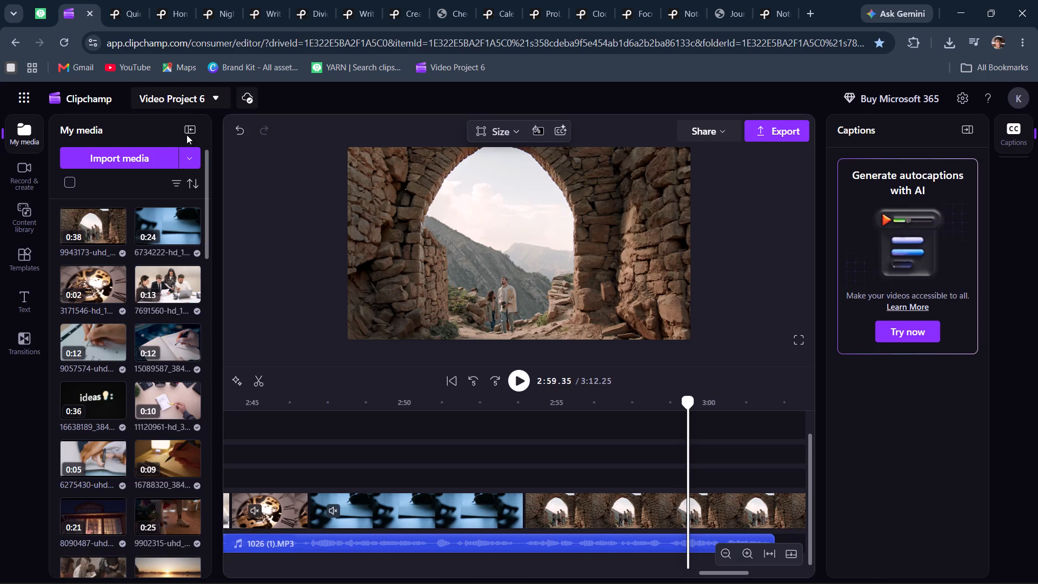
pyautogui.click(524, 457)
pyautogui.press('space')
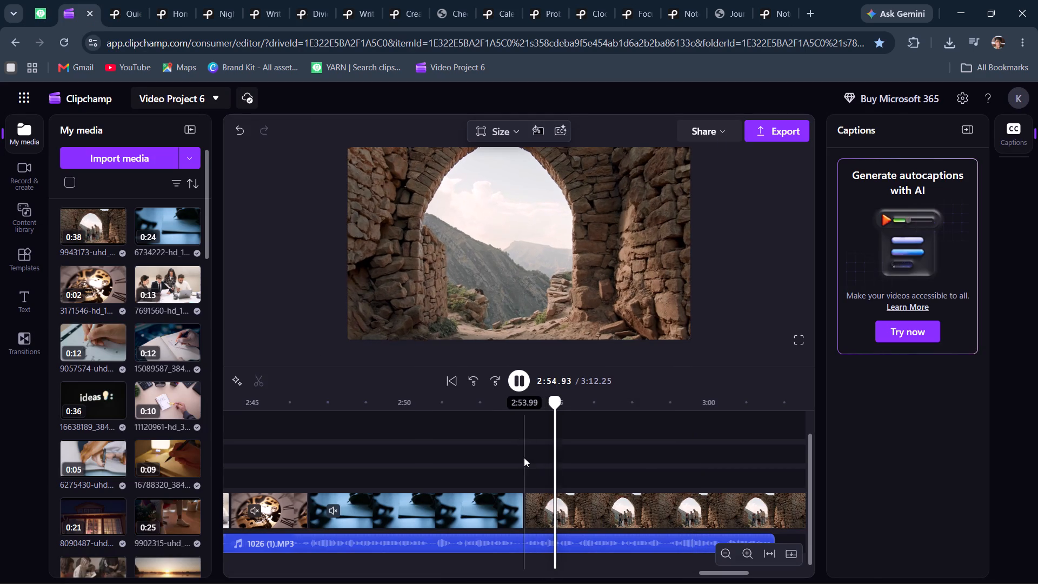
pyautogui.click(524, 457)
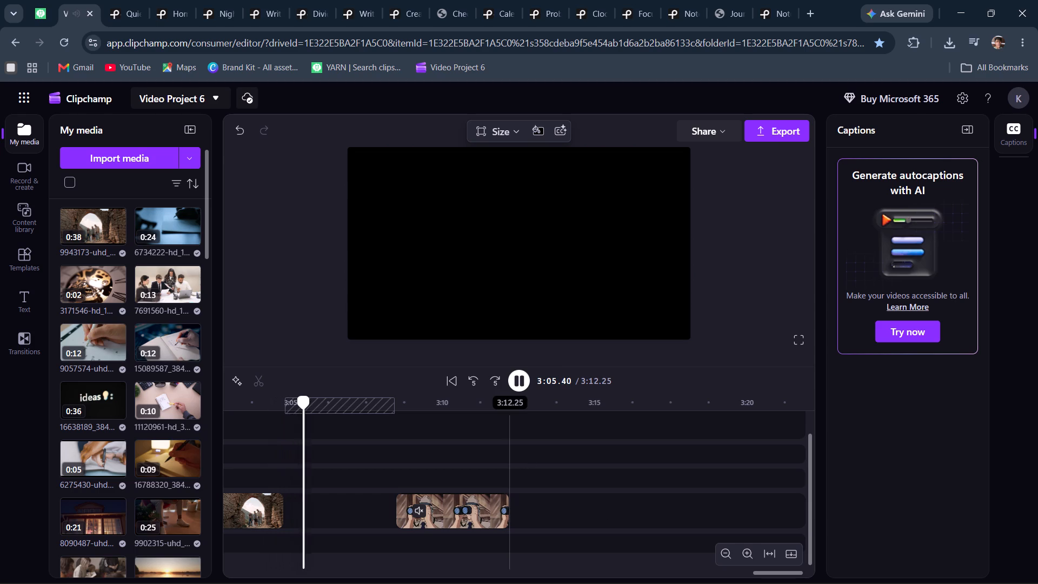
pyautogui.press('space')
pyautogui.click(488, 519)
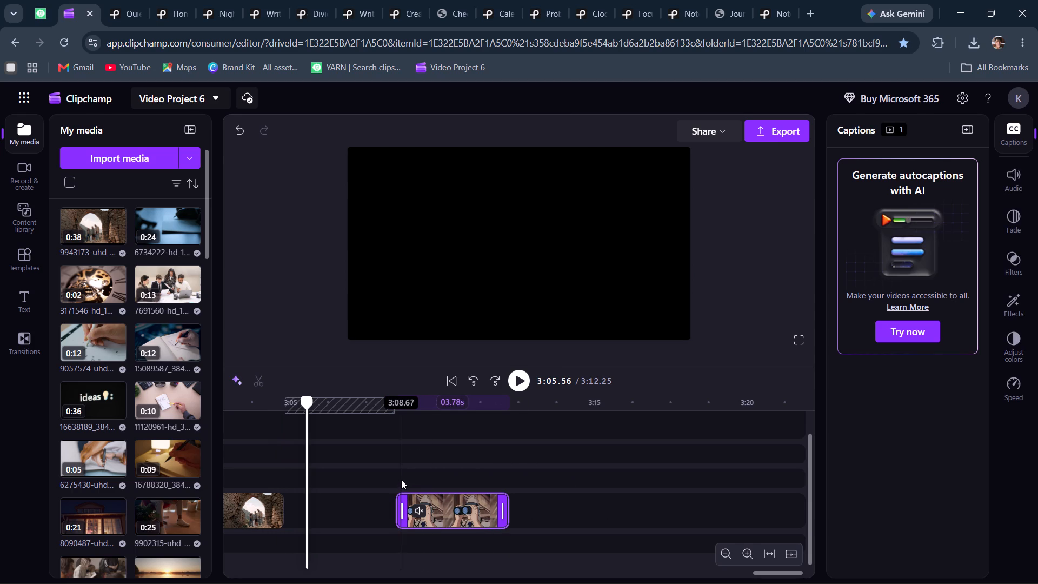
pyautogui.click(398, 479)
# Split the 1026 (1).MP3 narration at about 2:58.6 and shift the final piece later, leaving a gap of about 0.2 s.
pyautogui.hscroll(2, 398, 479)
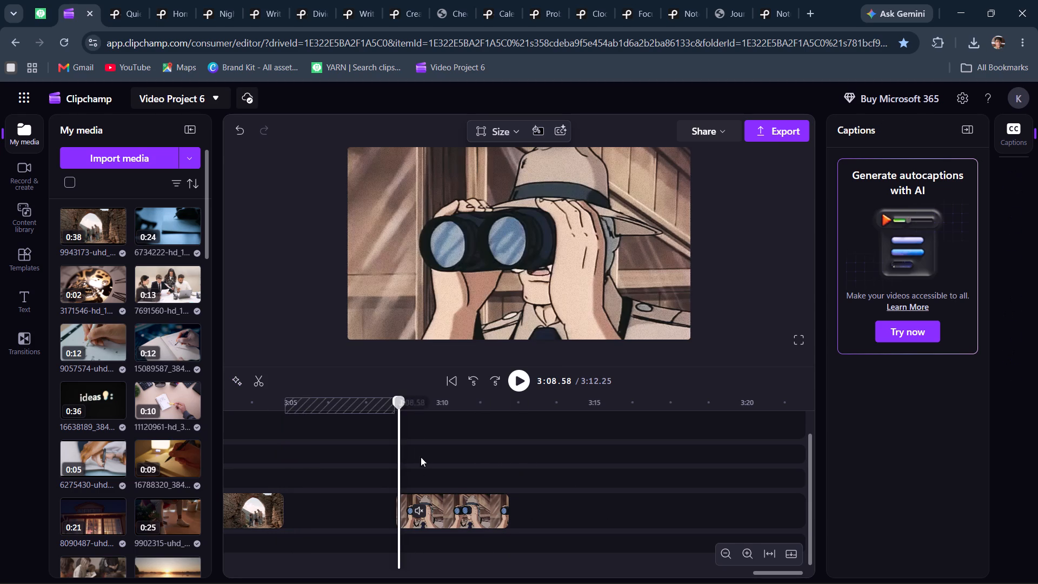
pyautogui.hscroll(7, 580, 428)
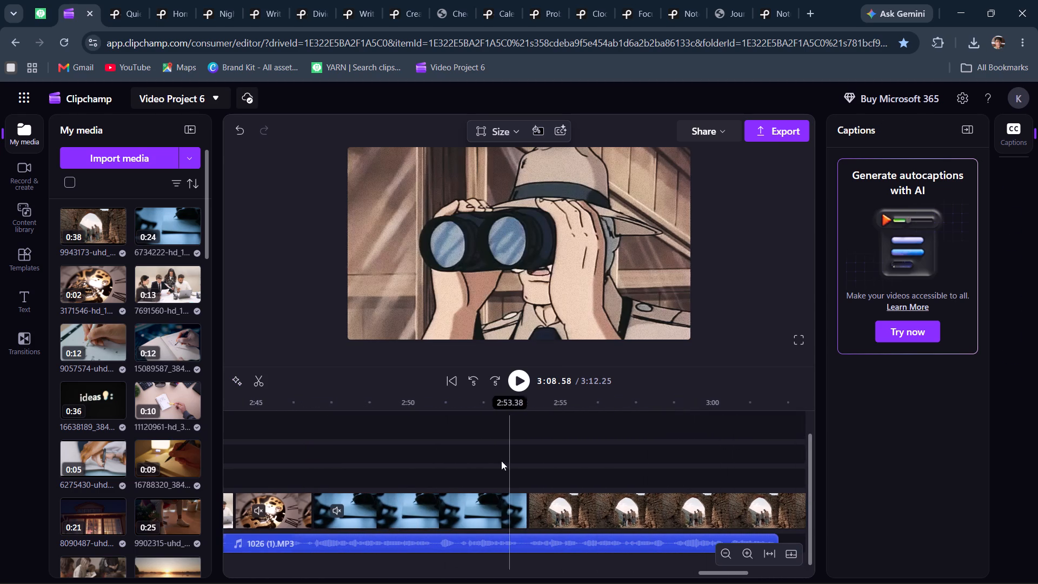
pyautogui.click(527, 449)
pyautogui.press('space')
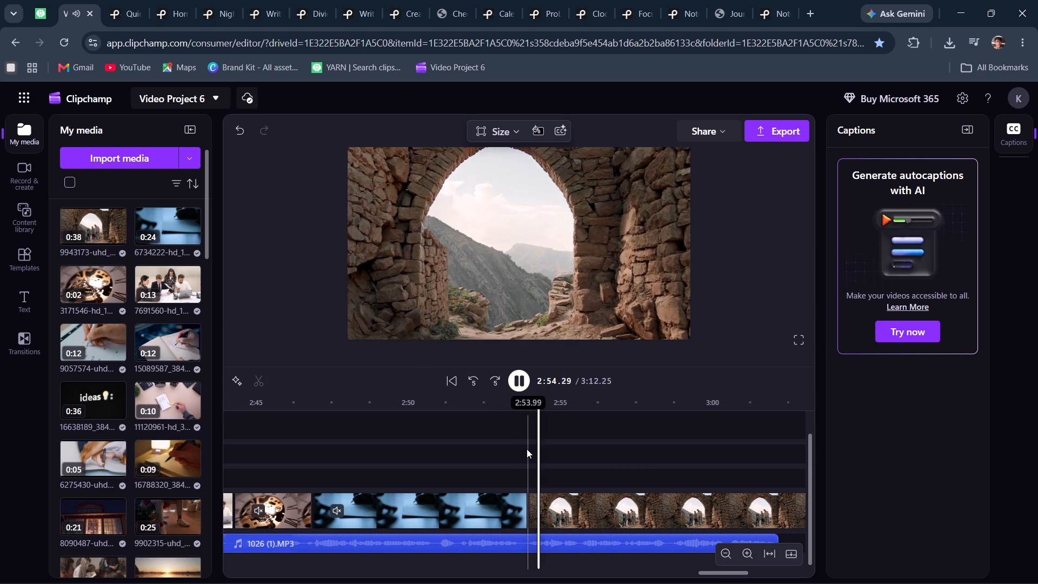
pyautogui.press('space')
pyautogui.click(673, 465)
pyautogui.click(677, 501)
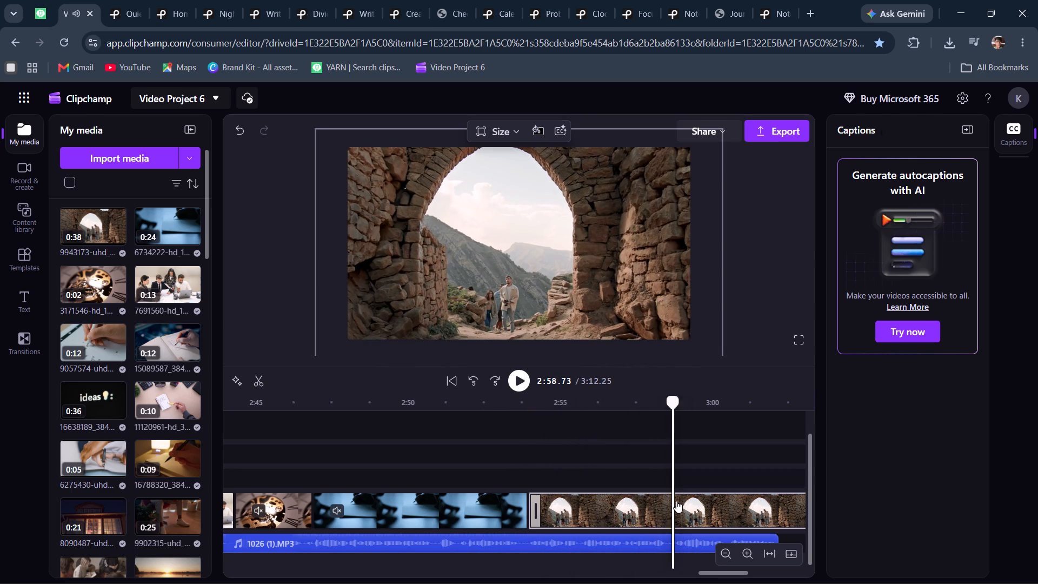
pyautogui.click(660, 483)
pyautogui.click(670, 484)
pyautogui.click(675, 541)
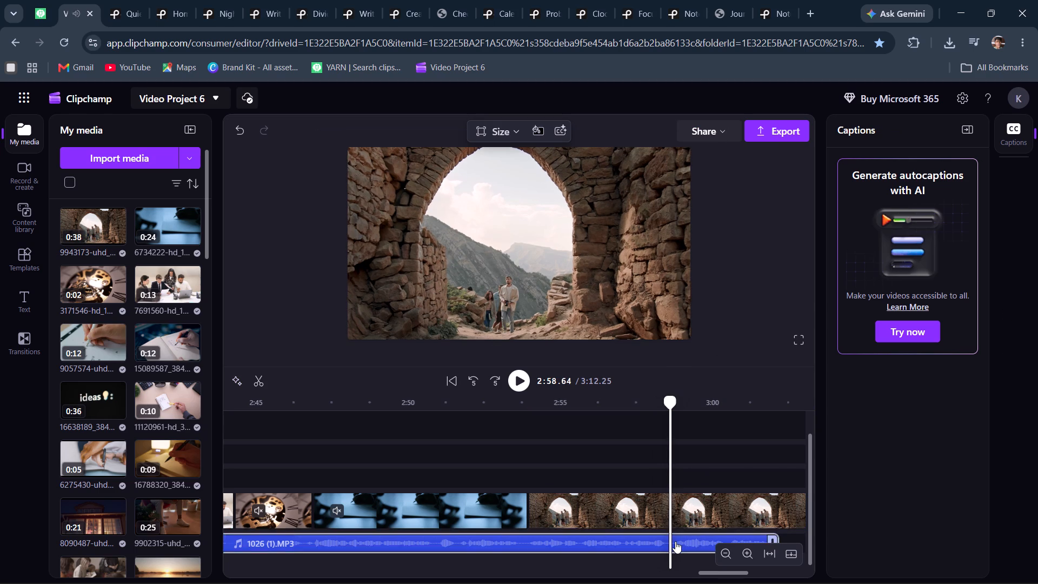
pyautogui.press('s')
pyautogui.click(683, 542)
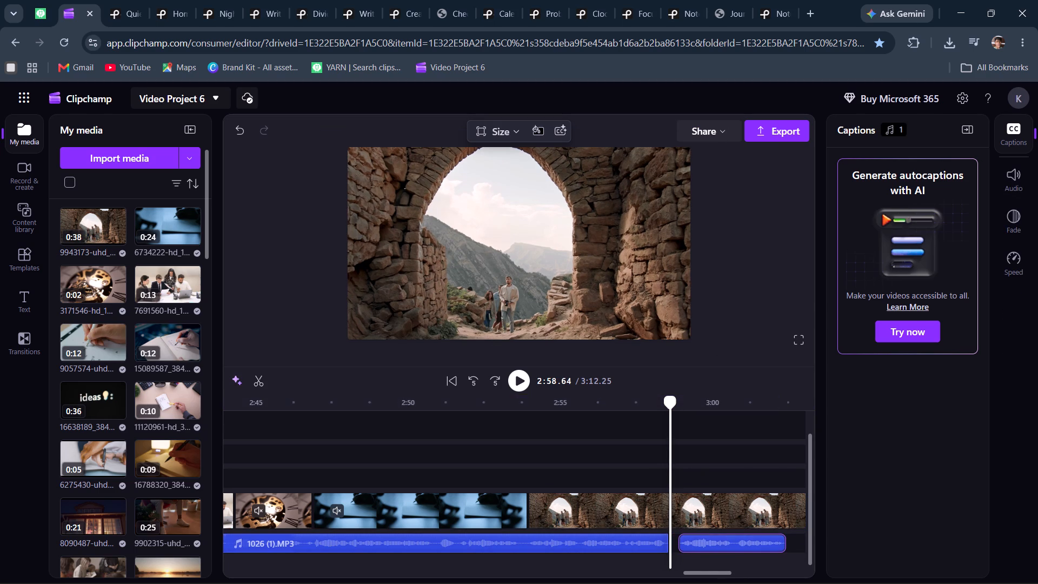
# Preview the narration across the new gap, starting from about 2:57.5, 2:56.7, 2:53.4 and 2:45.9.
pyautogui.click(635, 479)
pyautogui.press('space')
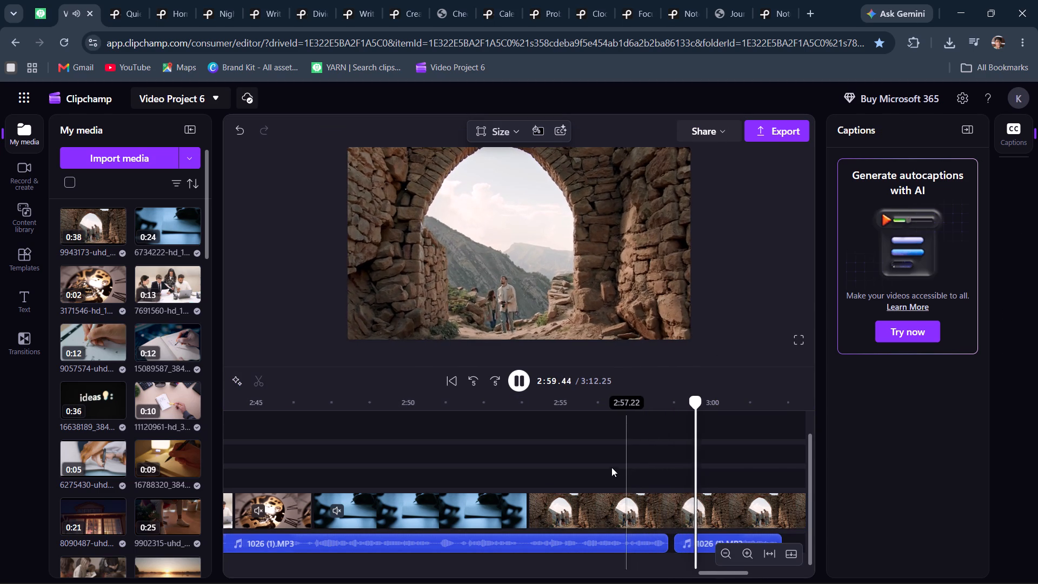
pyautogui.click(611, 467)
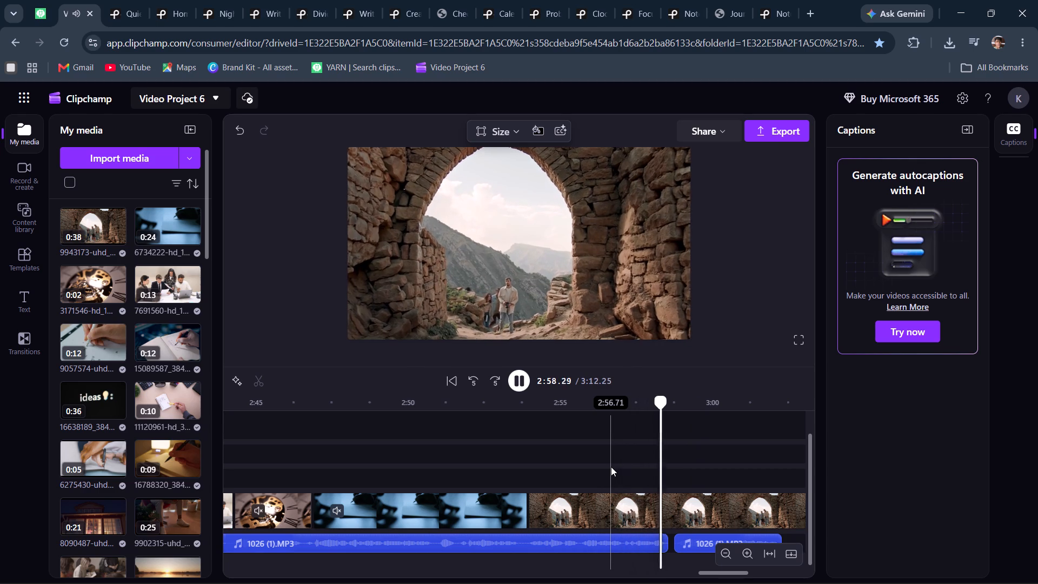
pyautogui.click(510, 469)
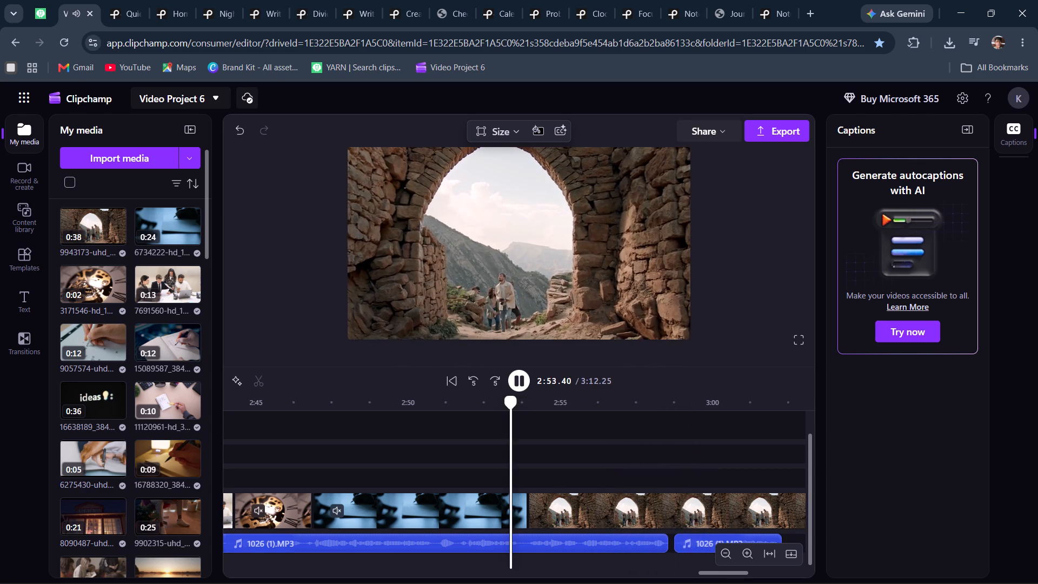
pyautogui.press('space')
pyautogui.press('space')
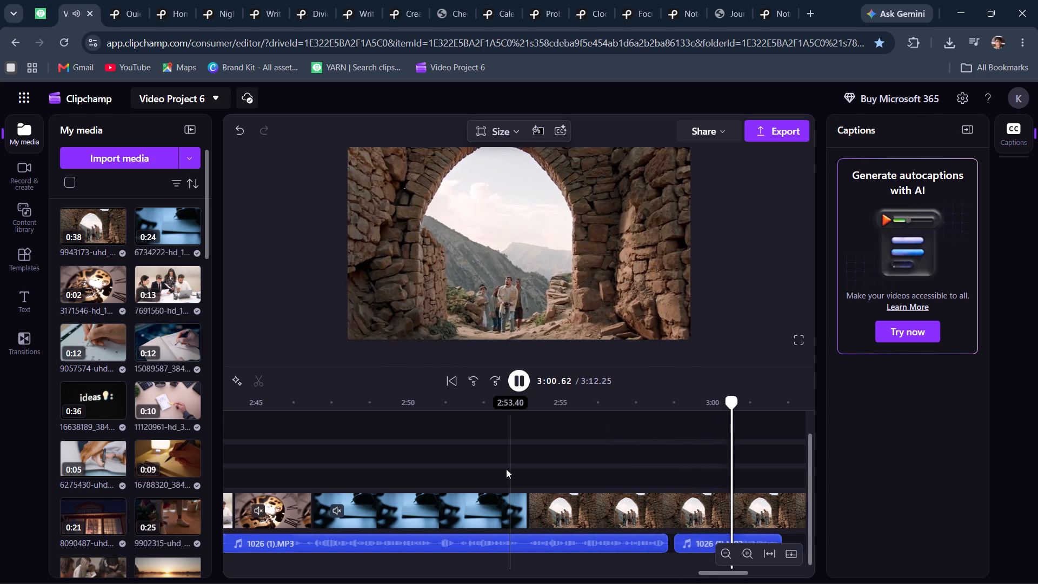
pyautogui.click(498, 470)
pyautogui.click(281, 441)
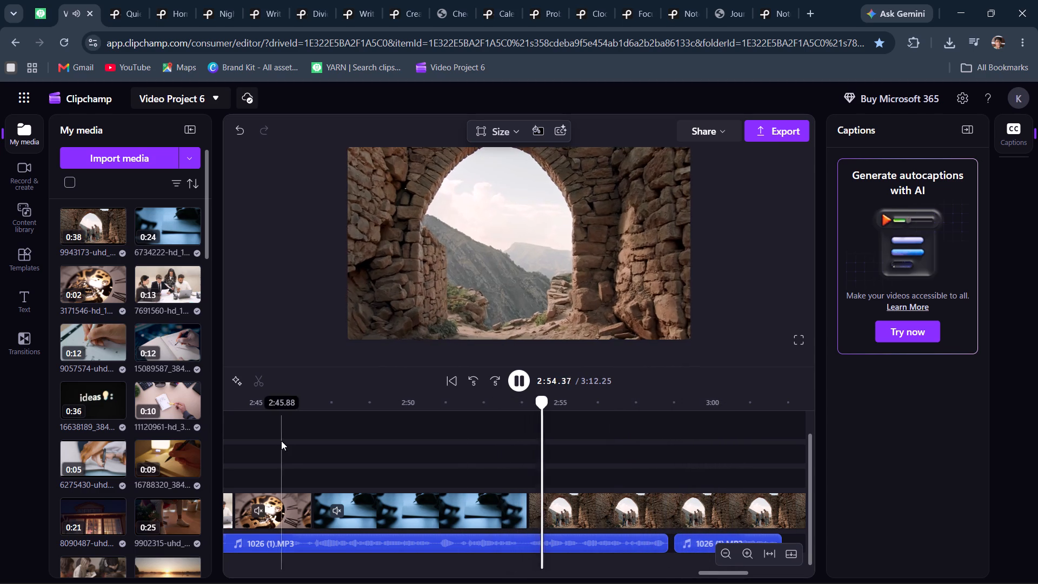
pyautogui.press('space')
pyautogui.press('space')
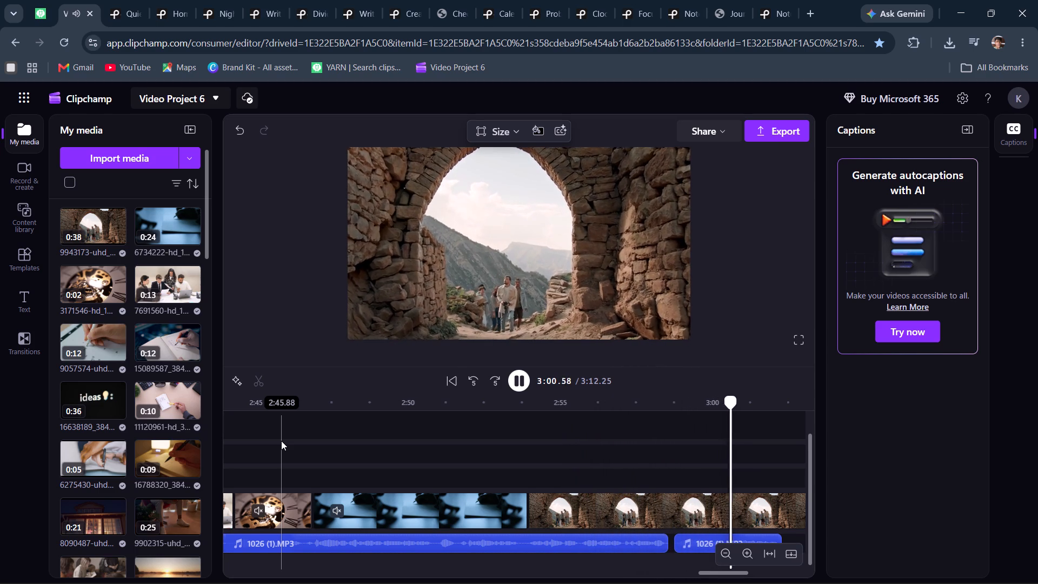
# Replay the narration around the gap repeatedly from points between about 2:54.3 and 2:58.3 to check its pacing.
pyautogui.click(659, 457)
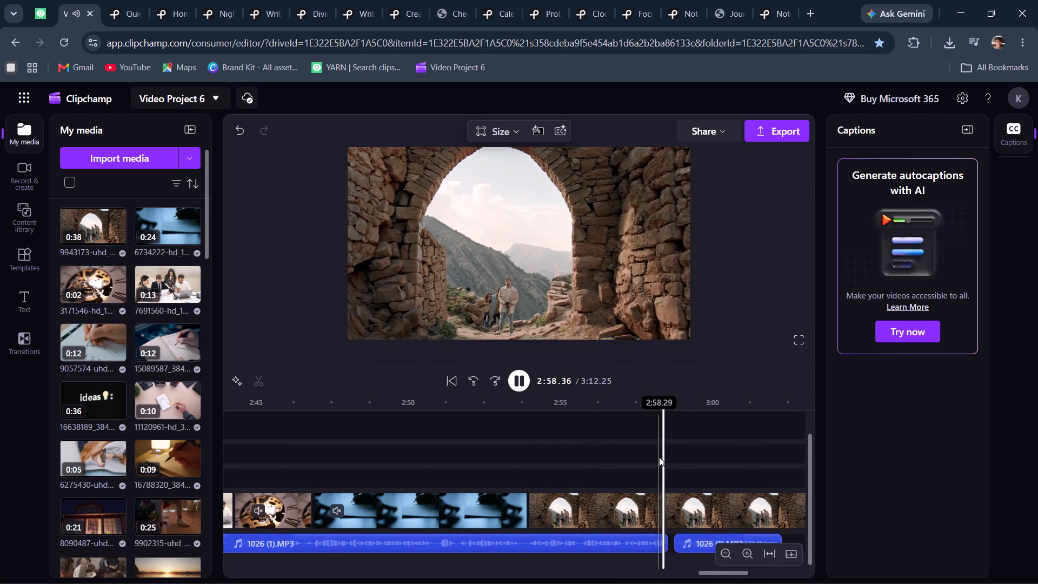
pyautogui.click(656, 477)
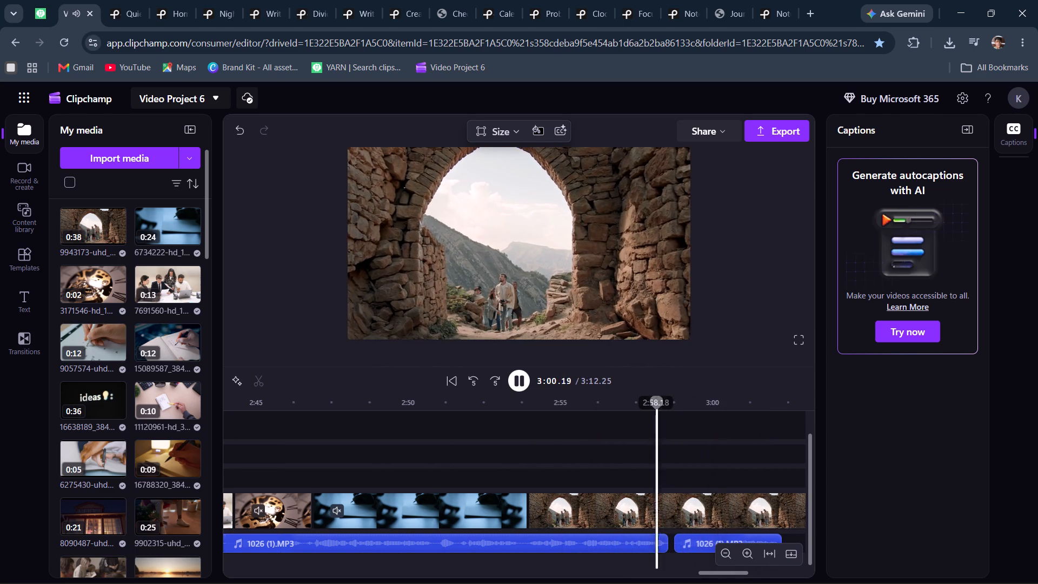
pyautogui.click(635, 474)
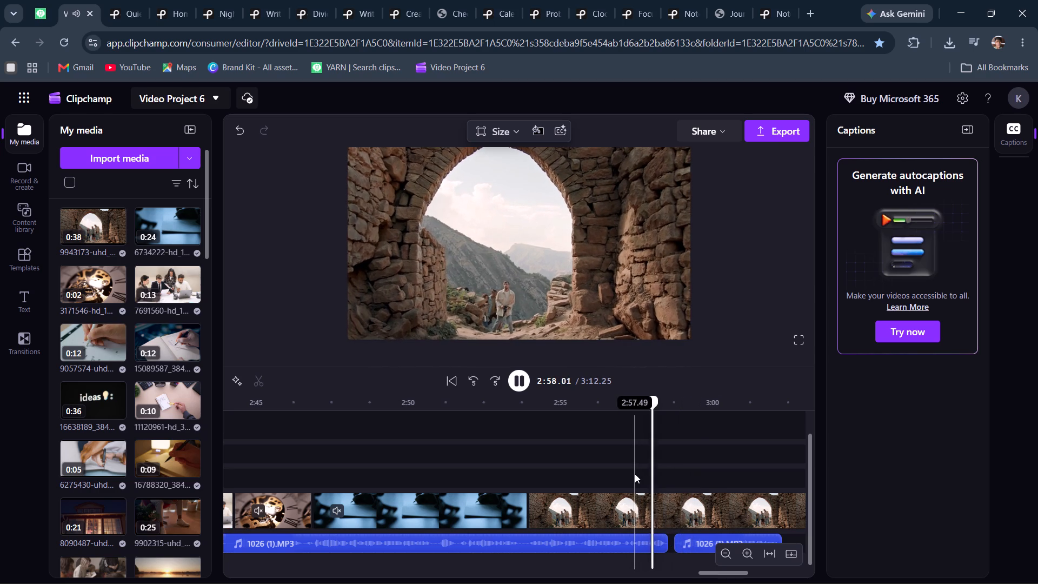
pyautogui.click(635, 474)
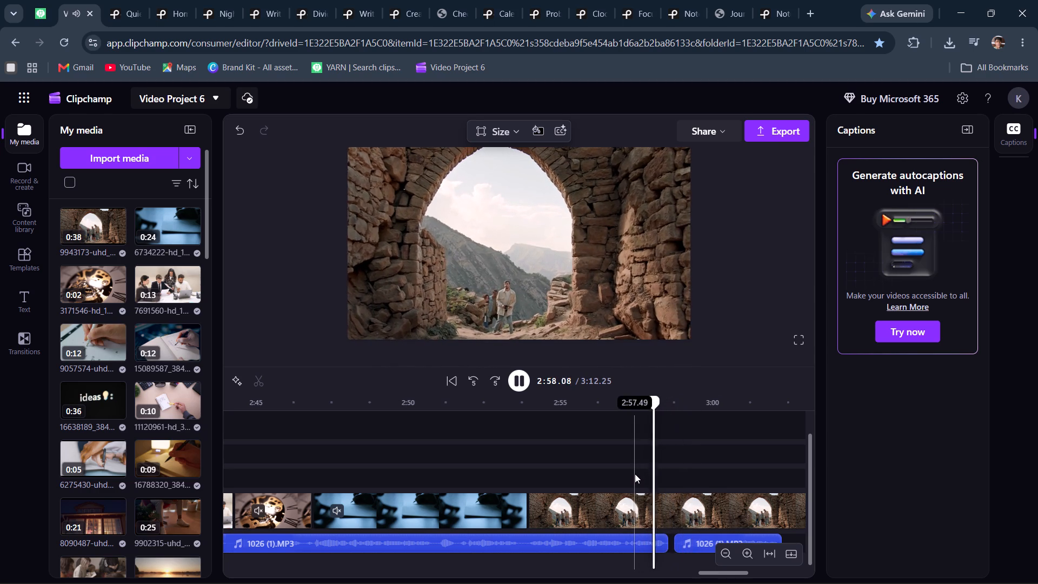
pyautogui.click(610, 469)
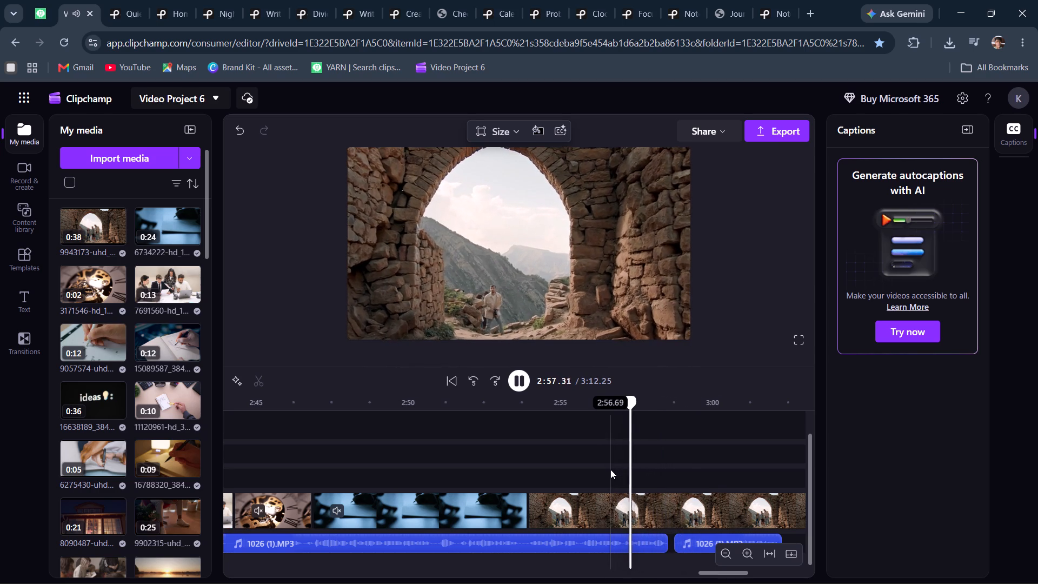
pyautogui.click(610, 469)
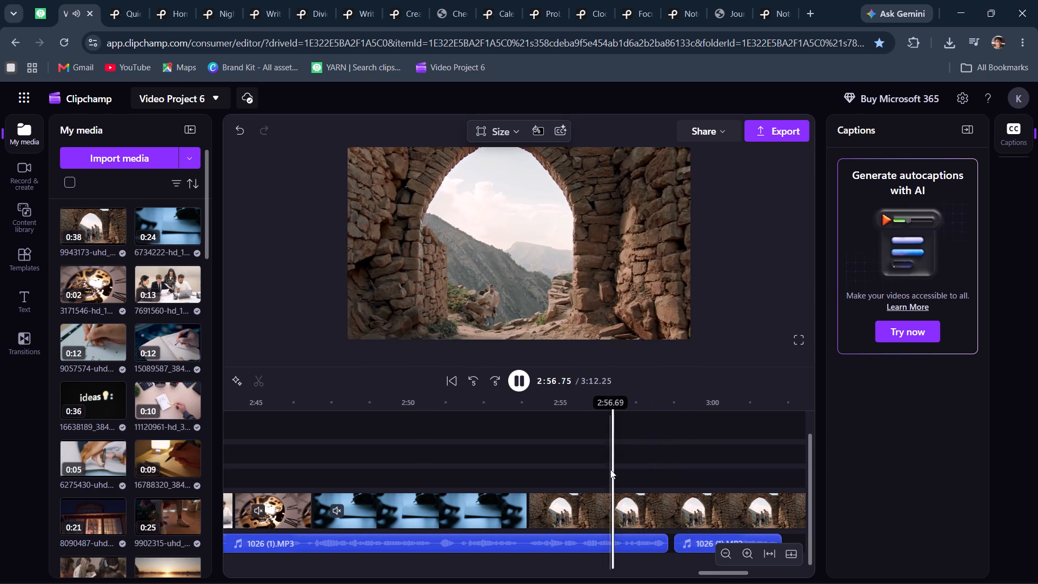
pyautogui.click(538, 467)
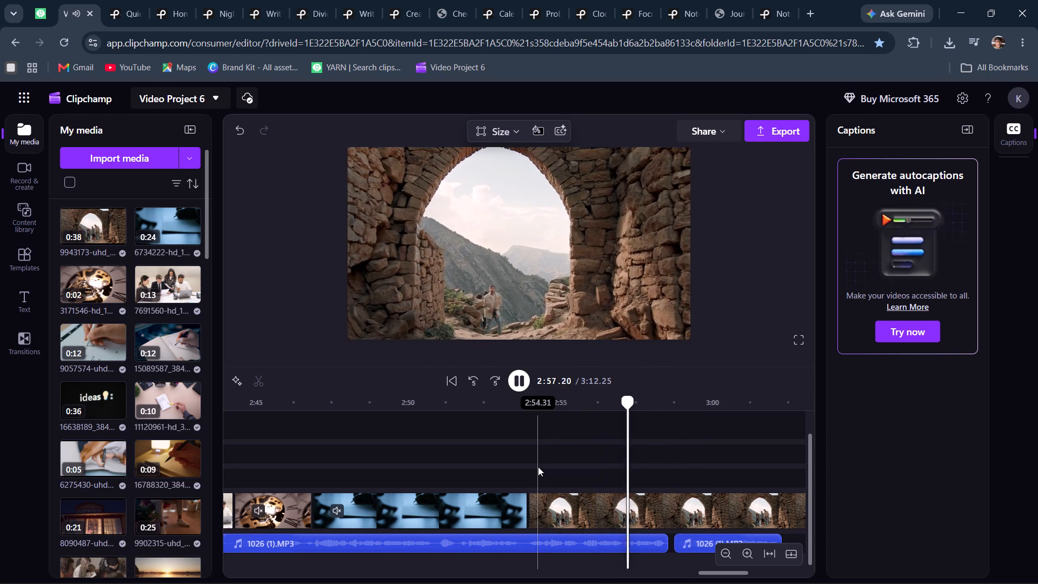
pyautogui.click(538, 467)
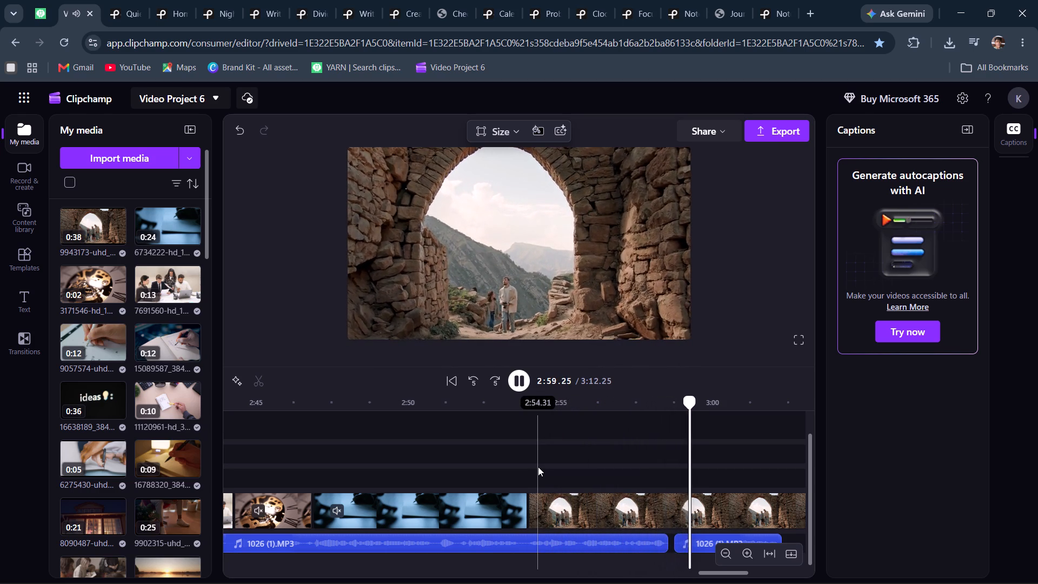
# Shift the final 1026 (1).MP3 narration piece slightly earlier, narrowing the gap before it to a sliver.
pyautogui.press('space')
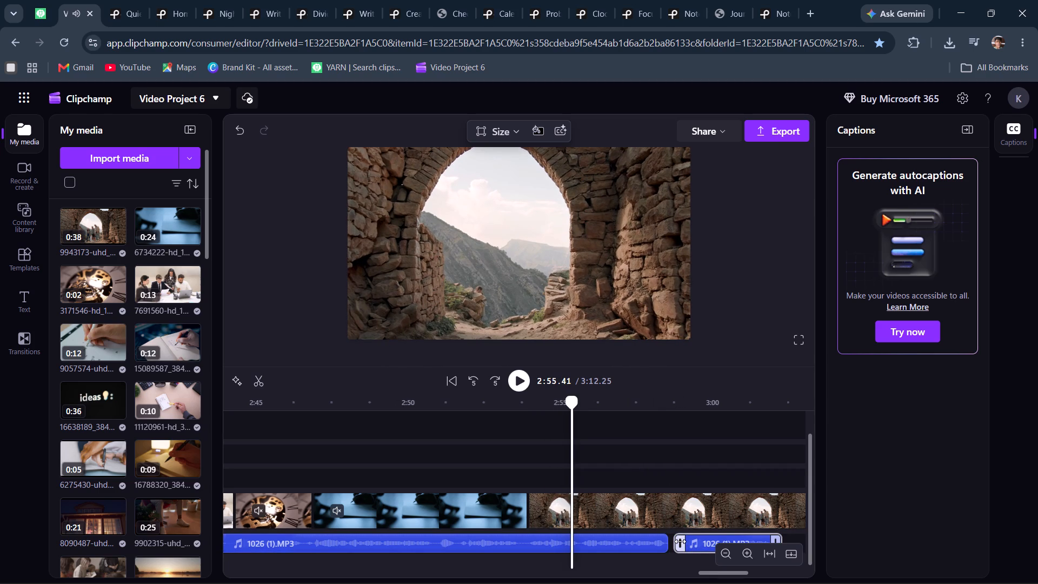
pyautogui.click(680, 541)
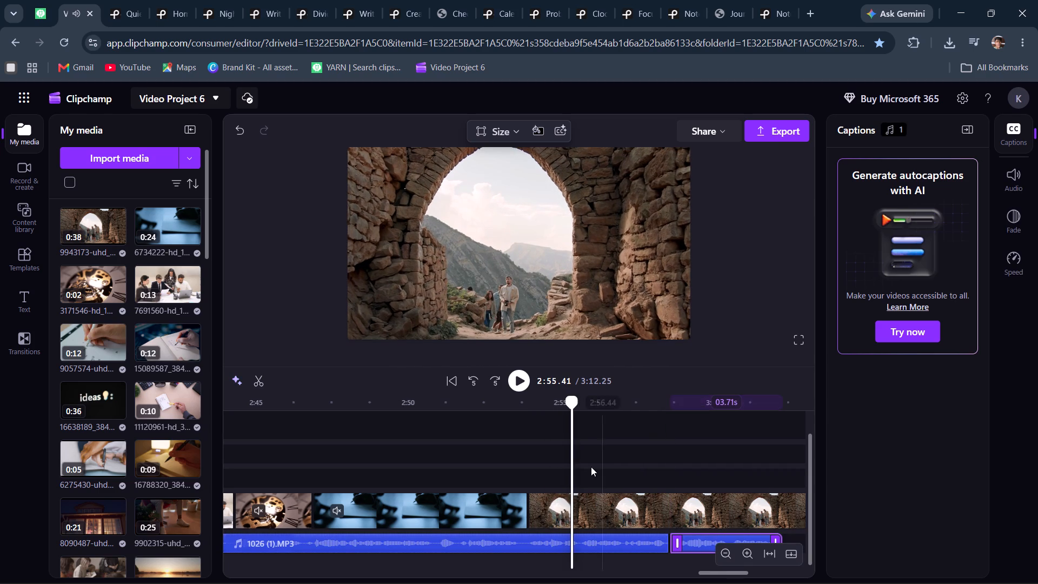
# Preview the narration across the narrowed gap, starting from about 2:56.0 and again from about 2:55.4.
pyautogui.click(591, 467)
pyautogui.press('space')
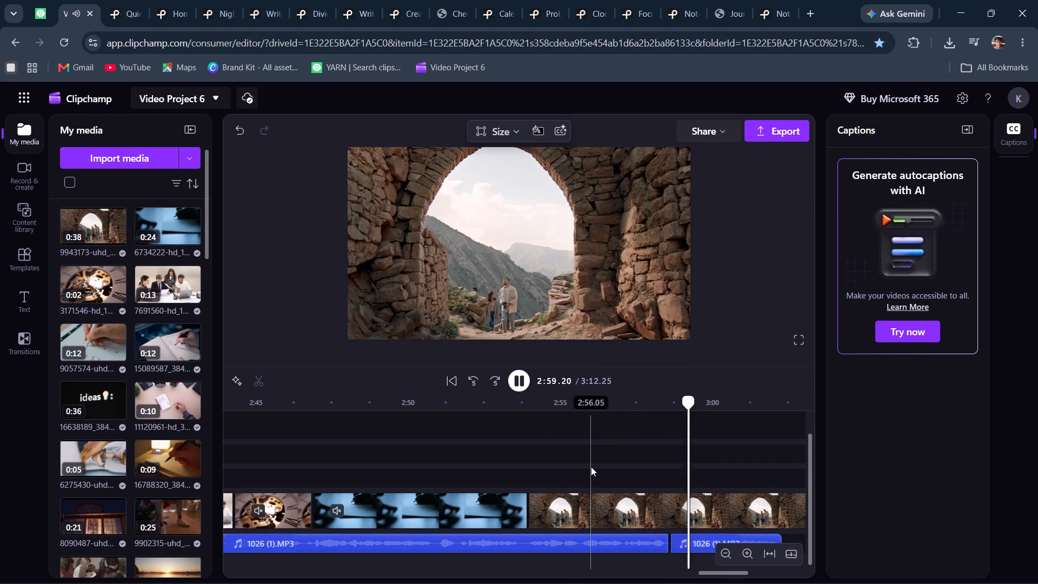
pyautogui.click(571, 455)
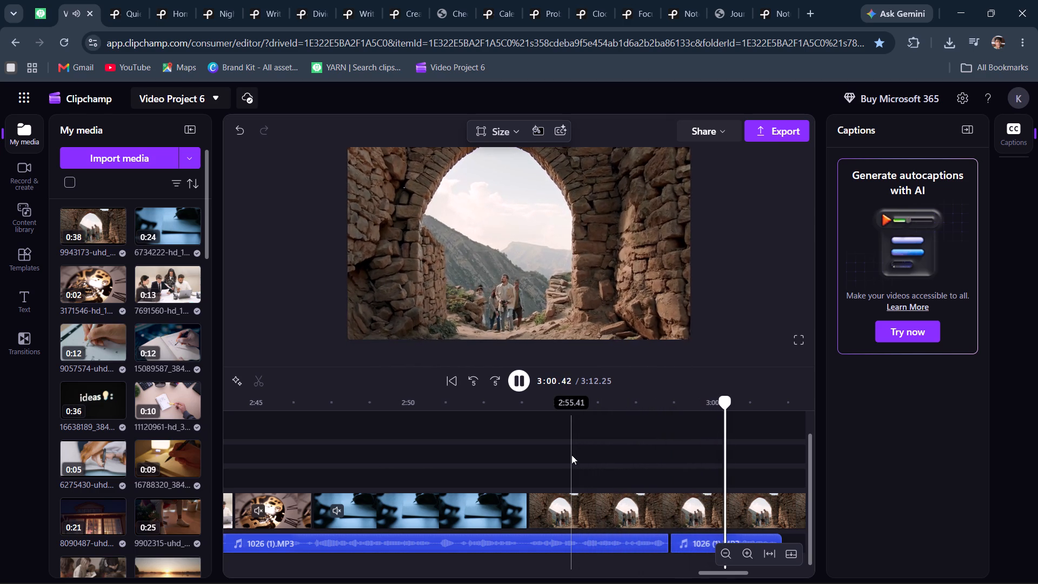
pyautogui.press('space')
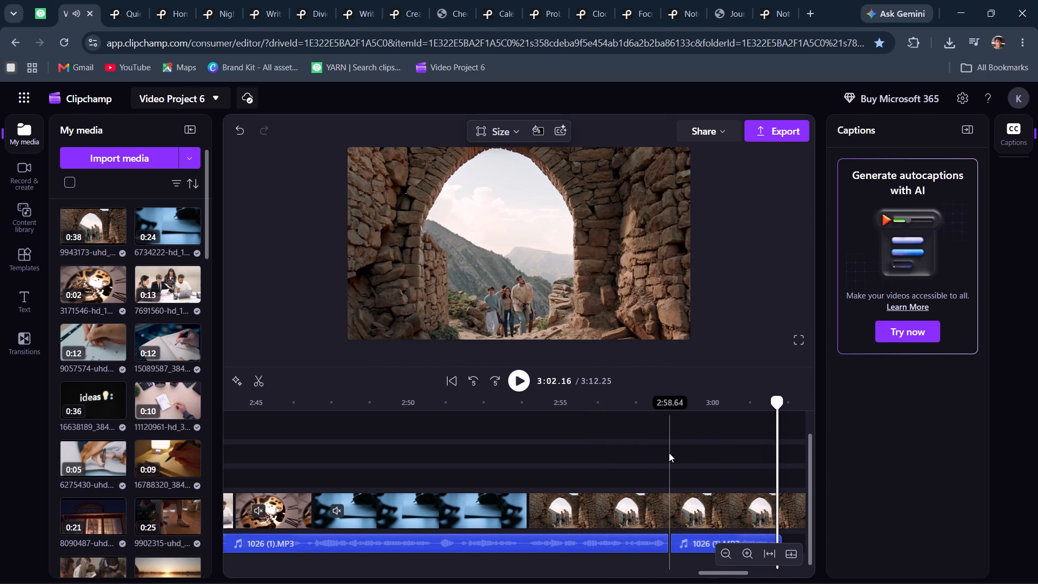
# Split the archway clip at about 2:58.9, remove the portion after the cut and close the gap before the binoculars clip.
pyautogui.click(669, 453)
pyautogui.click(677, 455)
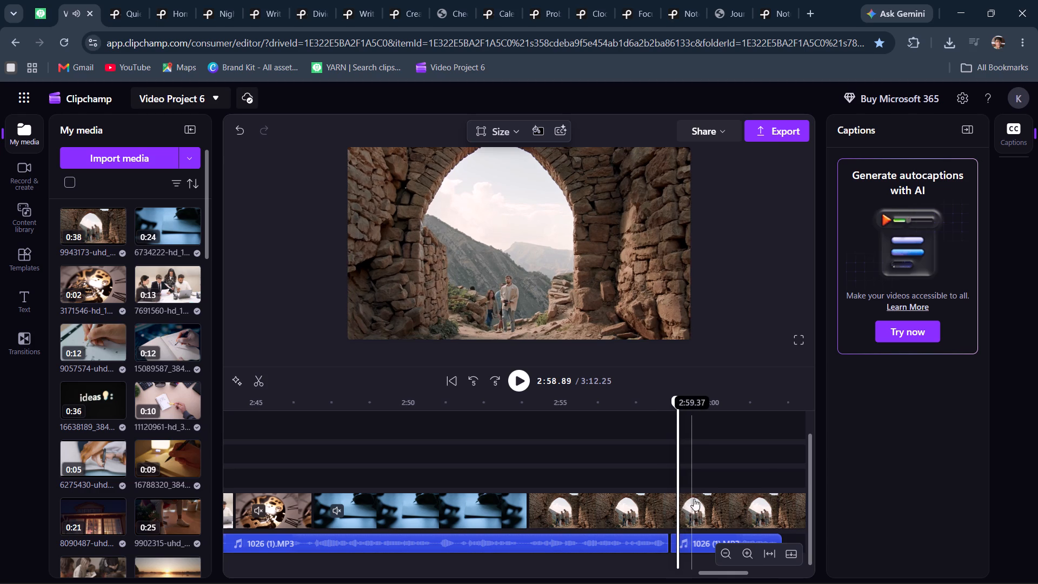
pyautogui.click(691, 509)
pyautogui.press('s')
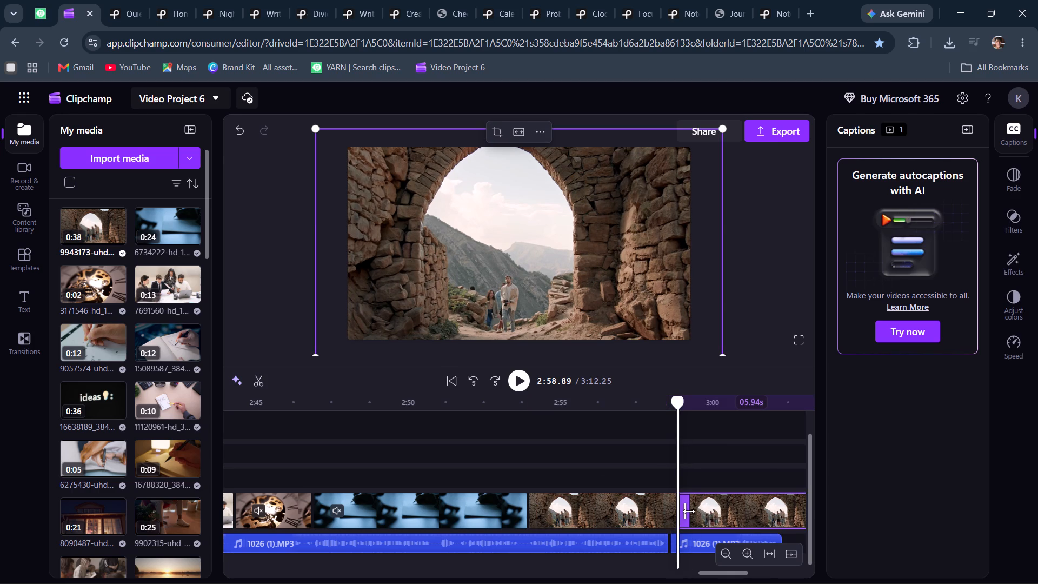
pyautogui.press('BackSpace')
pyautogui.click(743, 508)
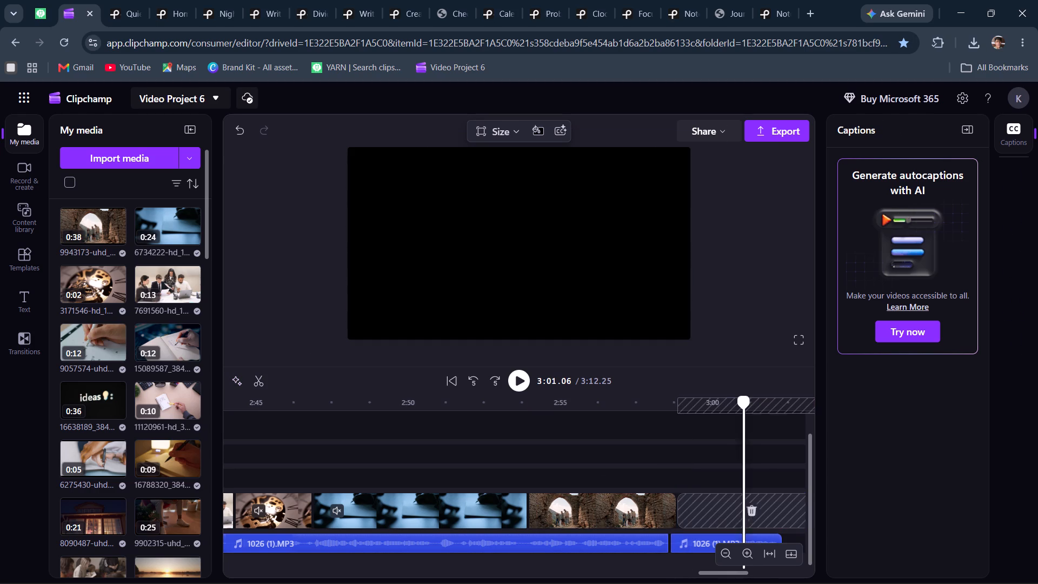
pyautogui.click(747, 513)
# Preview the ending from about 2:57.8, through the cut from the archway clip to the binoculars clip.
pyautogui.click(644, 455)
pyautogui.press('space')
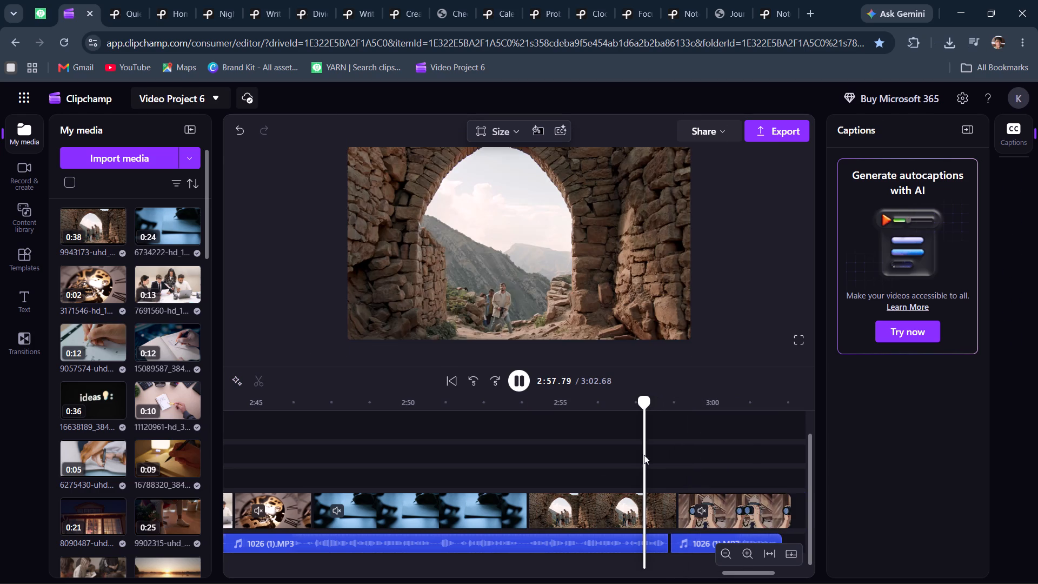
pyautogui.click(644, 455)
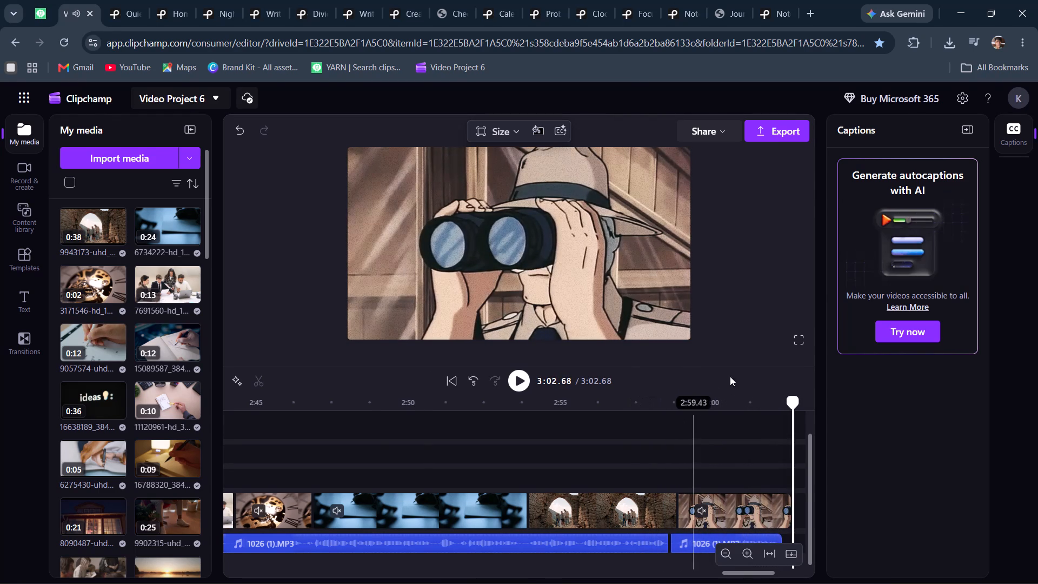
# Review the video in full screen, playing it from about 2:06.4.
pyautogui.click(803, 336)
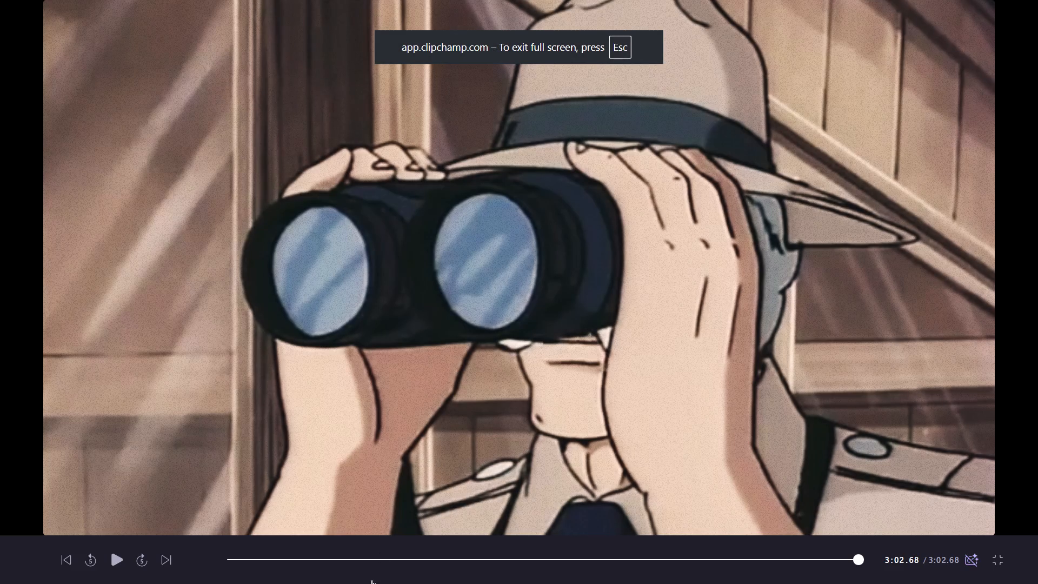
pyautogui.click(663, 559)
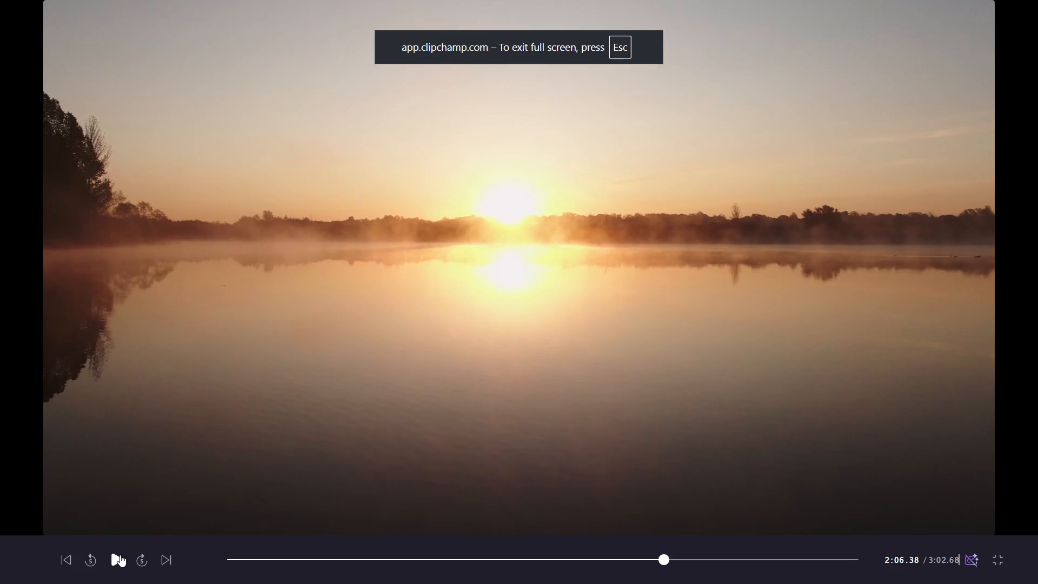
pyautogui.click(116, 558)
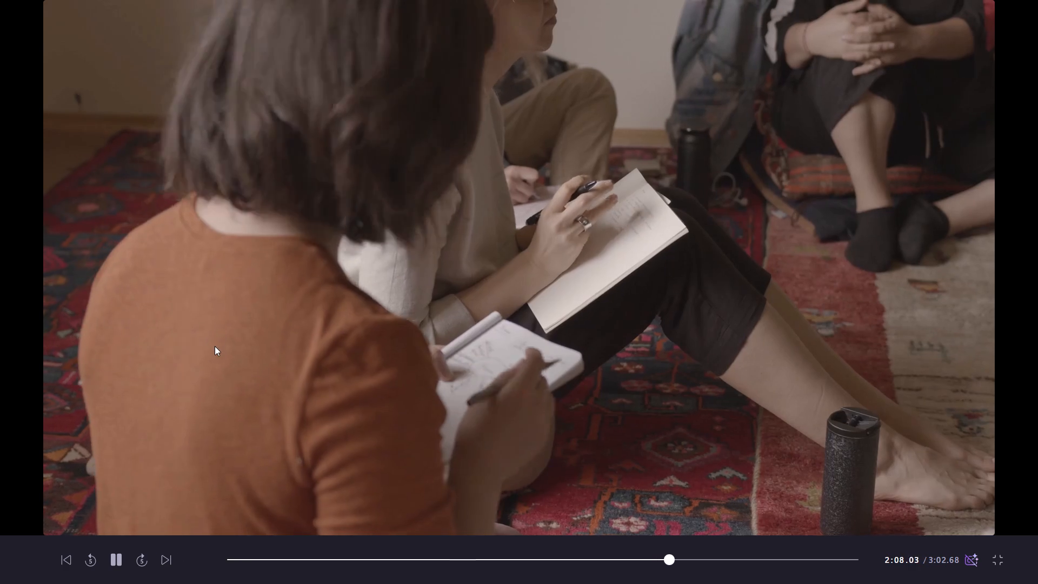
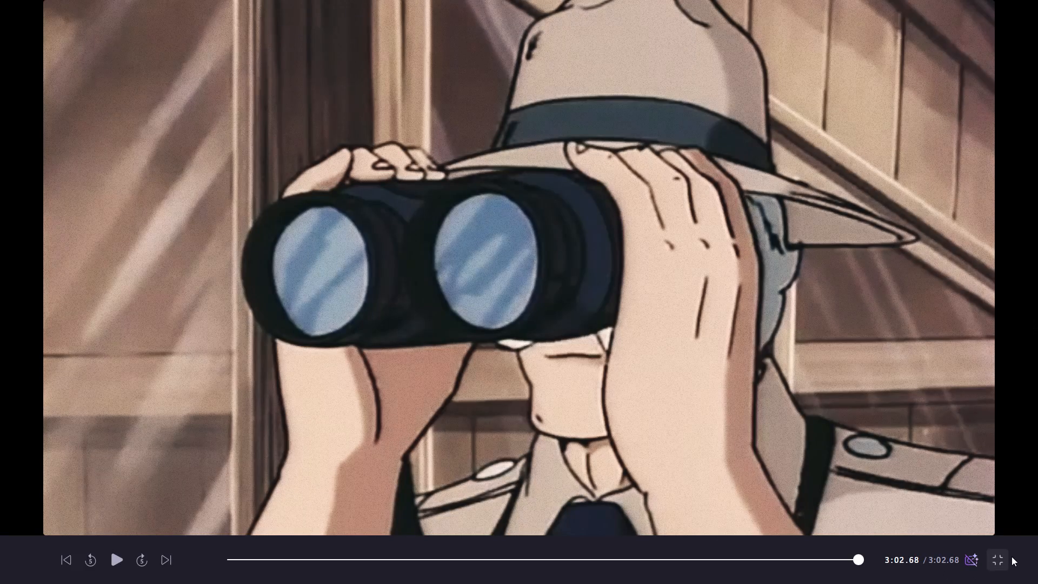
# Exit the full-screen preview and delete the binoculars clip at the end of the timeline.
pyautogui.click(999, 566)
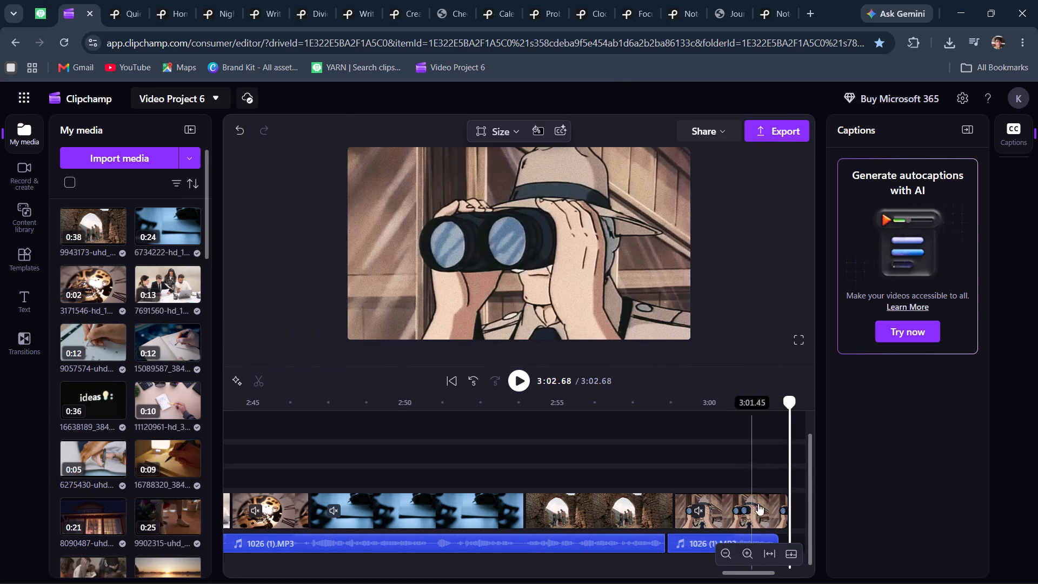
pyautogui.click(734, 508)
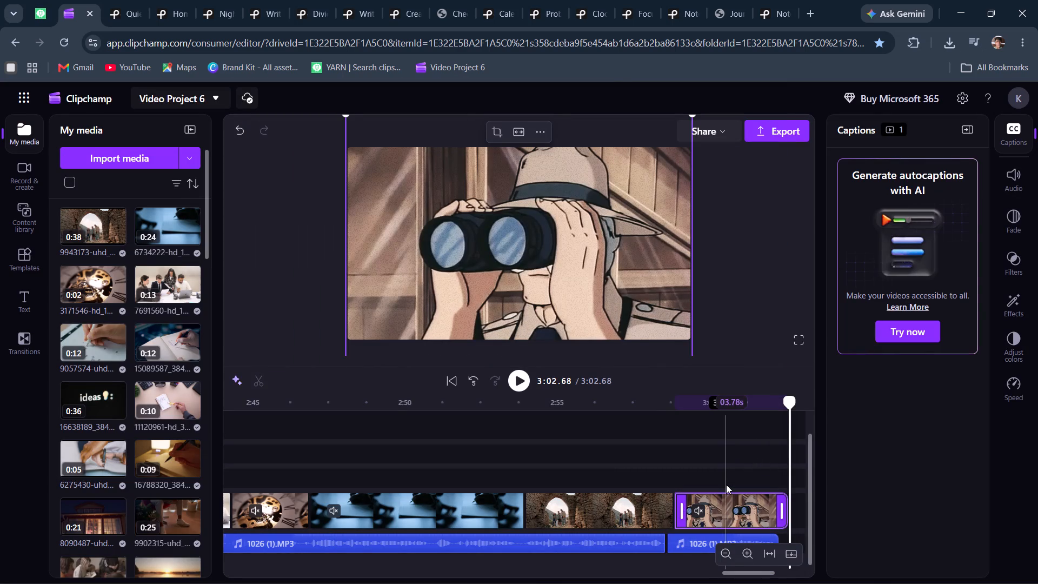
pyautogui.press('BackSpace')
# Extend the end of the stone archway clip past the end of the audio, to about 3:03.55.
pyautogui.moveTo(671, 510); pyautogui.dragTo(687, 502)
pyautogui.moveTo(641, 513); pyautogui.dragTo(627, 517)
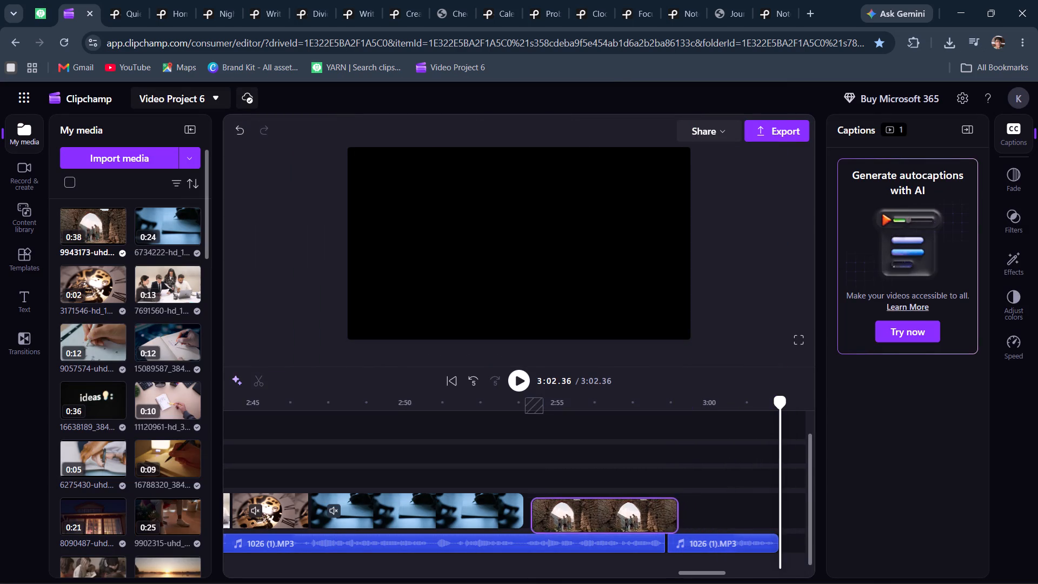
pyautogui.moveTo(627, 517); pyautogui.dragTo(621, 514)
pyautogui.moveTo(668, 514); pyautogui.dragTo(691, 515)
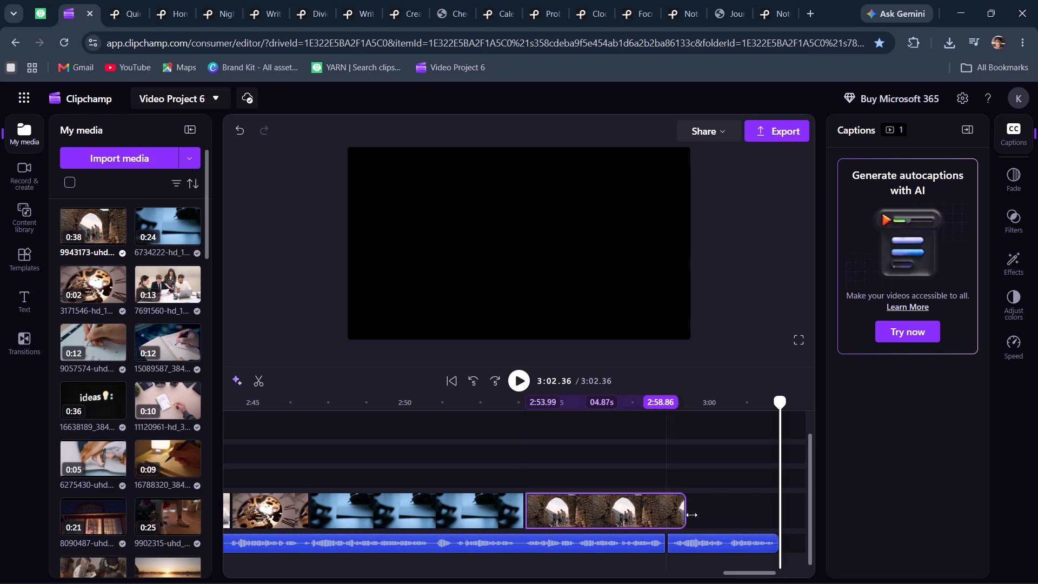
pyautogui.moveTo(691, 515); pyautogui.dragTo(745, 527)
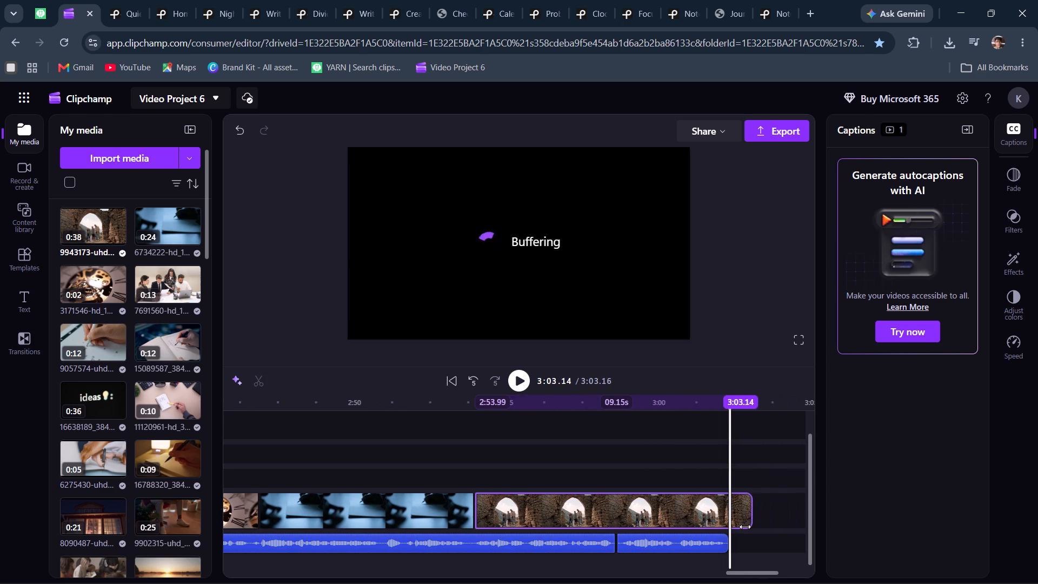
pyautogui.moveTo(745, 527); pyautogui.dragTo(759, 525)
# Preview the extended ending from about 3:00.80, and play the whole video from the beginning.
pyautogui.click(682, 433)
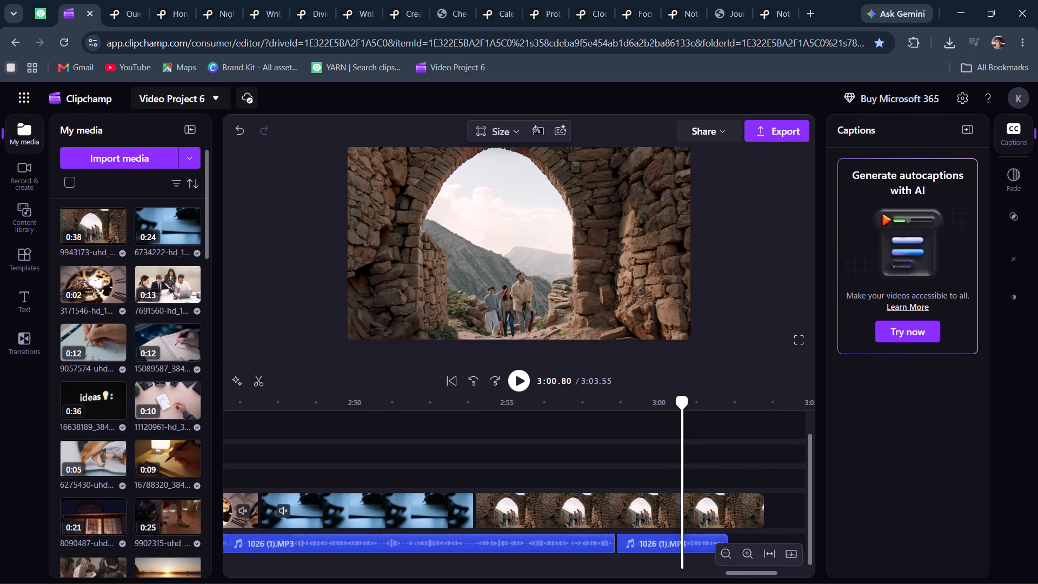
pyautogui.press('space')
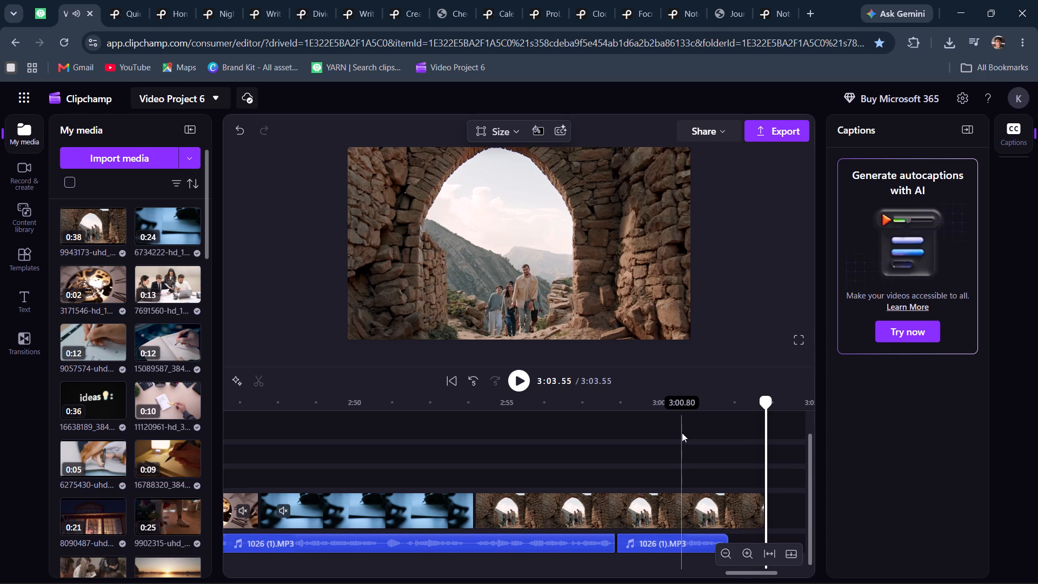
pyautogui.scroll(-3, 736, 466)
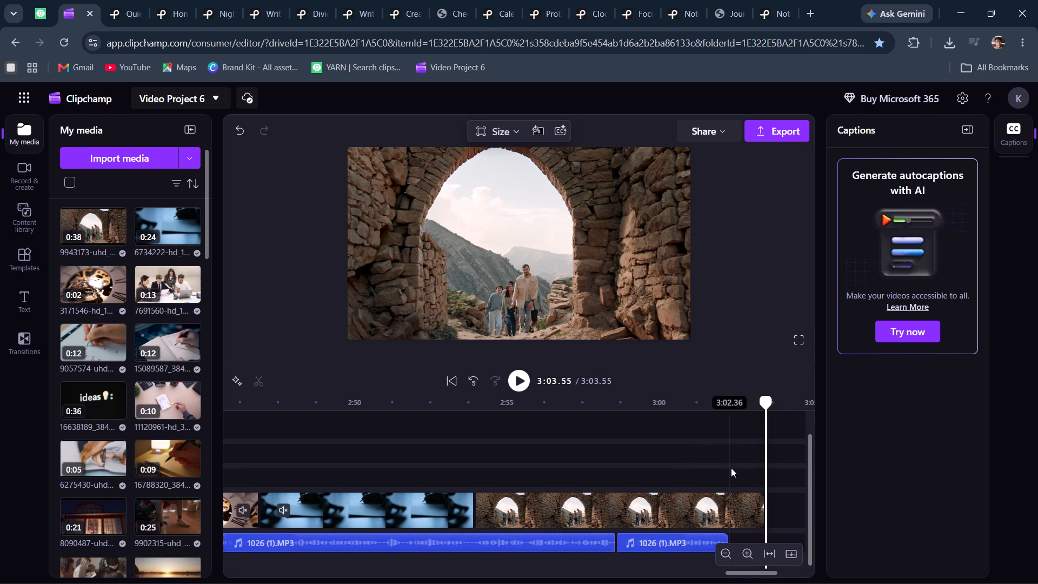
pyautogui.scroll(-2, 731, 468)
pyautogui.scroll(13, 497, 495)
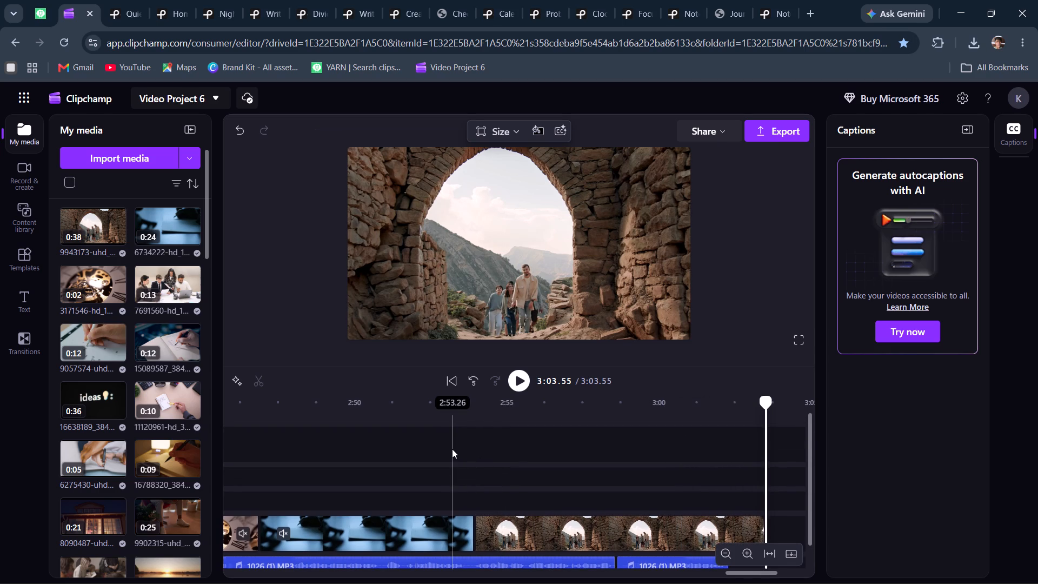
pyautogui.hscroll(16, 452, 449)
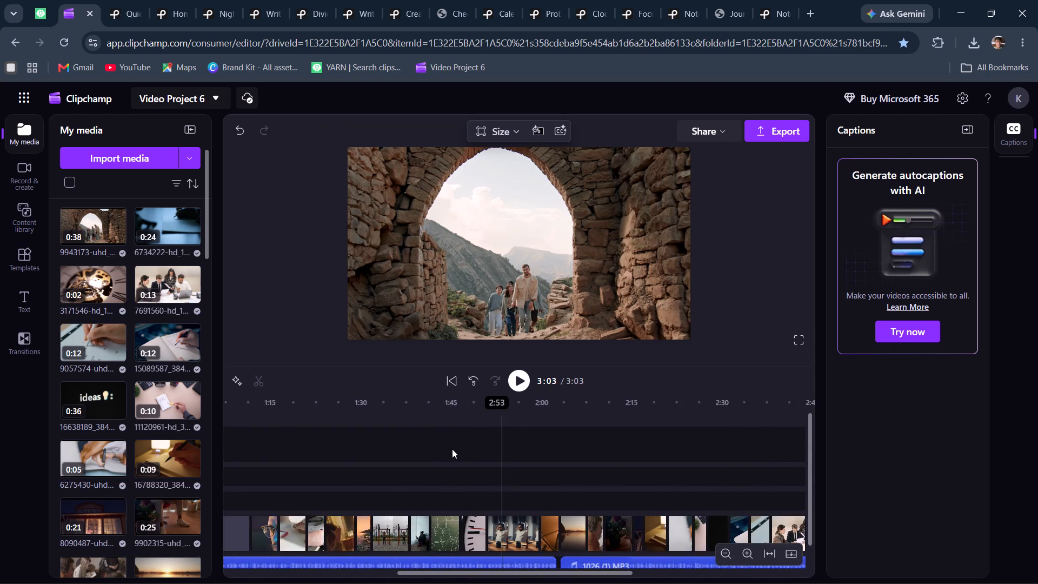
pyautogui.click(230, 420)
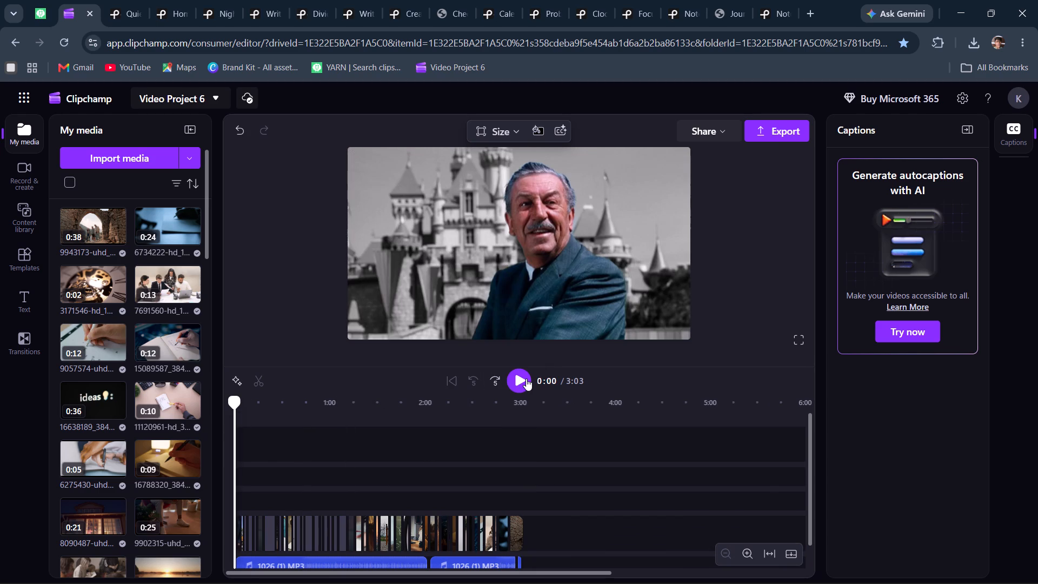
pyautogui.click(526, 379)
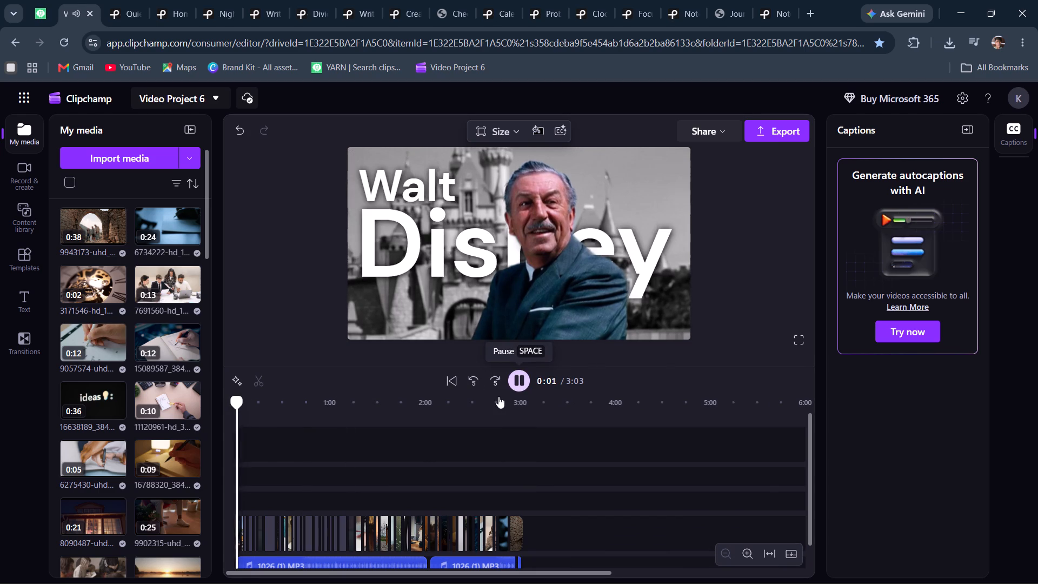
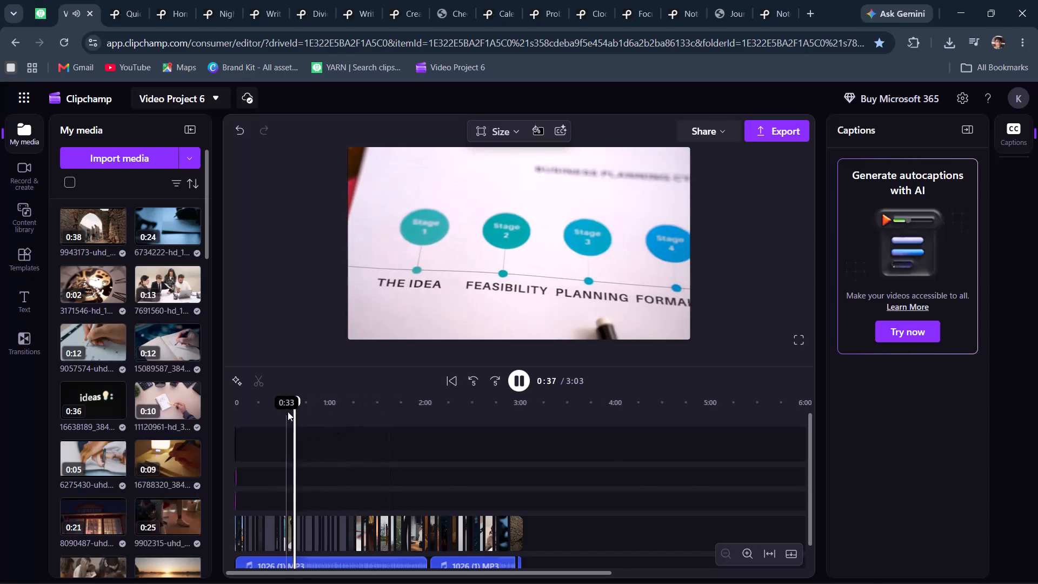
# Stop playback, return the playhead to 0:00, and briefly preview the opening Walt Disney title.
pyautogui.press('space')
pyautogui.moveTo(297, 408); pyautogui.dragTo(238, 414)
pyautogui.moveTo(233, 401); pyautogui.dragTo(213, 407)
pyautogui.moveTo(234, 403); pyautogui.dragTo(226, 403)
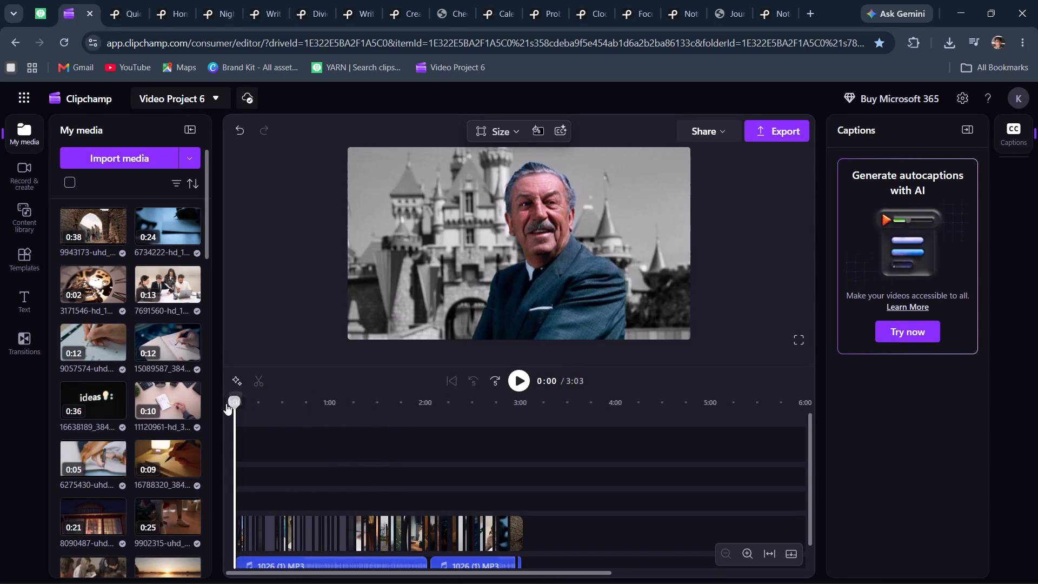
pyautogui.press('space')
pyautogui.press('space')
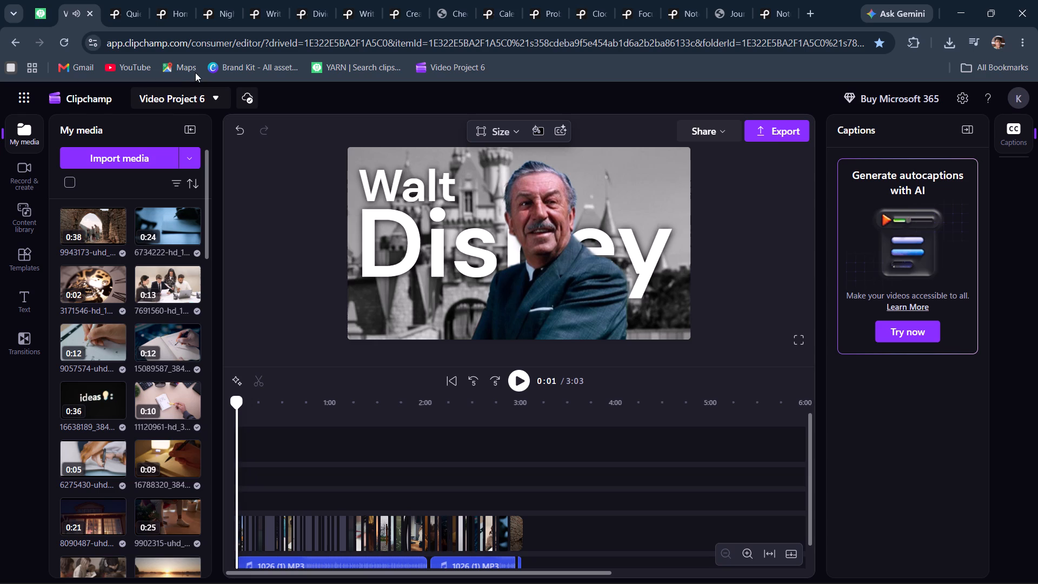
# Close the Clipchamp editor tab and all the stock footage search tabs, keeping only the YARN binoculars clip tab open.
pyautogui.click(89, 11)
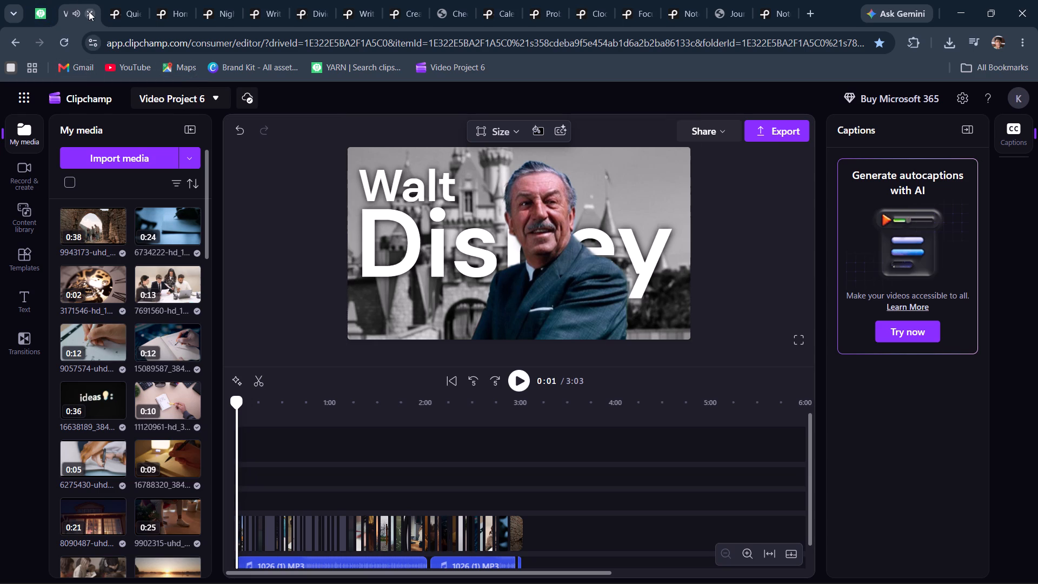
pyautogui.tripleClick(89, 11)
pyautogui.tripleClick(89, 11)
pyautogui.tripleClick(89, 11)
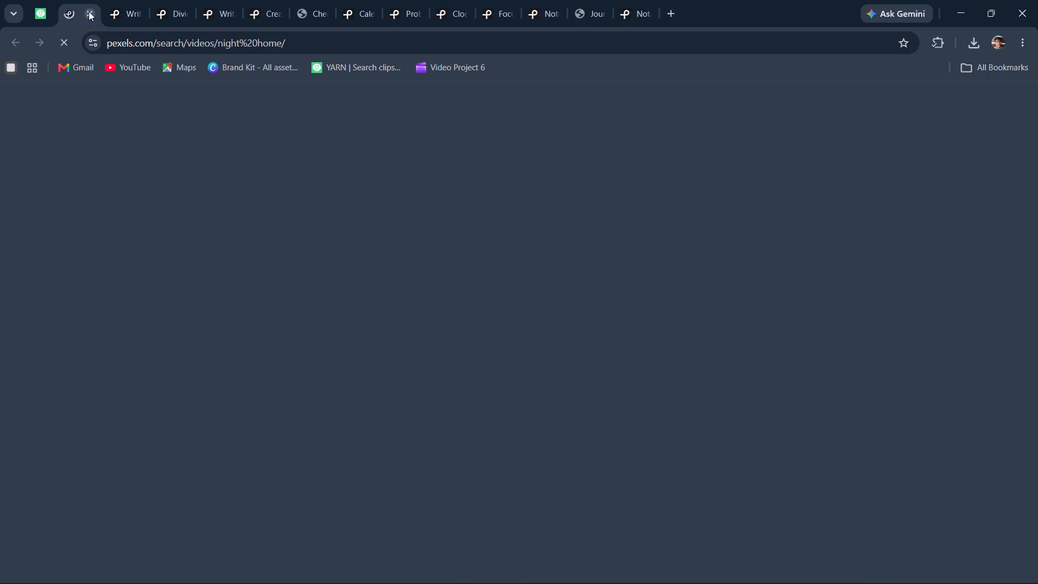
pyautogui.click(89, 11)
pyautogui.doubleClick(81, 15)
pyautogui.tripleClick(87, 10)
pyautogui.tripleClick(88, 10)
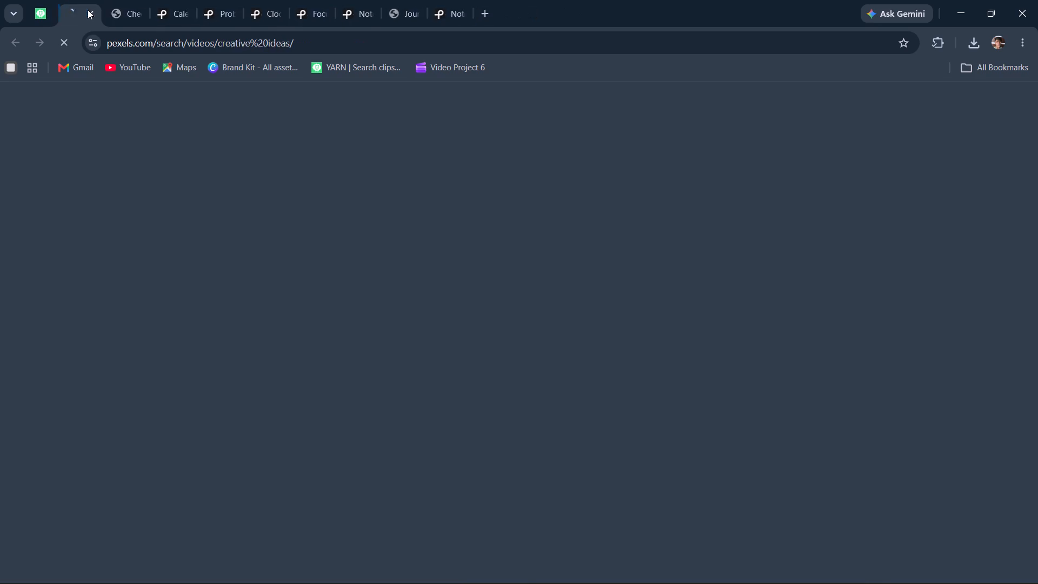
pyautogui.click(88, 10)
pyautogui.doubleClick(83, 10)
pyautogui.doubleClick(88, 7)
pyautogui.tripleClick(91, 8)
pyautogui.tripleClick(92, 11)
pyautogui.tripleClick(92, 11)
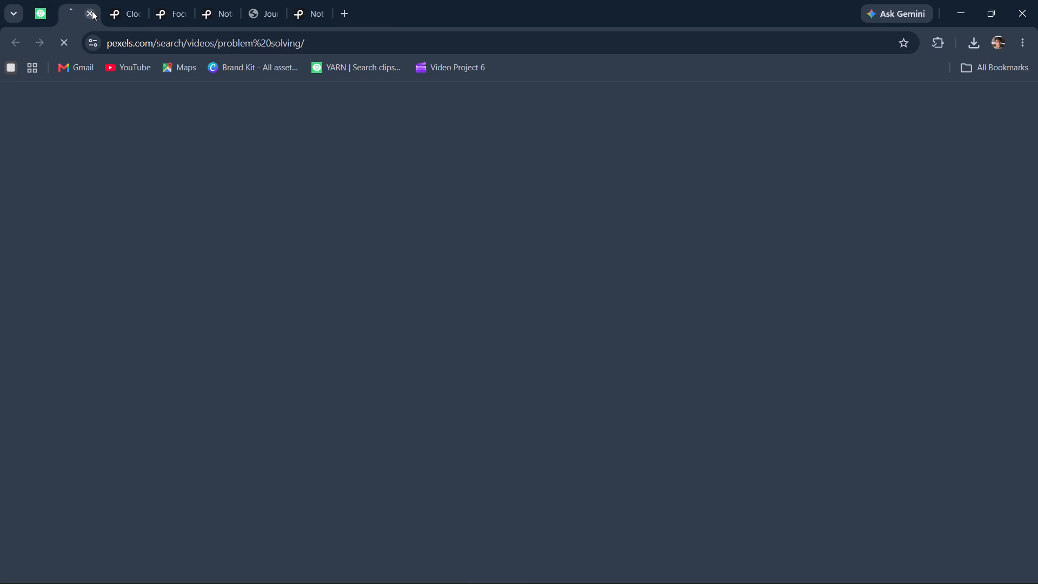
pyautogui.tripleClick(94, 12)
pyautogui.tripleClick(94, 12)
pyautogui.tripleClick(94, 12)
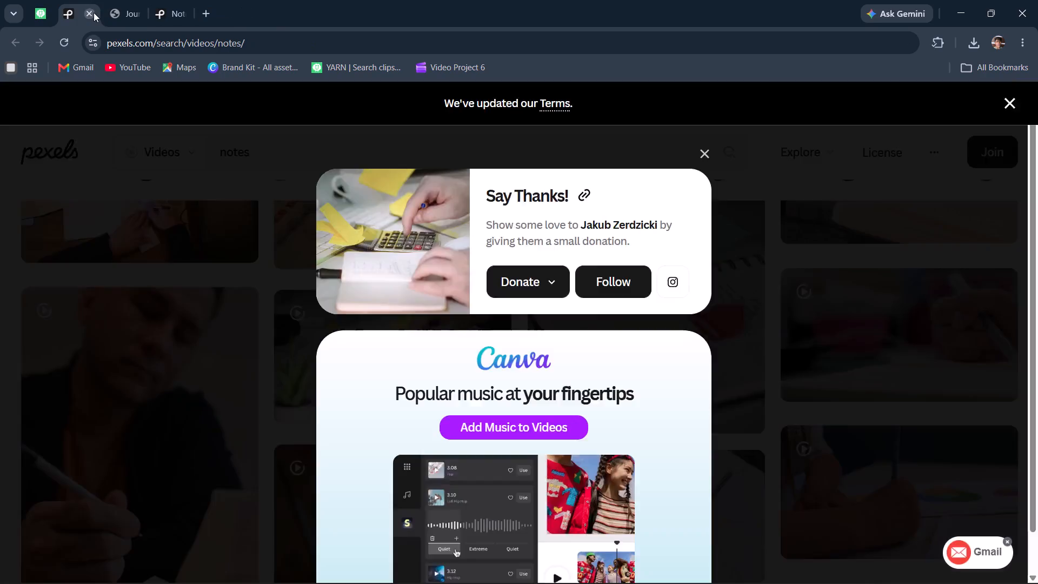
pyautogui.tripleClick(94, 12)
pyautogui.tripleClick(94, 12)
pyautogui.click(94, 12)
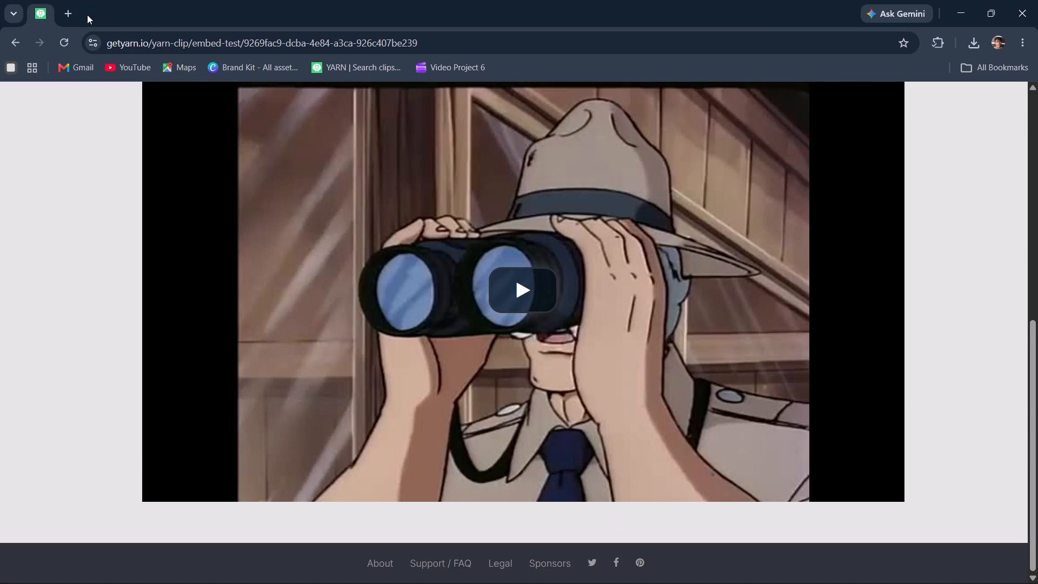
# Reopen the bookmarked Video Project 6 in a new browser tab.
pyautogui.click(66, 8)
pyautogui.click(465, 71)
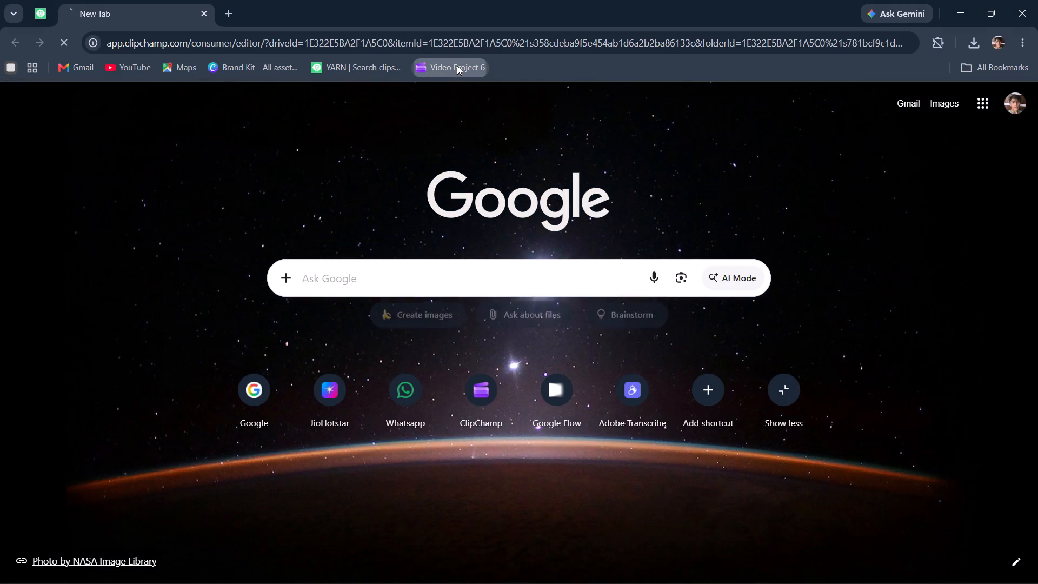
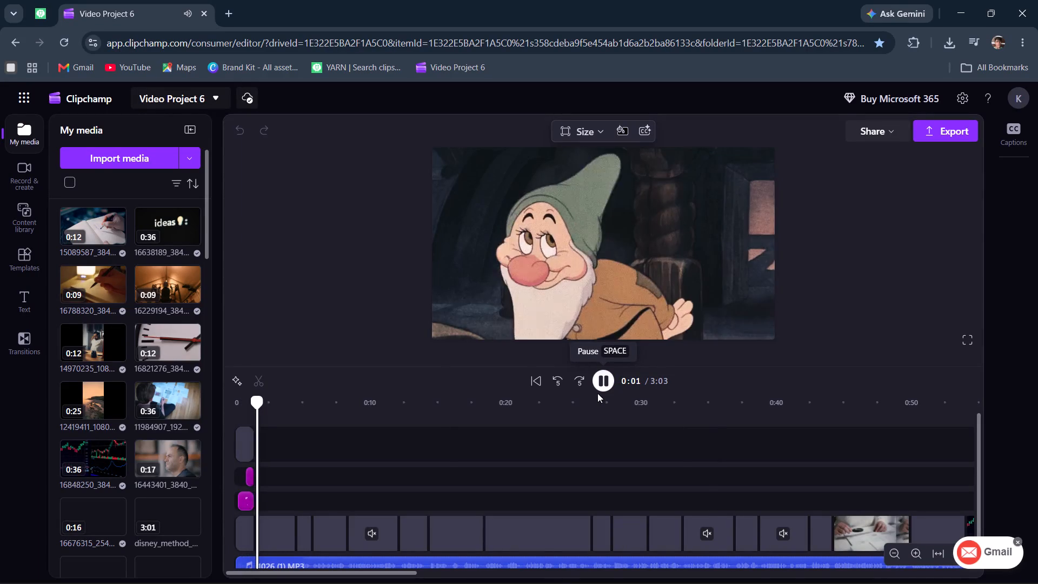
pyautogui.click(697, 507)
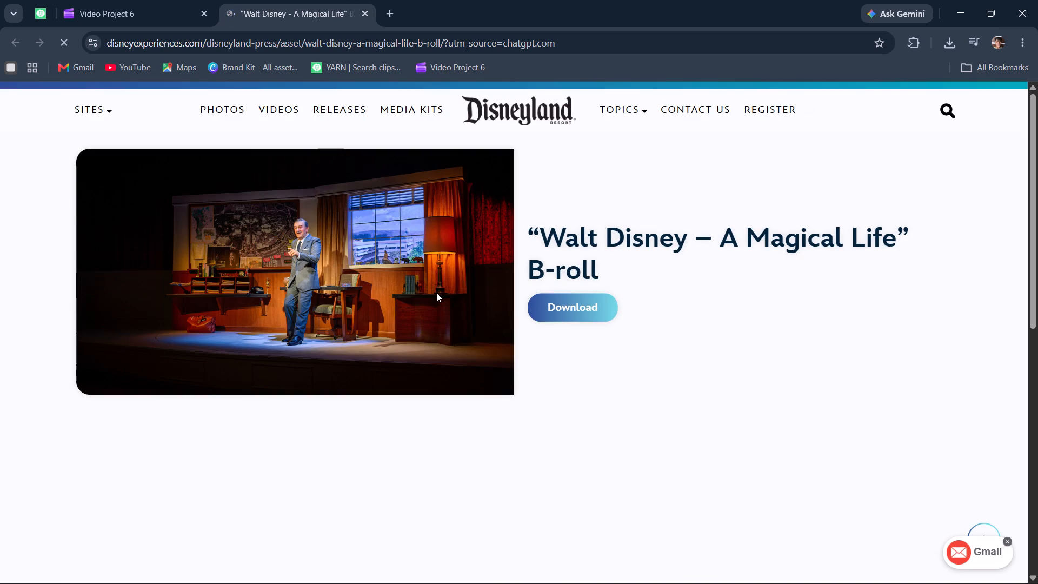
# Preview the "Walt Disney – A Magical Life" B-roll video on the Disneyland page, skipping ahead to 0:36 and 1:18.
pyautogui.scroll(-2, 643, 370)
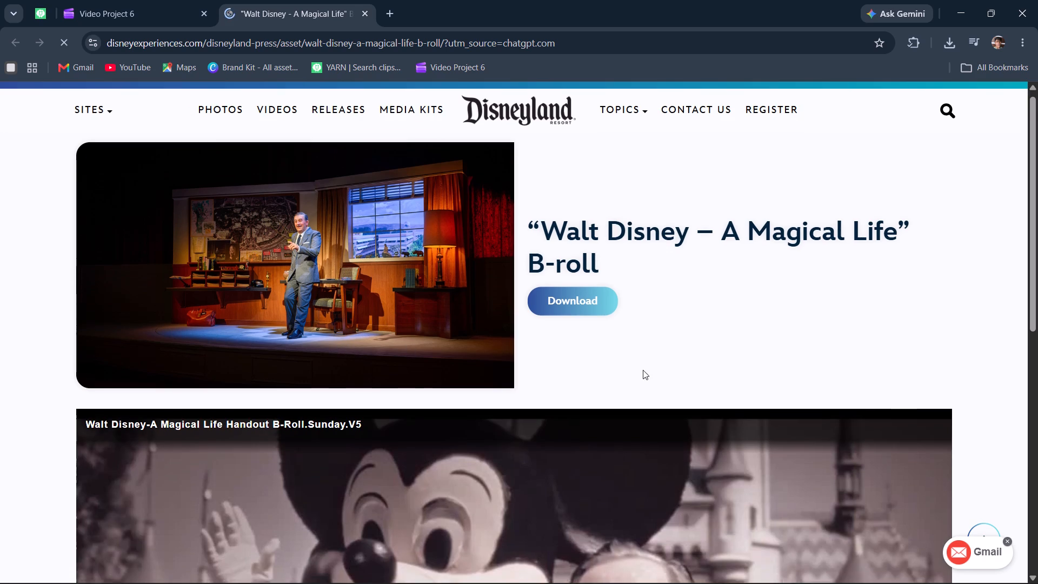
pyautogui.scroll(-5, 643, 370)
pyautogui.scroll(3, 568, 344)
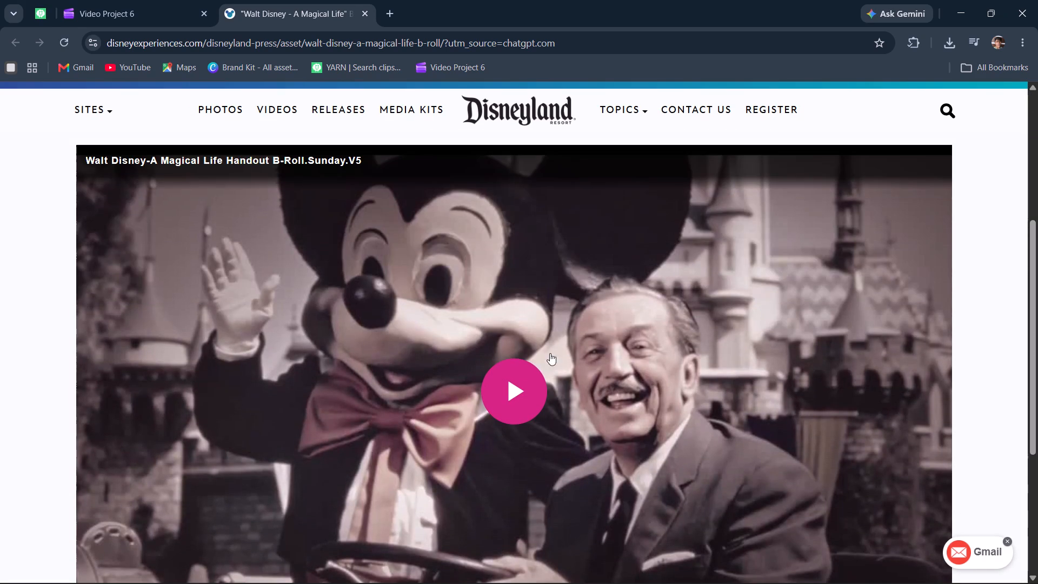
pyautogui.click(524, 393)
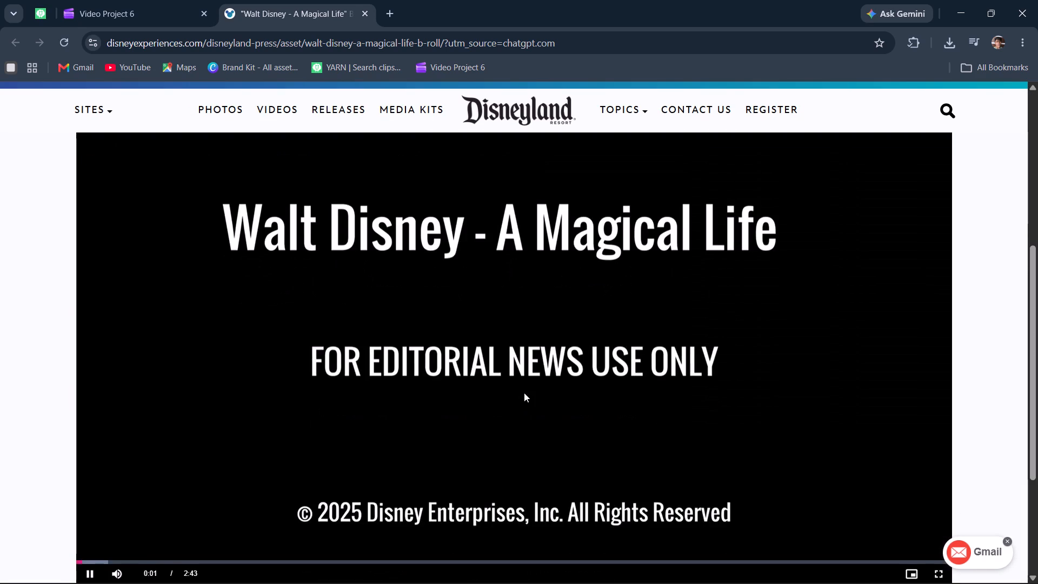
pyautogui.click(269, 562)
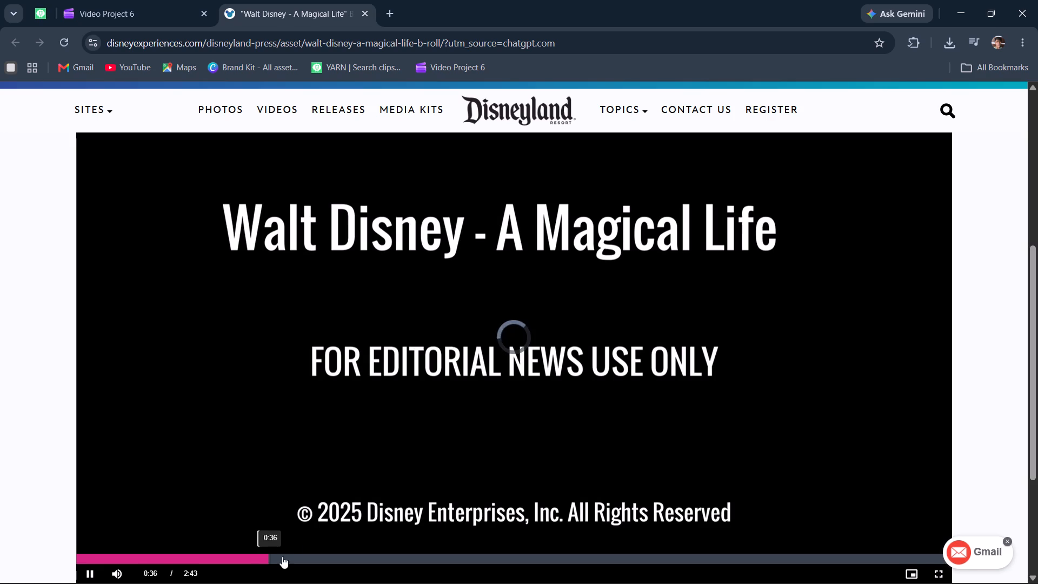
pyautogui.scroll(-3, 678, 396)
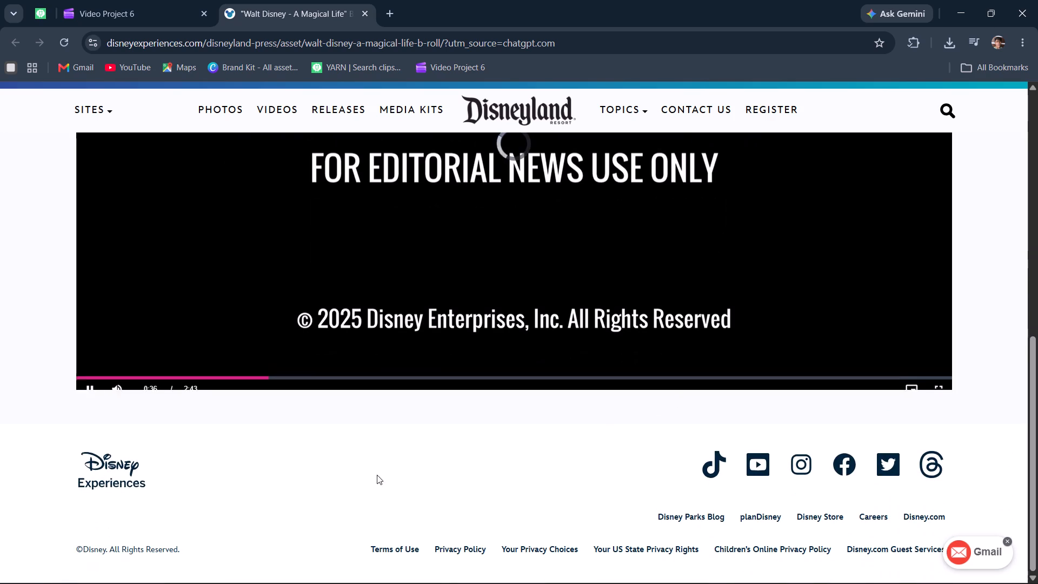
pyautogui.scroll(2, 411, 287)
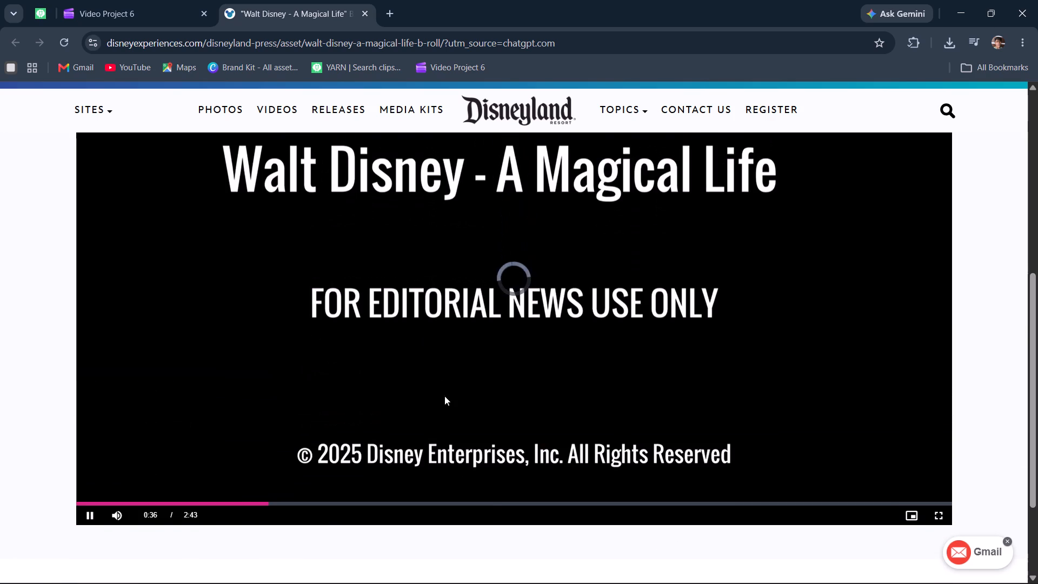
pyautogui.click(498, 510)
pyautogui.click(502, 501)
pyautogui.moveTo(497, 500); pyautogui.dragTo(424, 502)
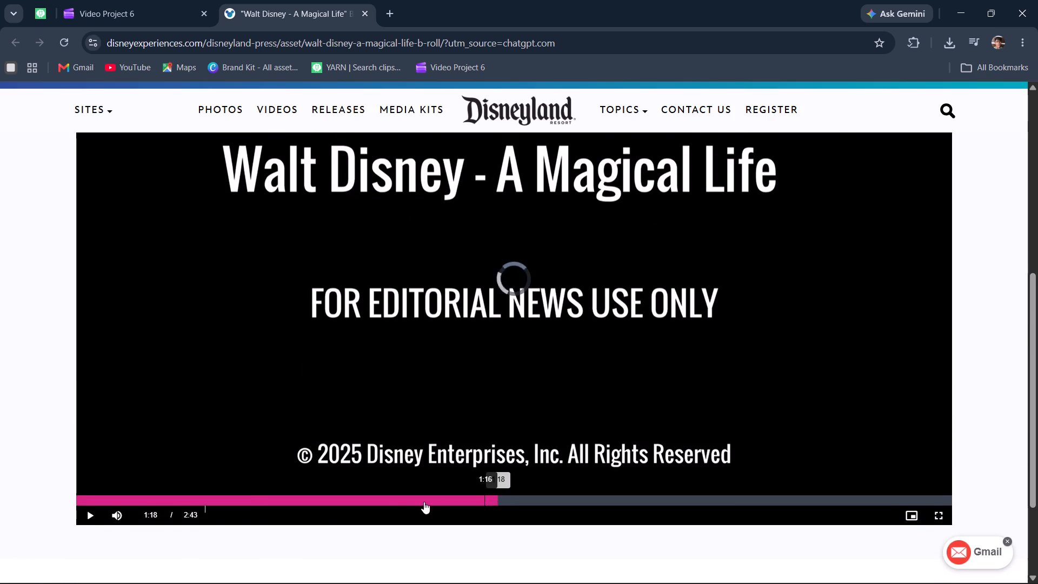
pyautogui.moveTo(424, 502); pyautogui.dragTo(397, 508)
pyautogui.scroll(8, 445, 276)
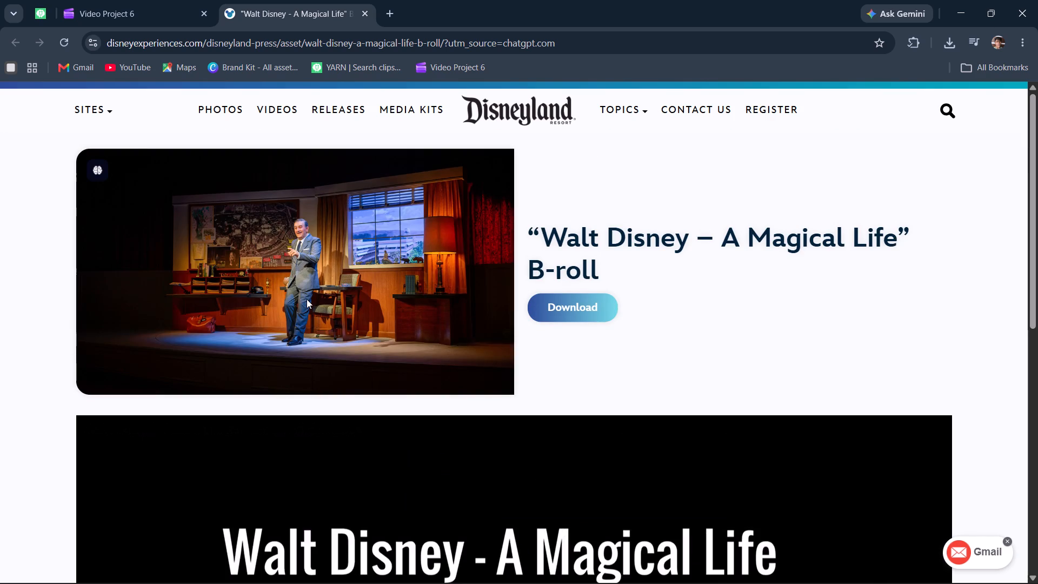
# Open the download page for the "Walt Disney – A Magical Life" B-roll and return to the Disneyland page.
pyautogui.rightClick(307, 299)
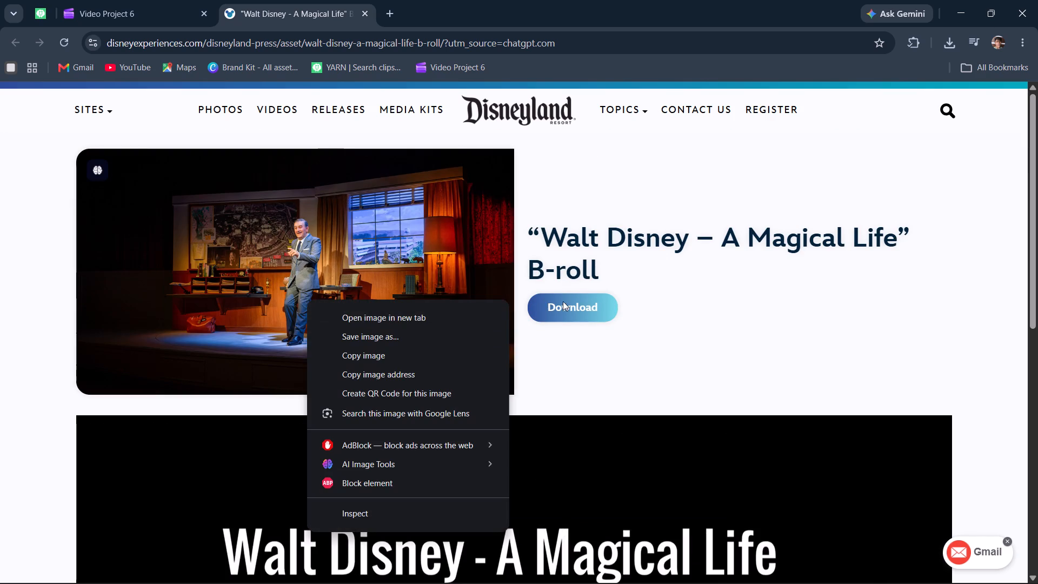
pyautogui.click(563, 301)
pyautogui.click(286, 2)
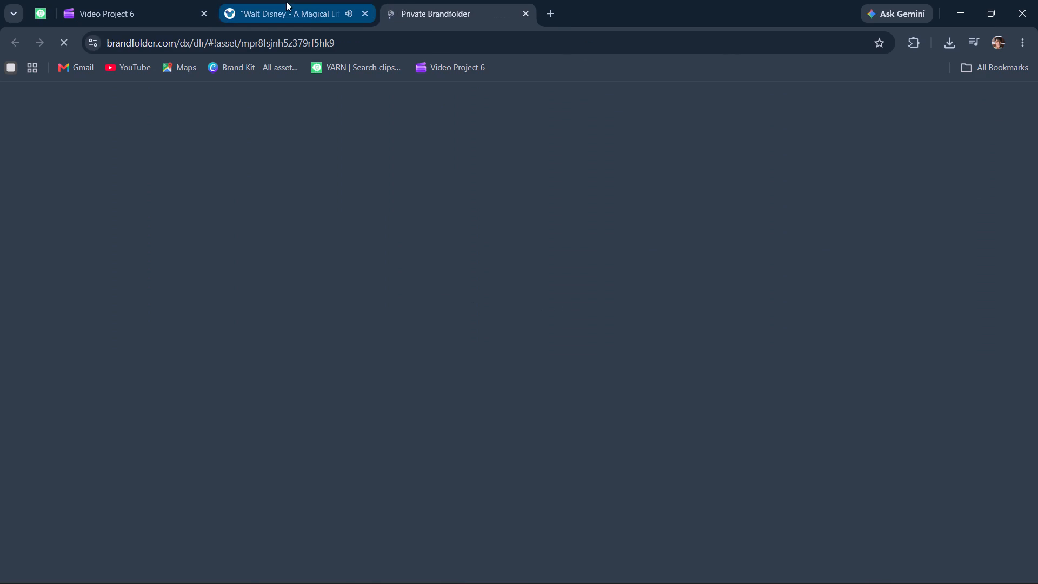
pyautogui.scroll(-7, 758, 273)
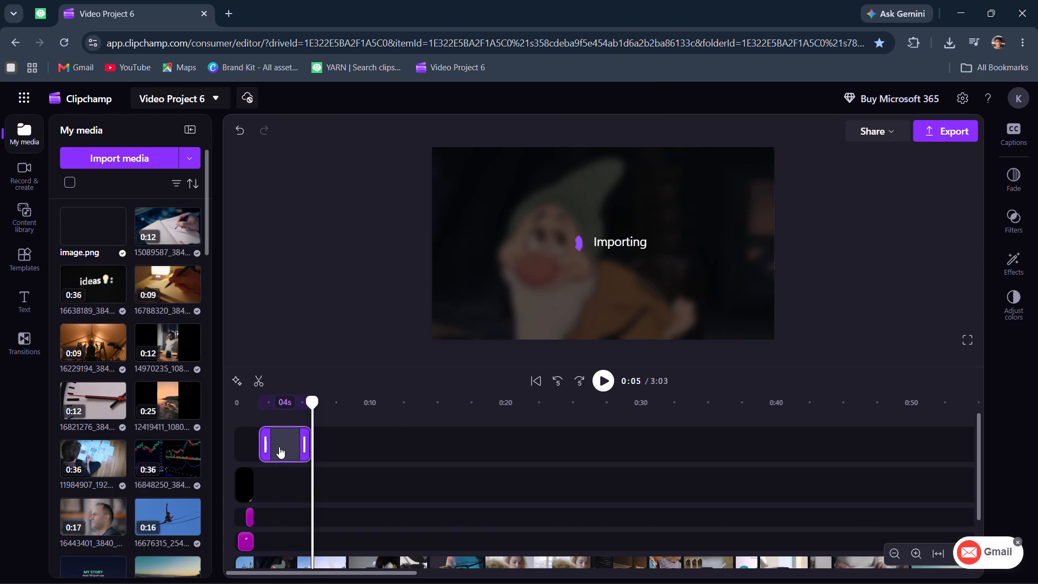
# In Clipchamp, place the imported Walt Disney stage image on the overlay track directly after the opening clip and preview it from 0:00.
pyautogui.moveTo(279, 447); pyautogui.dragTo(275, 490)
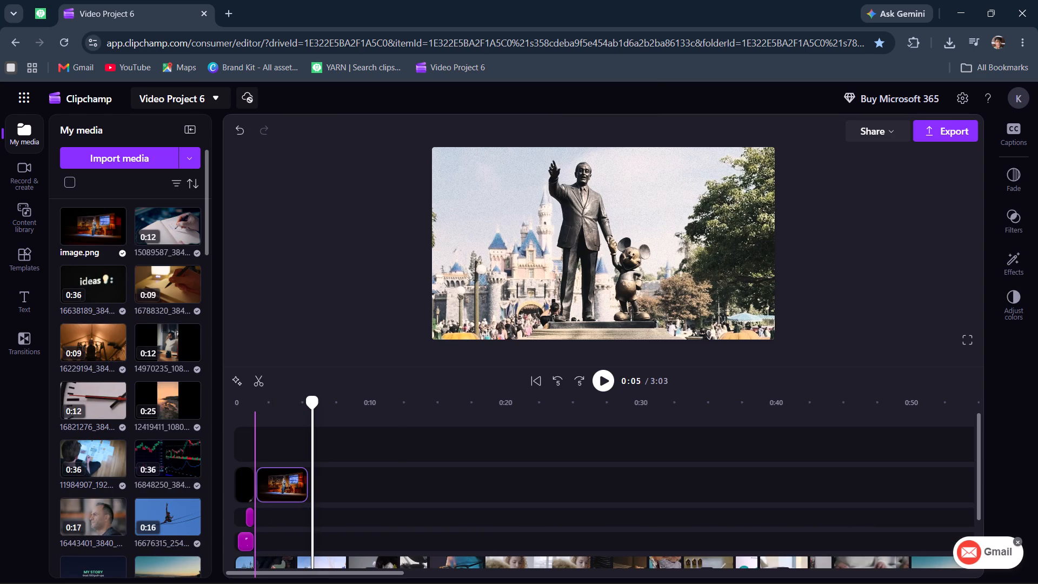
pyautogui.click(233, 402)
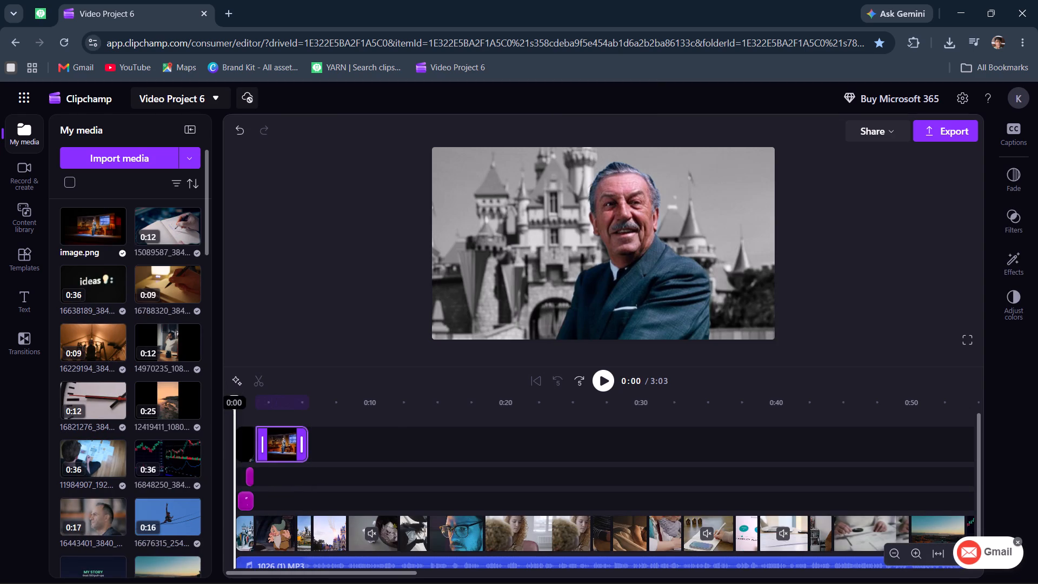
pyautogui.press('space')
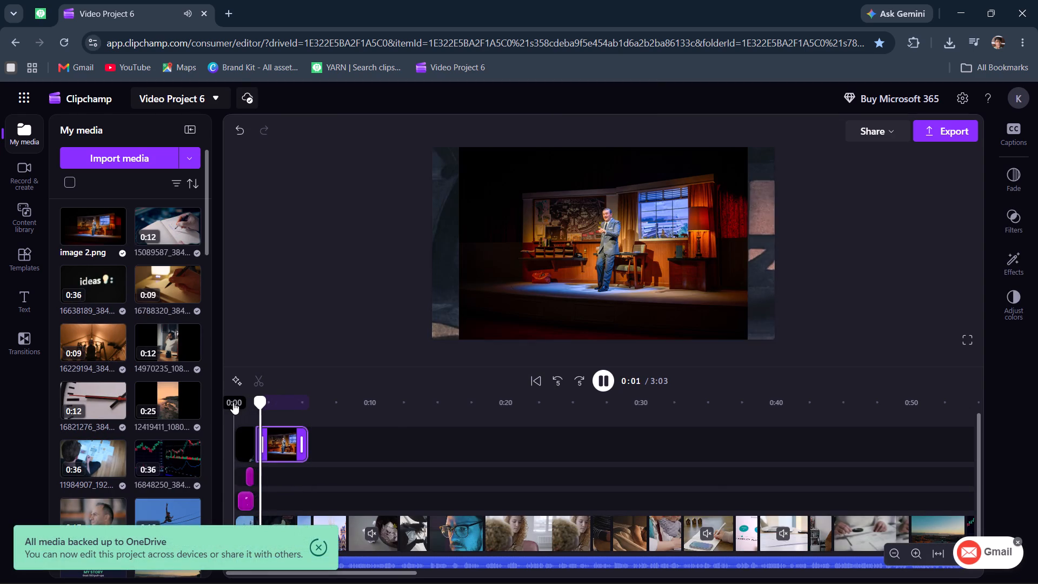
pyautogui.press('space')
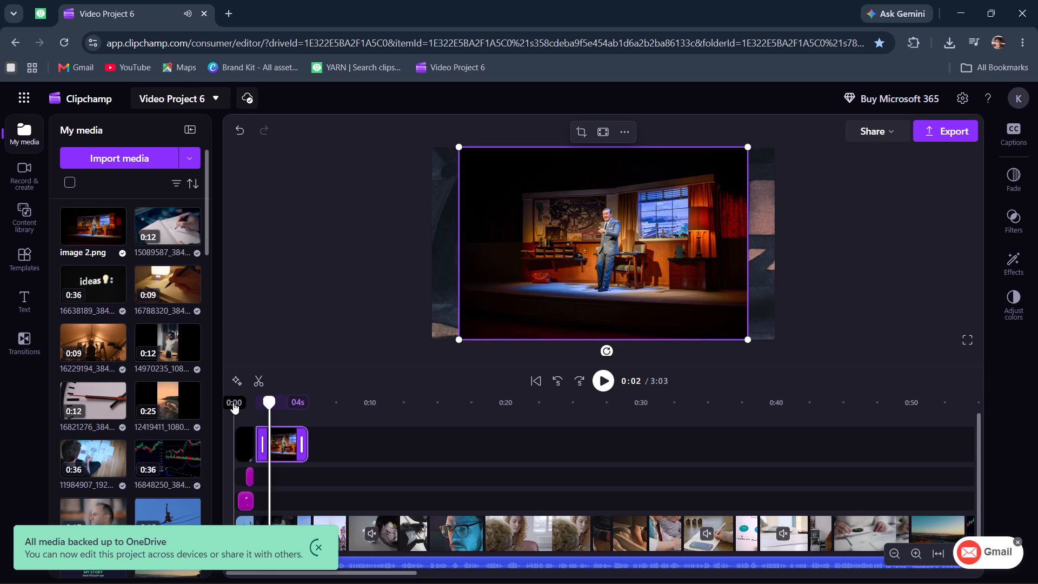
# Enlarge and reposition the stage image so it fills the whole video frame with the man near the centre.
pyautogui.click(233, 402)
pyautogui.click(279, 422)
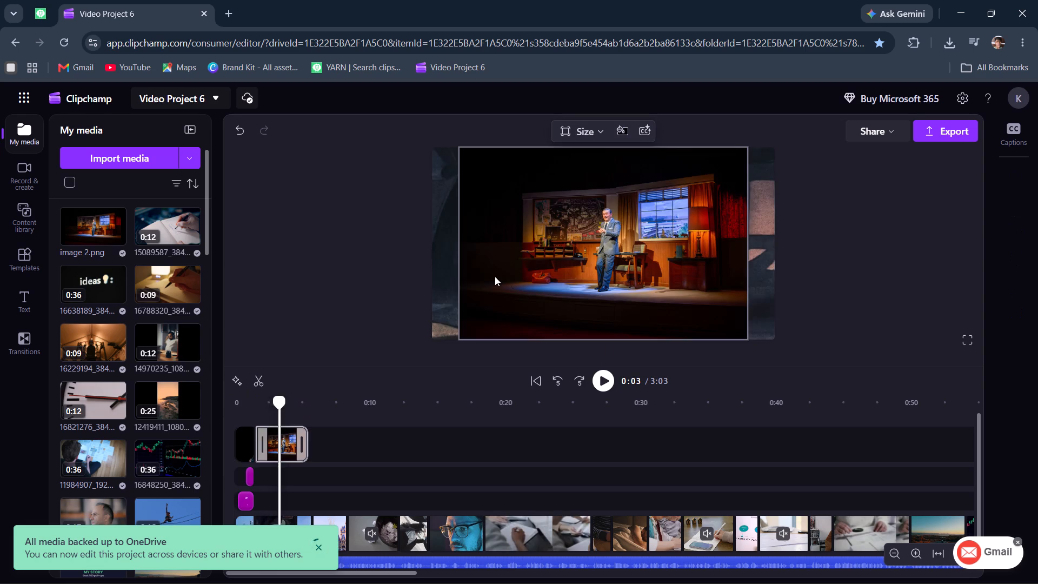
pyautogui.click(495, 276)
pyautogui.moveTo(457, 148); pyautogui.dragTo(338, 136)
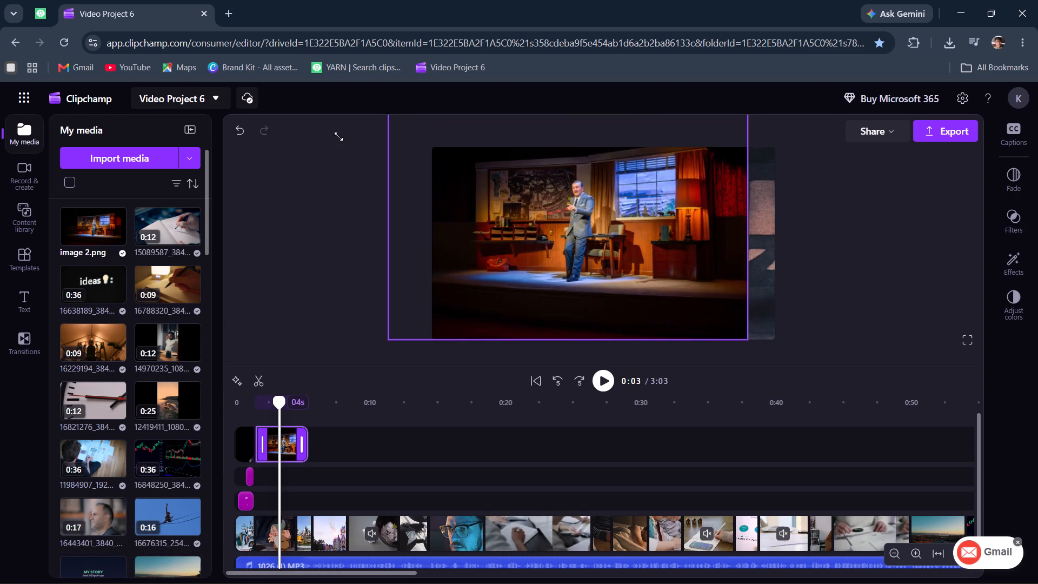
pyautogui.moveTo(338, 136); pyautogui.dragTo(228, 115)
pyautogui.moveTo(350, 219); pyautogui.dragTo(410, 286)
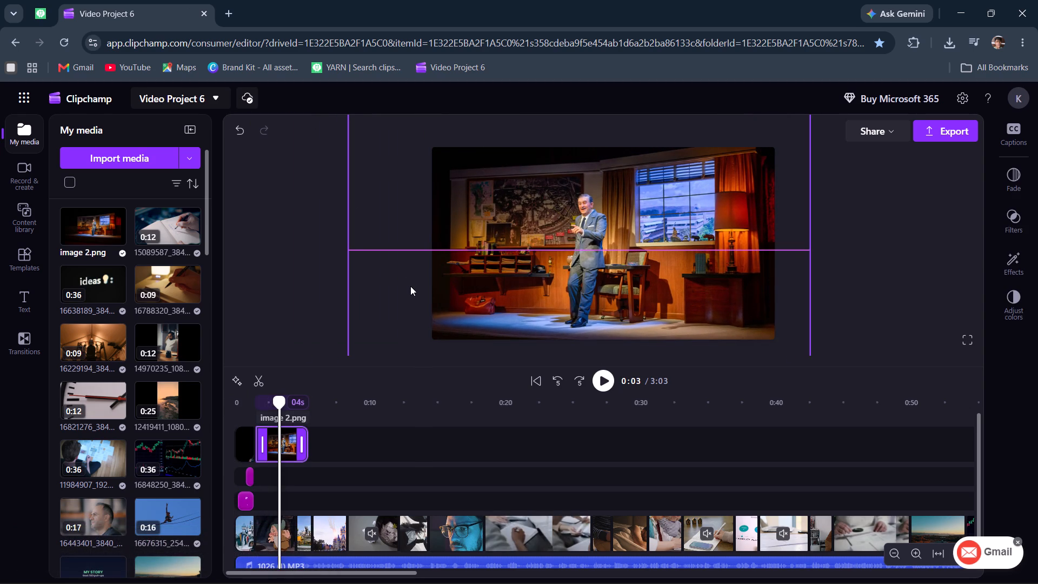
pyautogui.moveTo(410, 286); pyautogui.dragTo(418, 286)
pyautogui.moveTo(417, 249); pyautogui.dragTo(437, 327)
pyautogui.moveTo(373, 179); pyautogui.dragTo(362, 176)
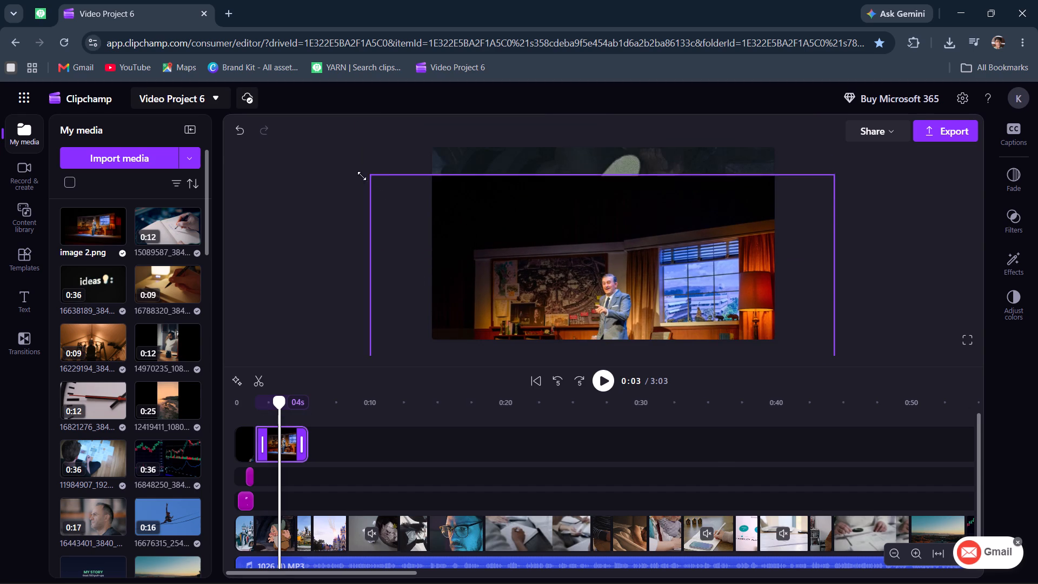
pyautogui.moveTo(362, 176); pyautogui.dragTo(317, 157)
pyautogui.moveTo(378, 239); pyautogui.dragTo(395, 168)
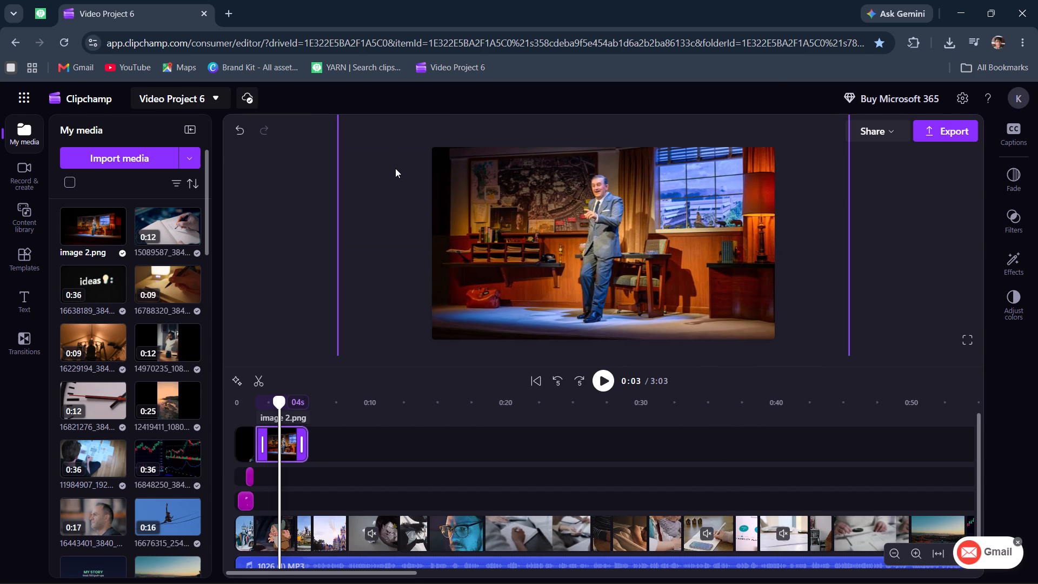
pyautogui.moveTo(395, 168); pyautogui.dragTo(395, 169)
# Play the opening to check the timing, and move the stage image to start at about 0:06, over the castle clip.
pyautogui.click(246, 411)
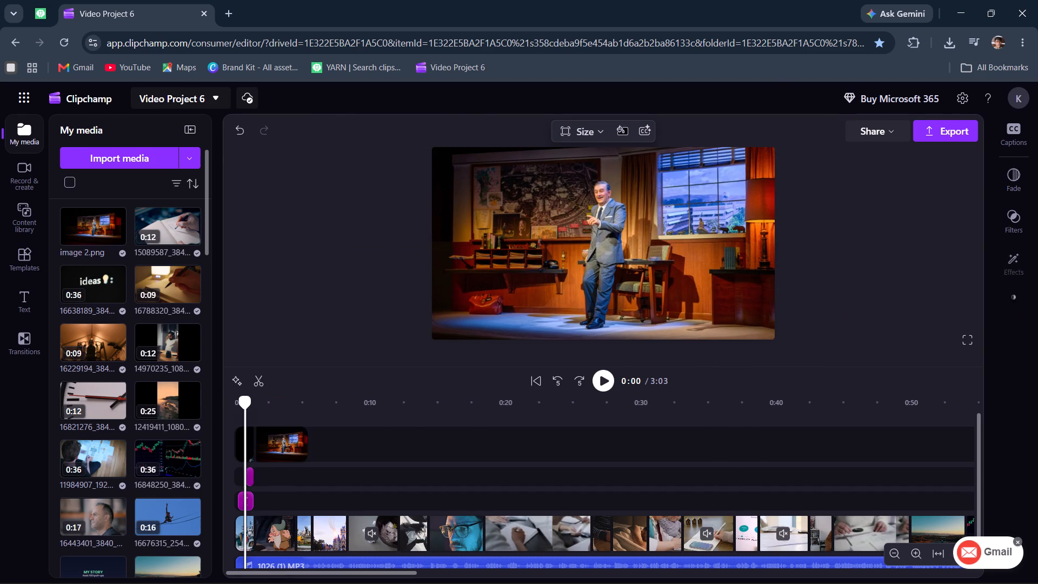
pyautogui.press('space')
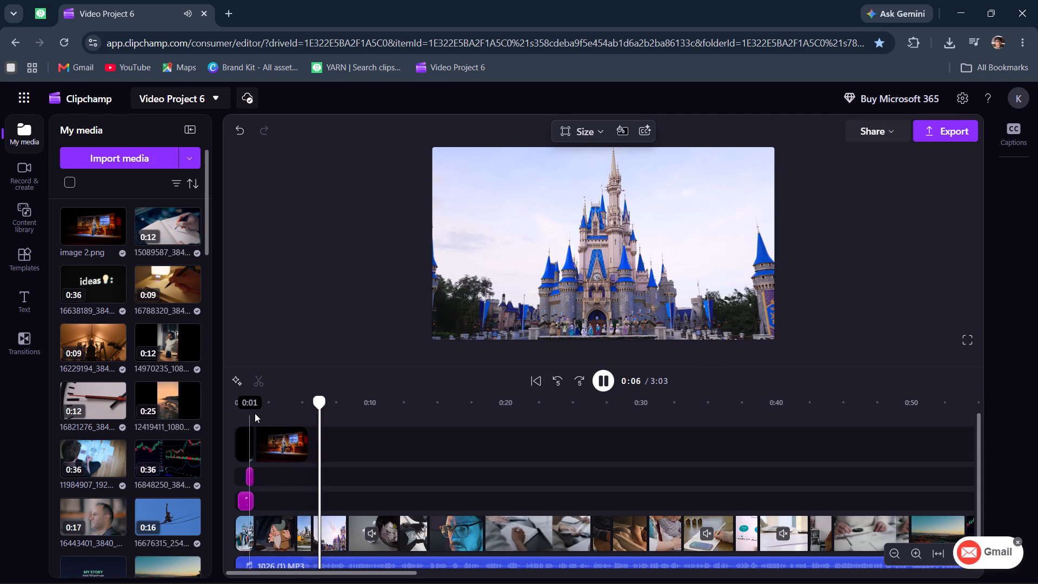
pyautogui.press('space')
pyautogui.click(277, 445)
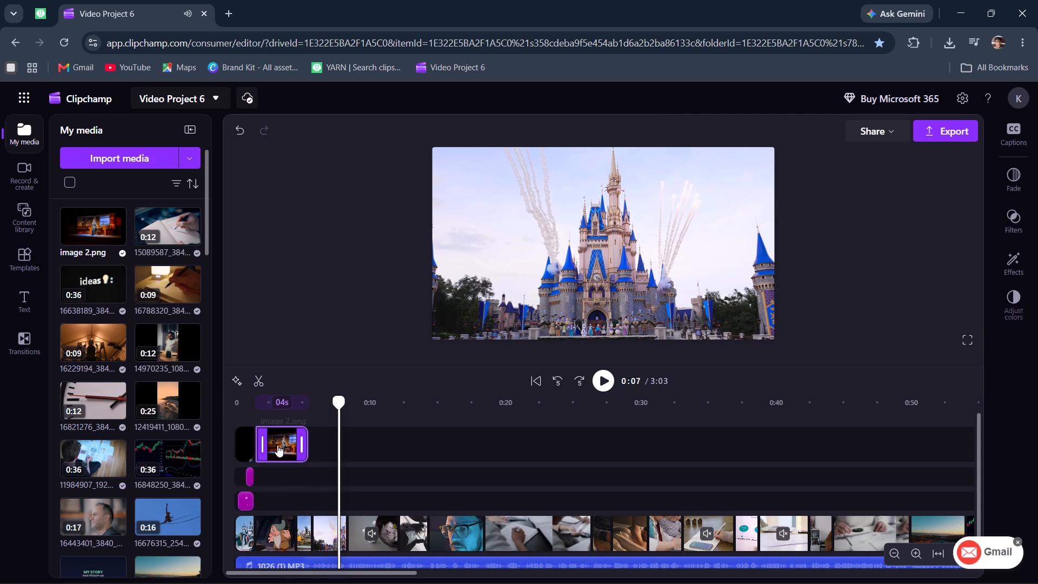
pyautogui.moveTo(277, 445); pyautogui.dragTo(332, 450)
# Split the stage image at 0:08, where the castle clip beneath it ends.
pyautogui.click(347, 474)
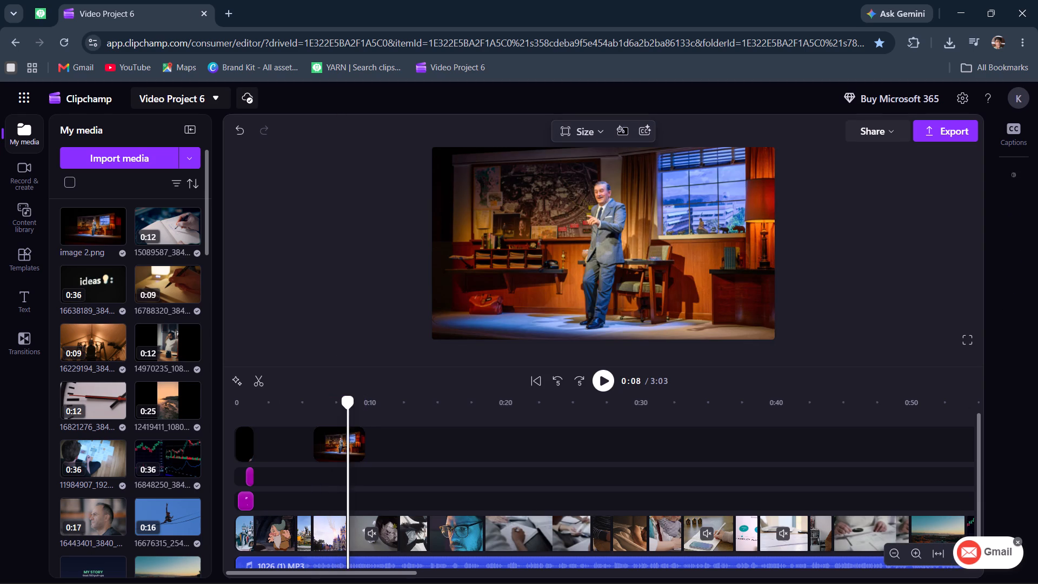
pyautogui.click(349, 441)
pyautogui.click(340, 413)
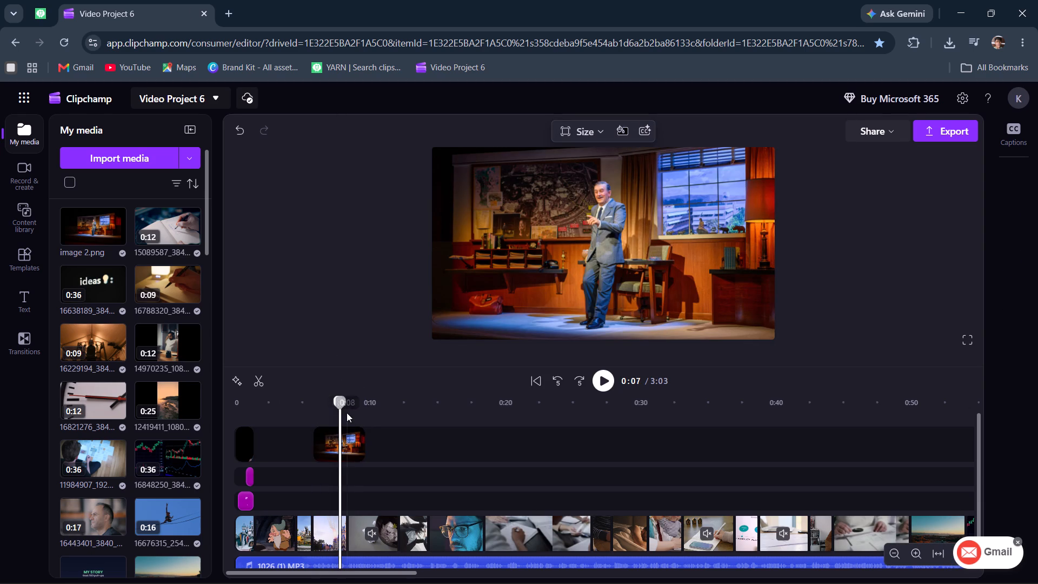
pyautogui.click(349, 413)
pyautogui.click(351, 434)
pyautogui.press('s')
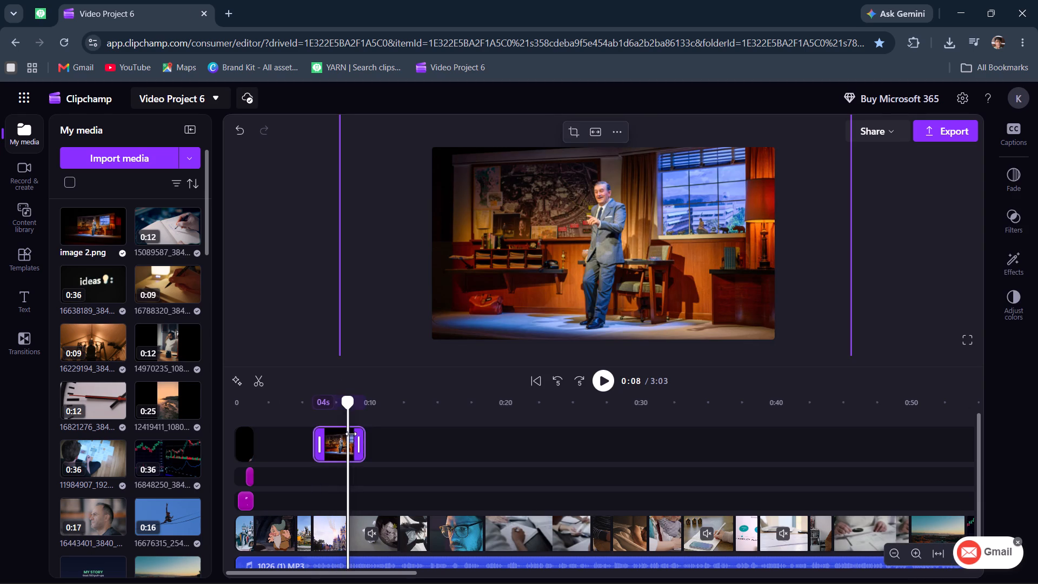
# Delete the part of the stage image after the 0:08 split and play the trimmed section from 0:06.
pyautogui.press('BackSpace')
pyautogui.click(316, 410)
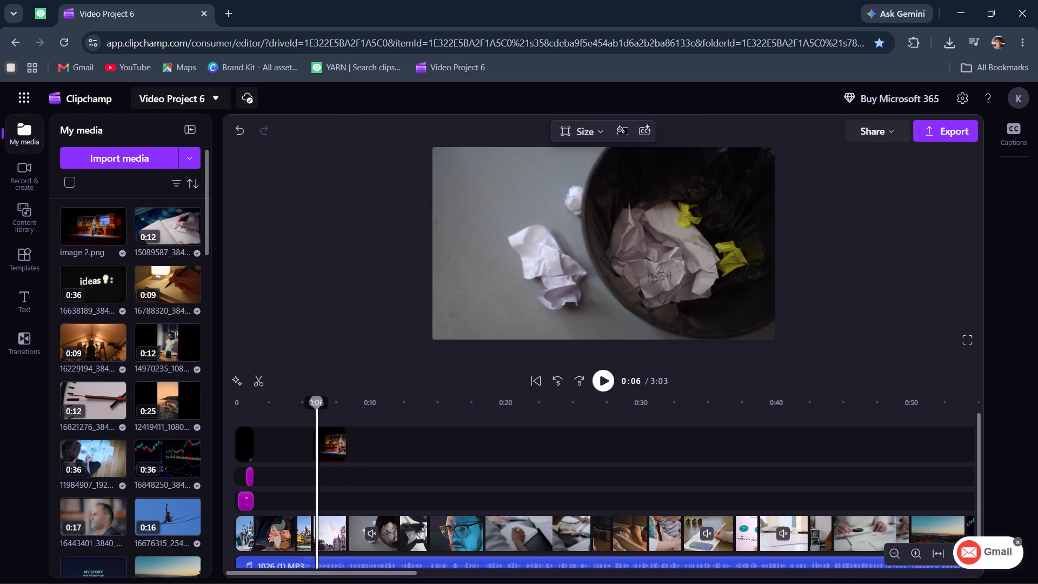
pyautogui.press('space')
pyautogui.press('space')
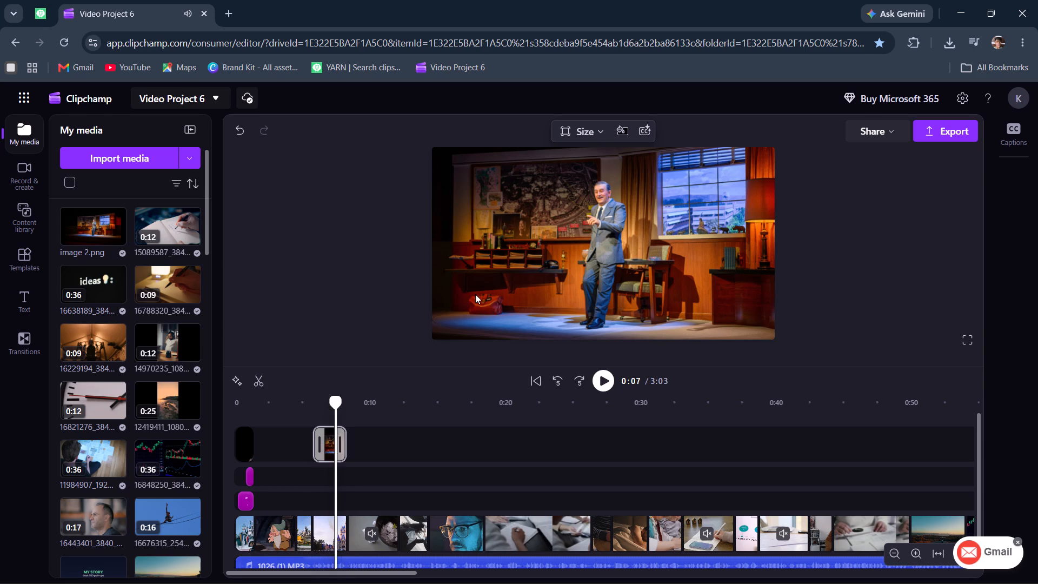
# Apply the Slow zoom effect to the stage image and preview it from just before it starts.
pyautogui.click(475, 294)
pyautogui.click(1015, 302)
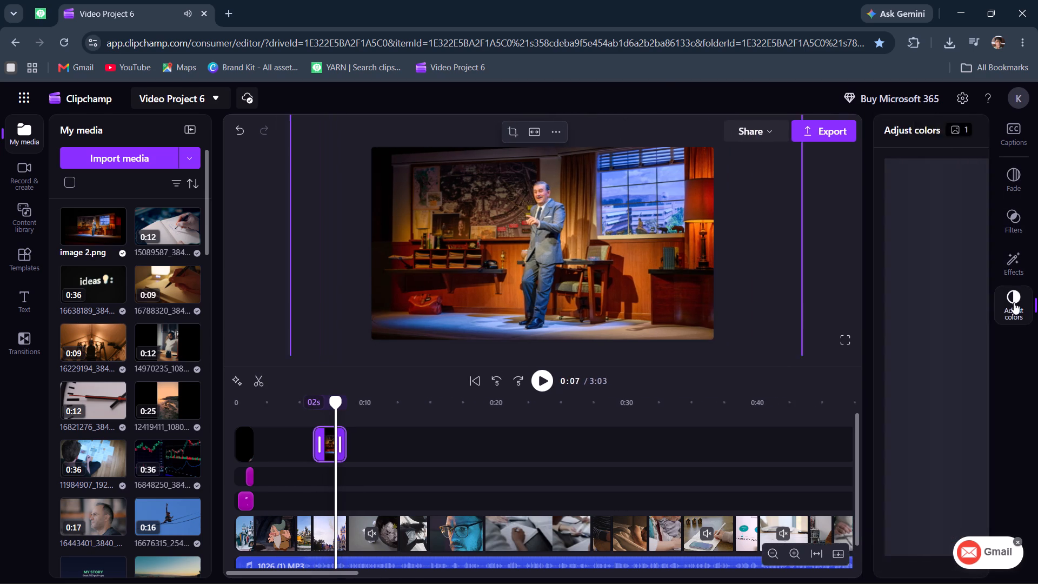
pyautogui.click(1017, 265)
pyautogui.click(1020, 222)
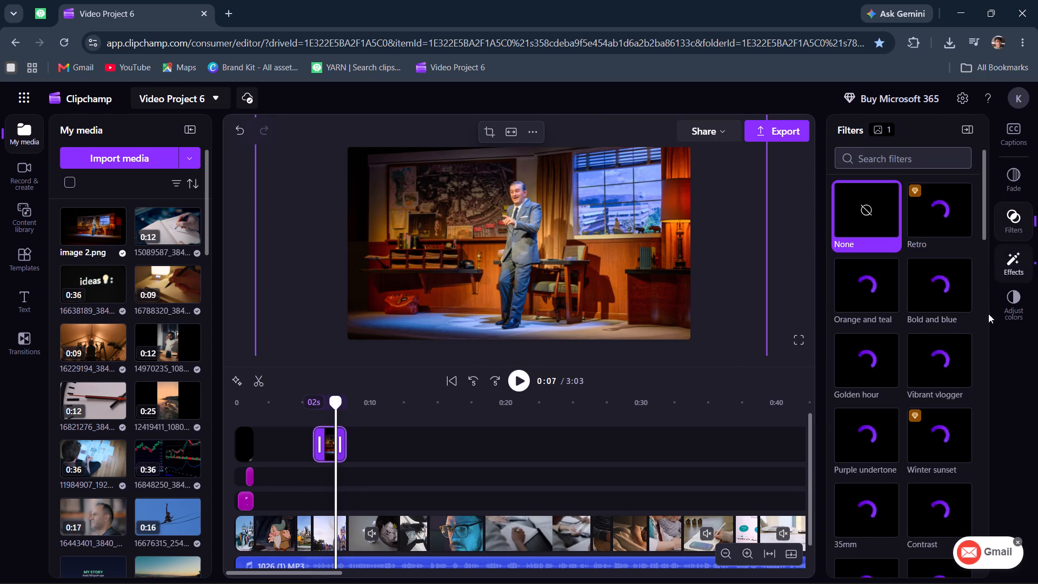
pyautogui.click(1013, 312)
pyautogui.click(1008, 232)
pyautogui.click(1012, 256)
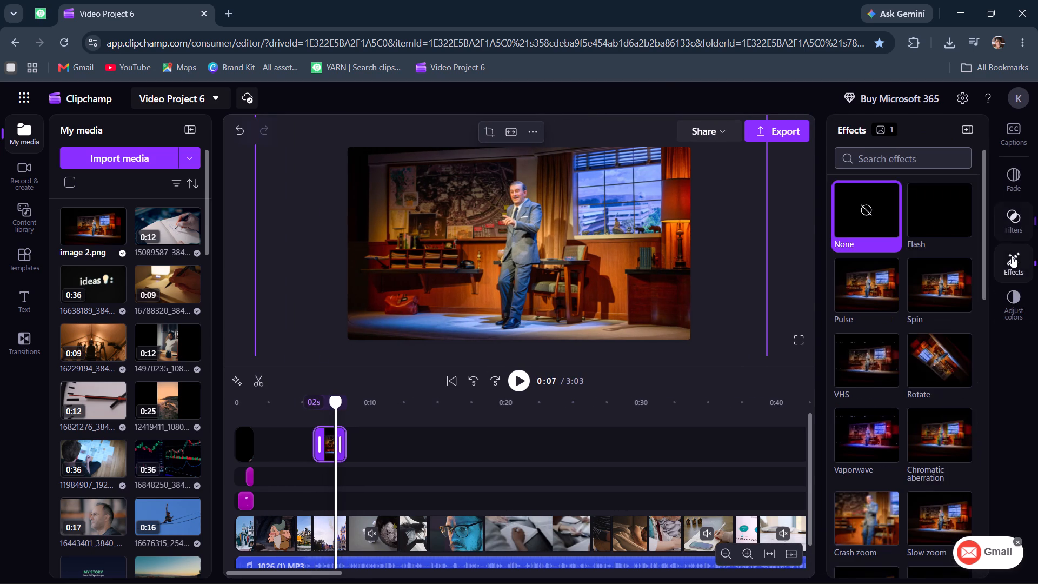
pyautogui.scroll(-4, 928, 415)
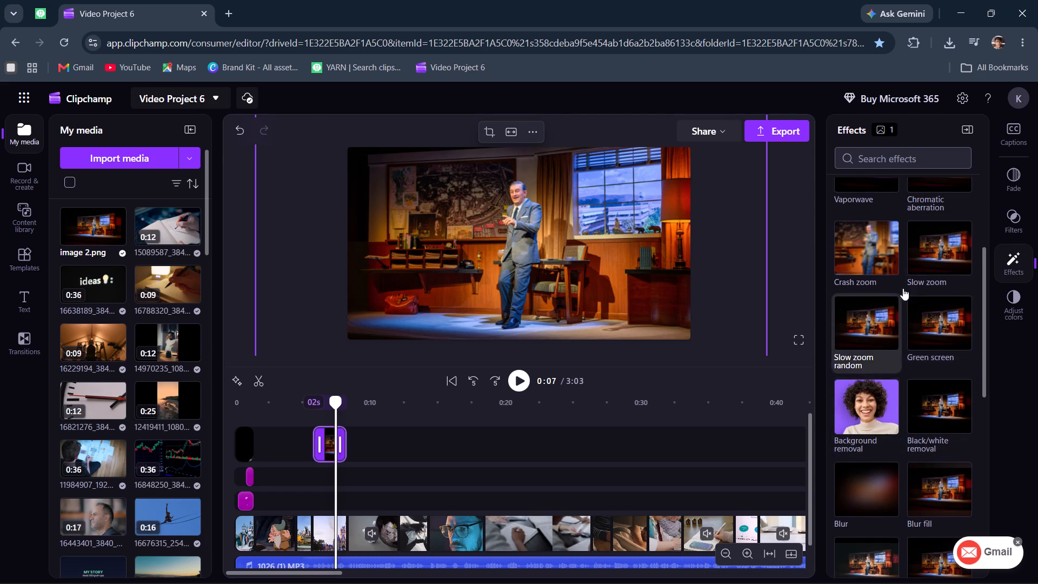
pyautogui.click(928, 262)
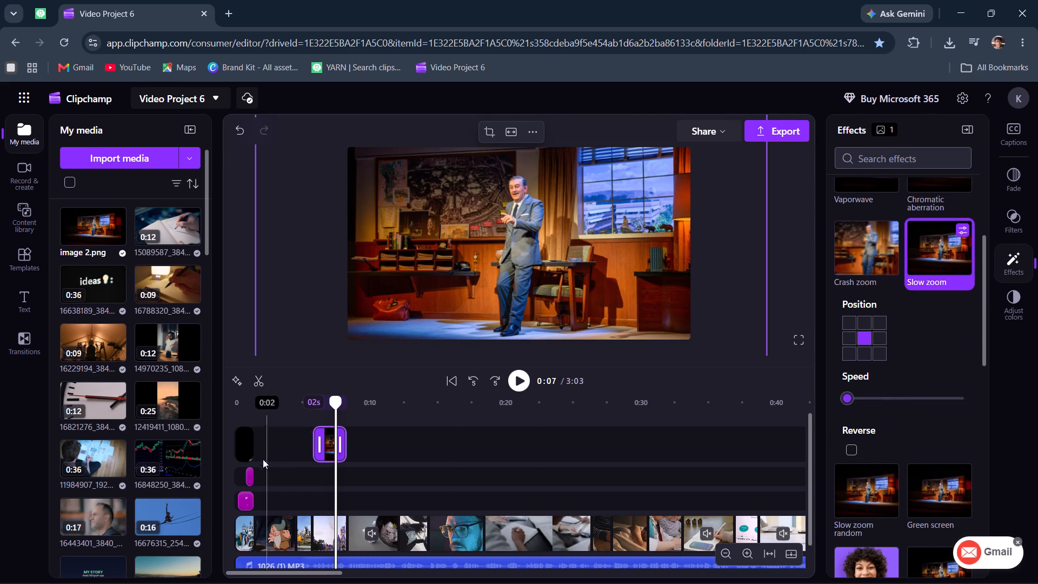
pyautogui.click(310, 411)
pyautogui.press('space')
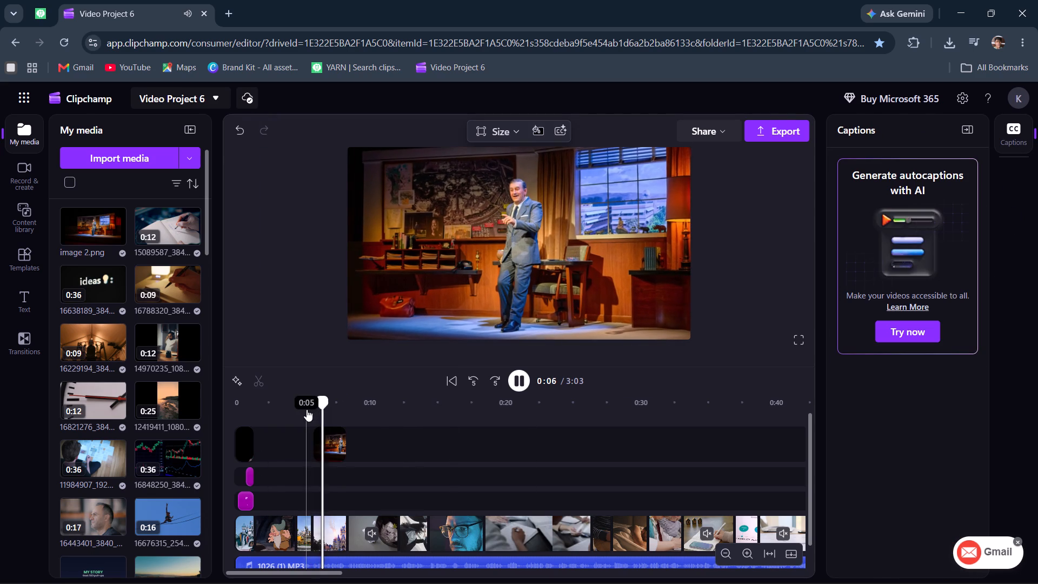
pyautogui.press('space')
pyautogui.click(324, 440)
pyautogui.click(1012, 262)
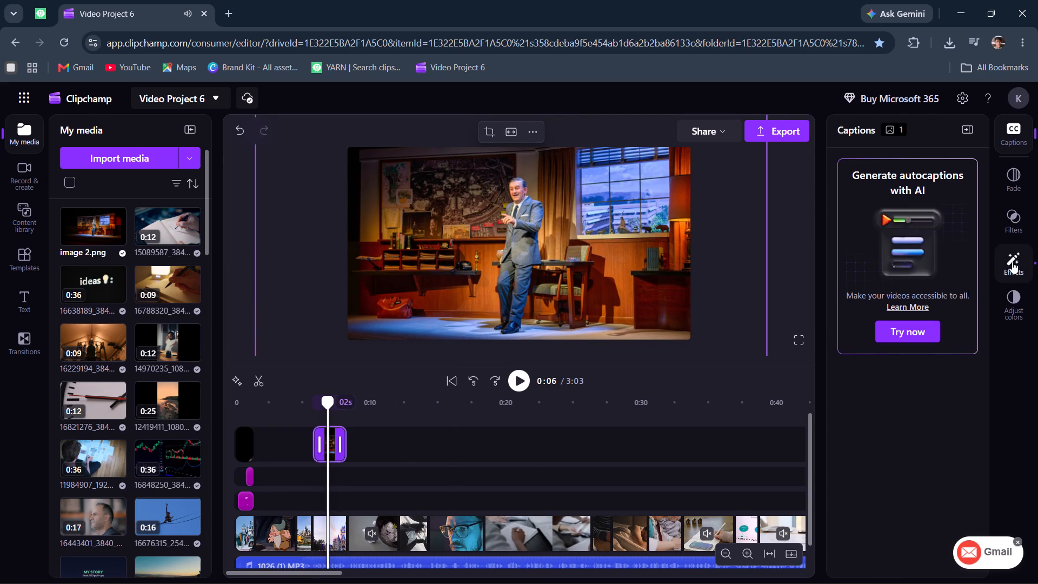
pyautogui.click(1007, 300)
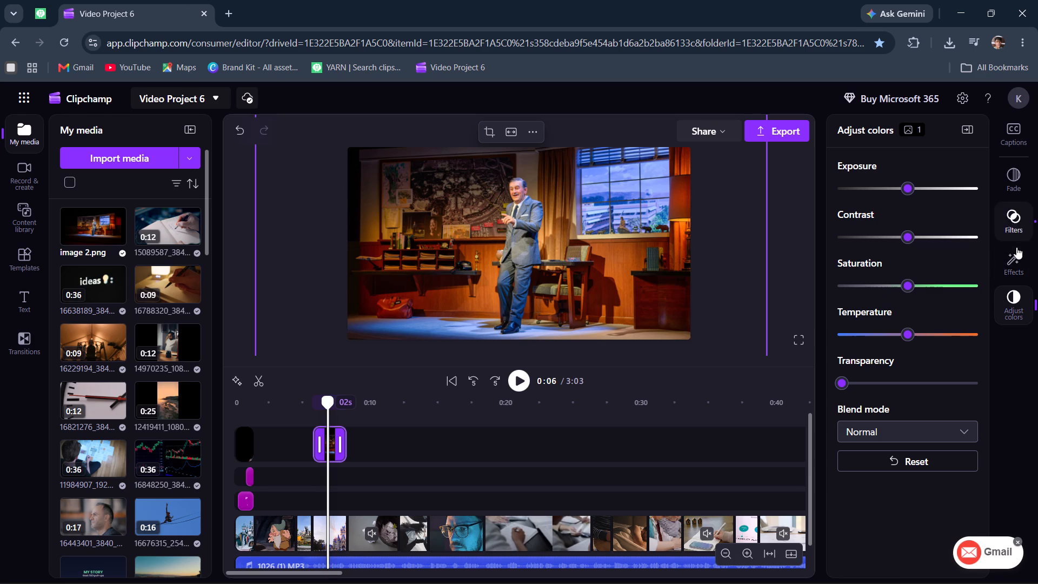
pyautogui.click(1015, 227)
pyautogui.click(1014, 266)
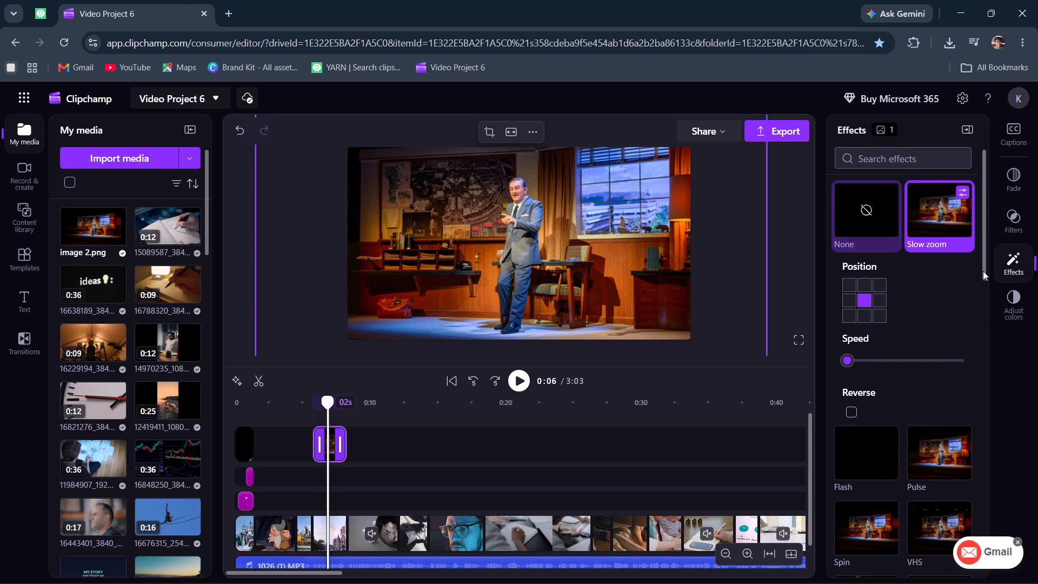
pyautogui.moveTo(849, 360); pyautogui.dragTo(837, 364)
pyautogui.click(310, 409)
pyautogui.press('space')
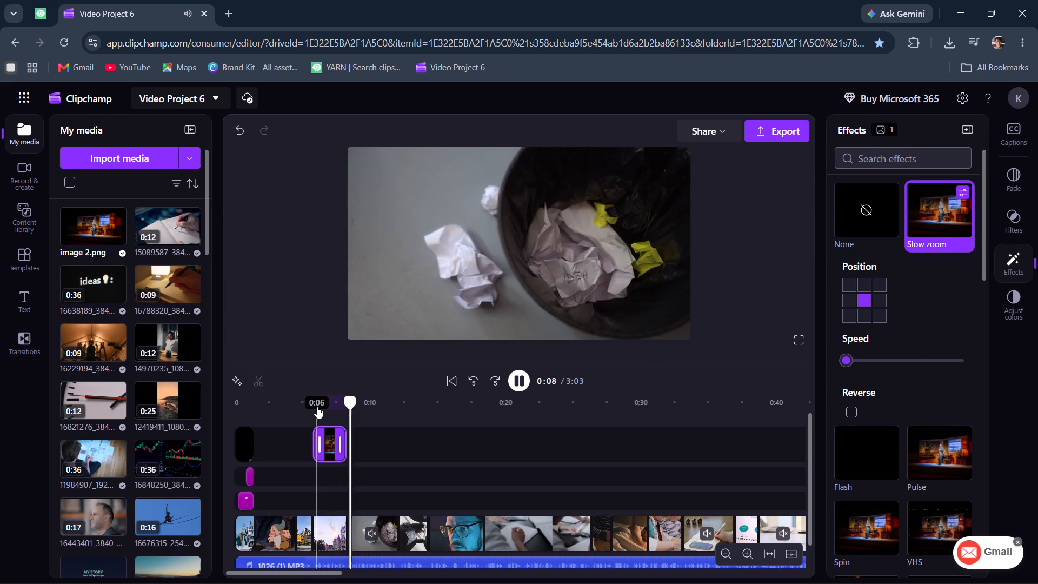
pyautogui.press('space')
pyautogui.click(275, 415)
pyautogui.press('space')
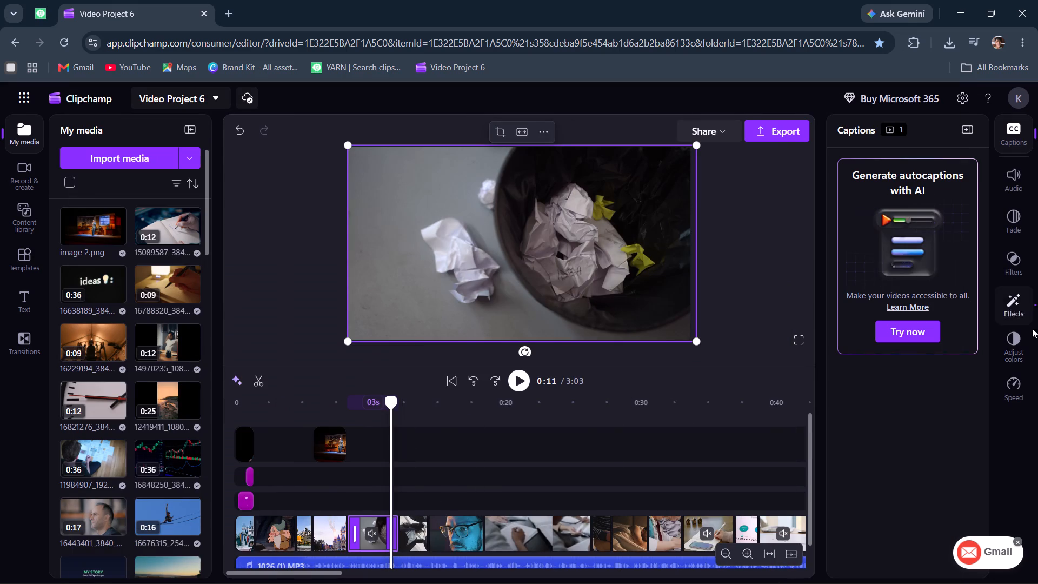
# Look through the available effects for the crumpled-paper clip.
pyautogui.click(1012, 314)
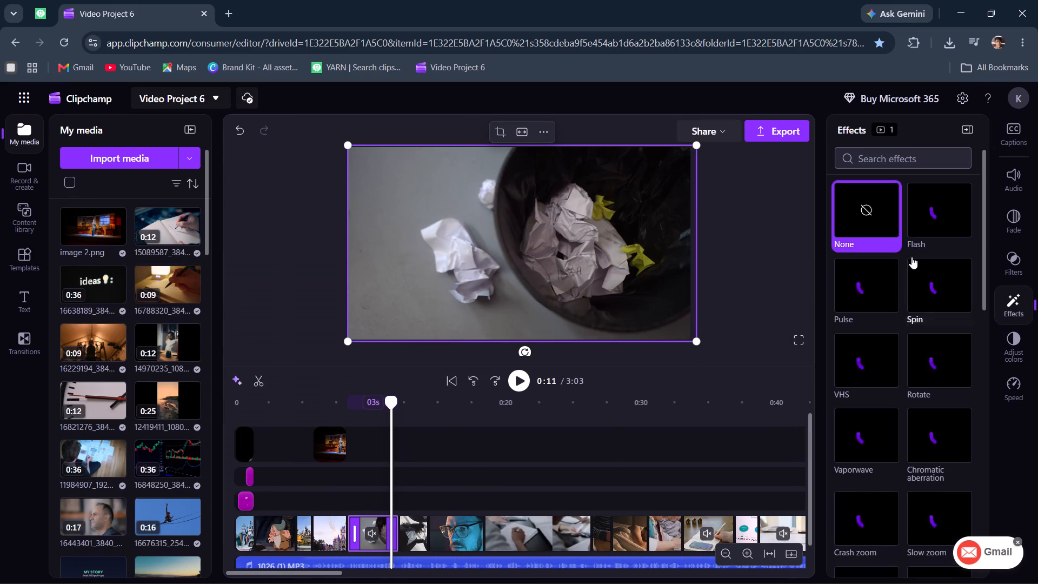
pyautogui.scroll(-3, 929, 320)
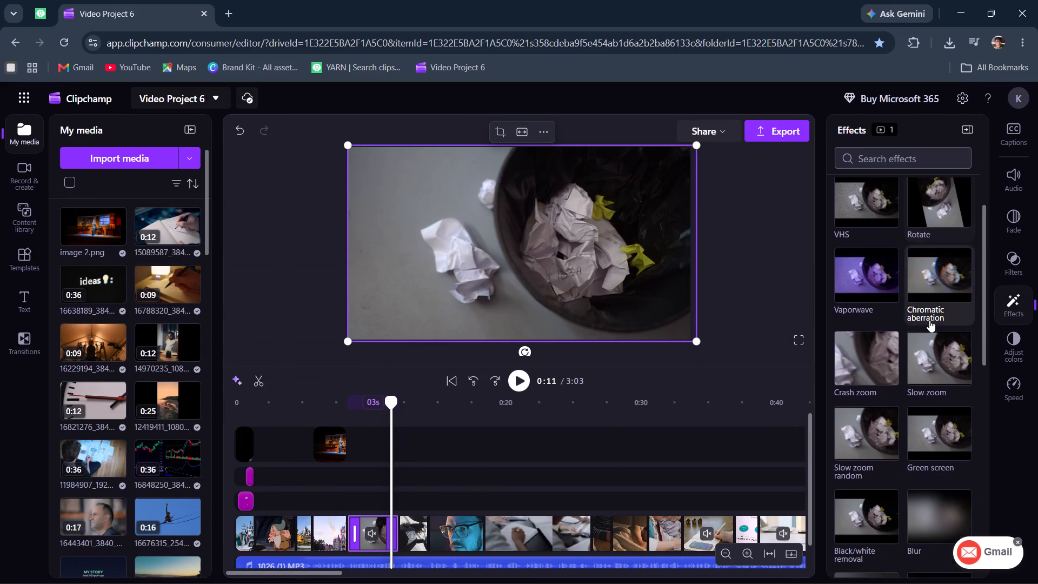
pyautogui.scroll(-4, 929, 320)
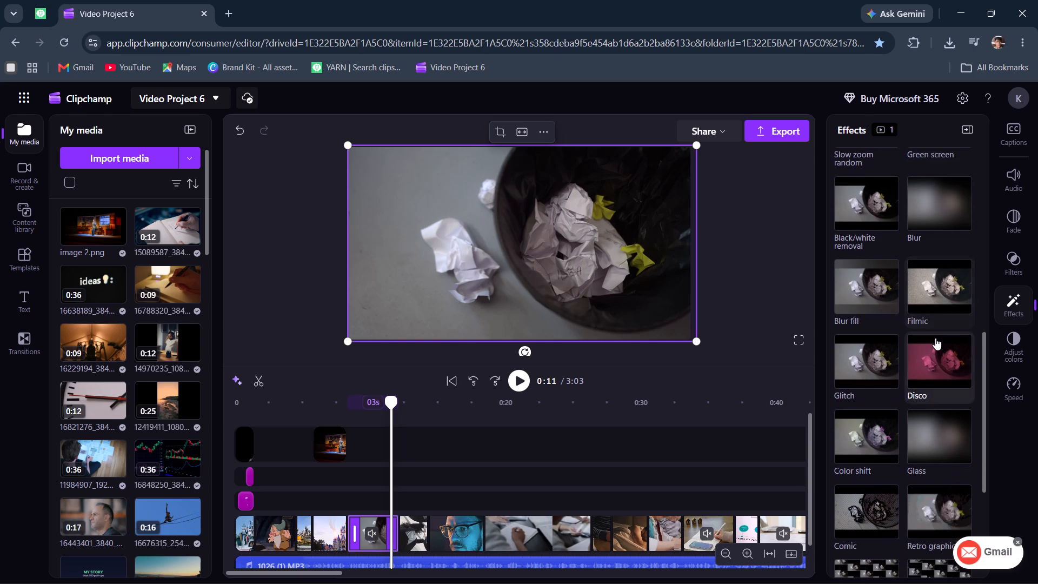
pyautogui.scroll(-5, 935, 338)
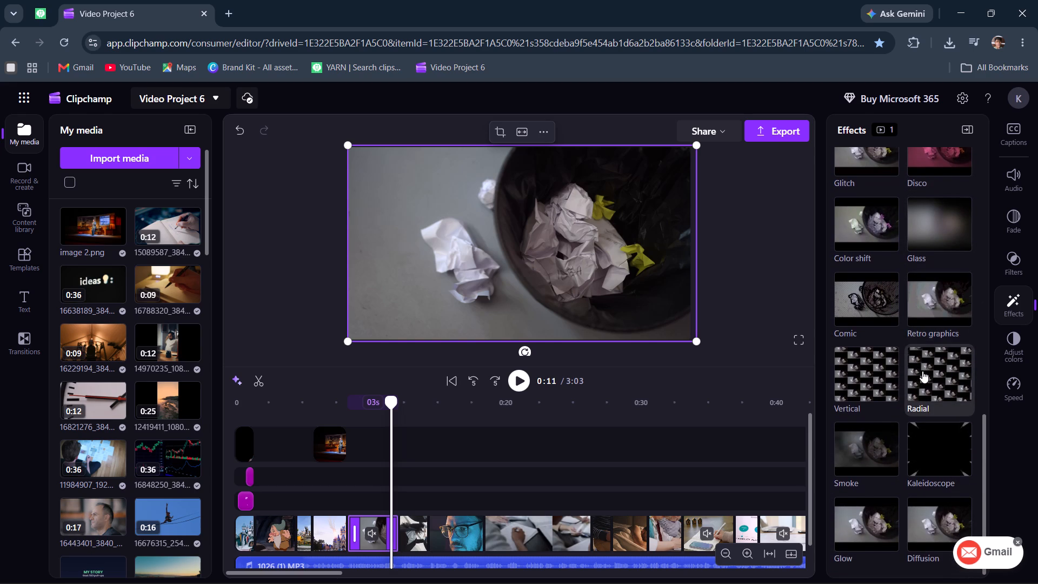
pyautogui.scroll(2, 911, 397)
pyautogui.scroll(2, 859, 342)
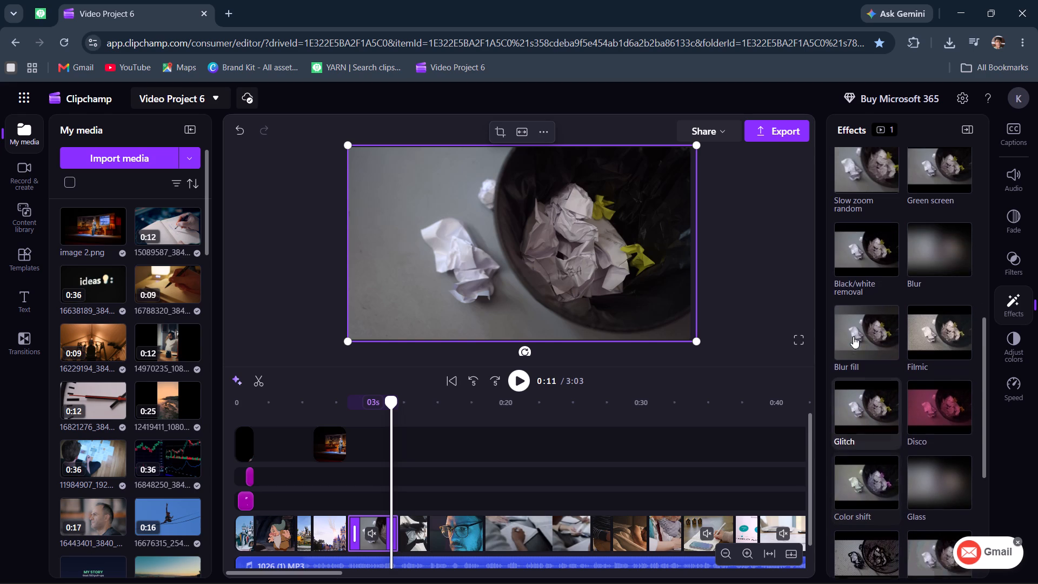
pyautogui.scroll(3, 863, 324)
pyautogui.scroll(1, 1010, 331)
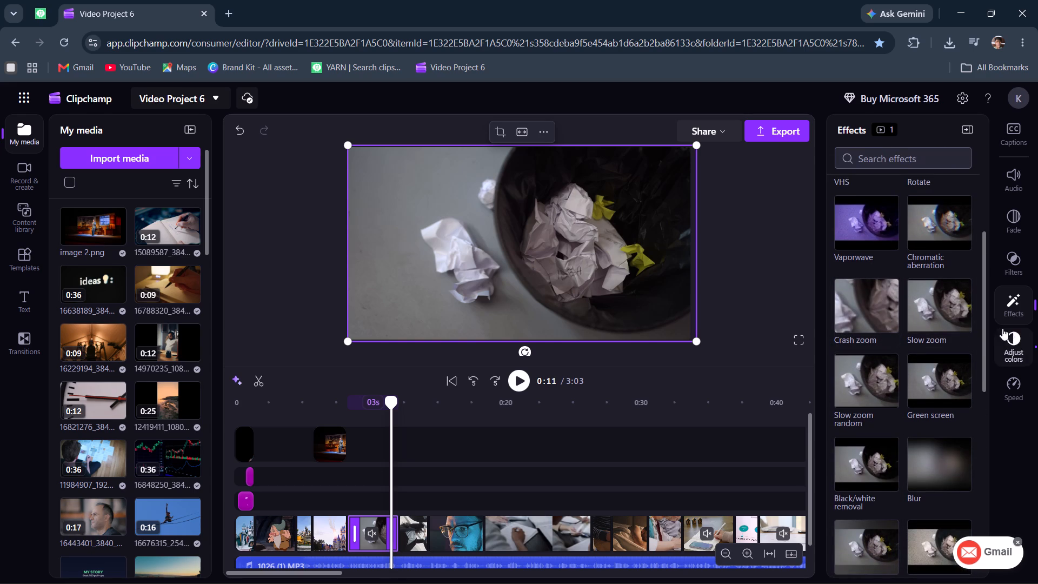
pyautogui.scroll(2, 881, 310)
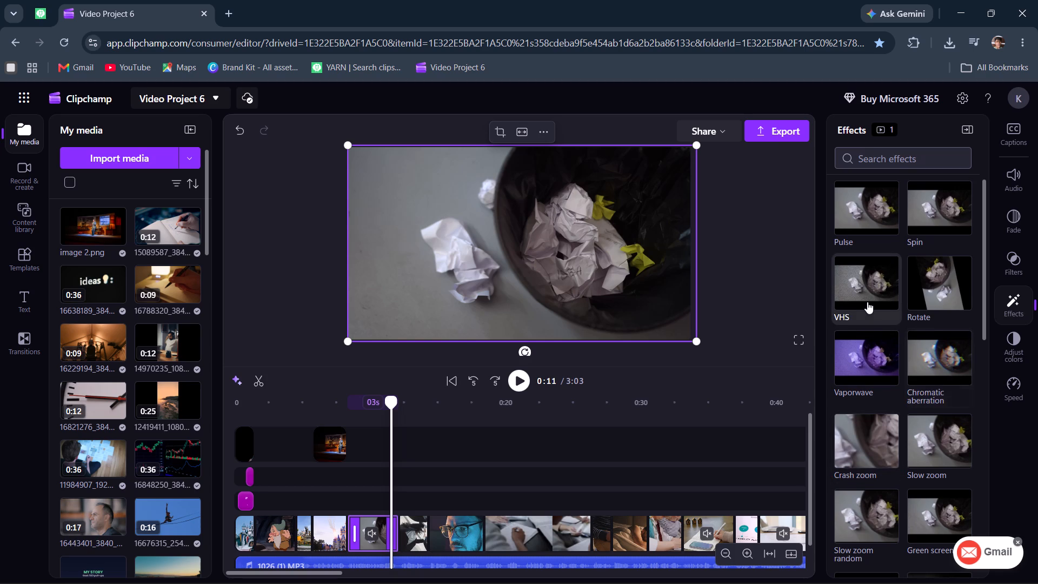
pyautogui.scroll(1, 867, 302)
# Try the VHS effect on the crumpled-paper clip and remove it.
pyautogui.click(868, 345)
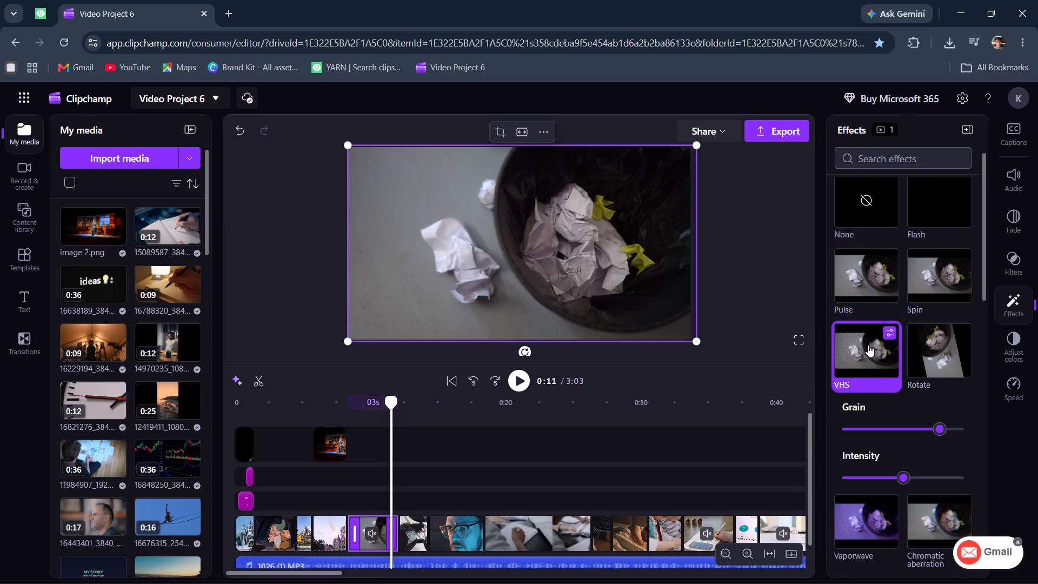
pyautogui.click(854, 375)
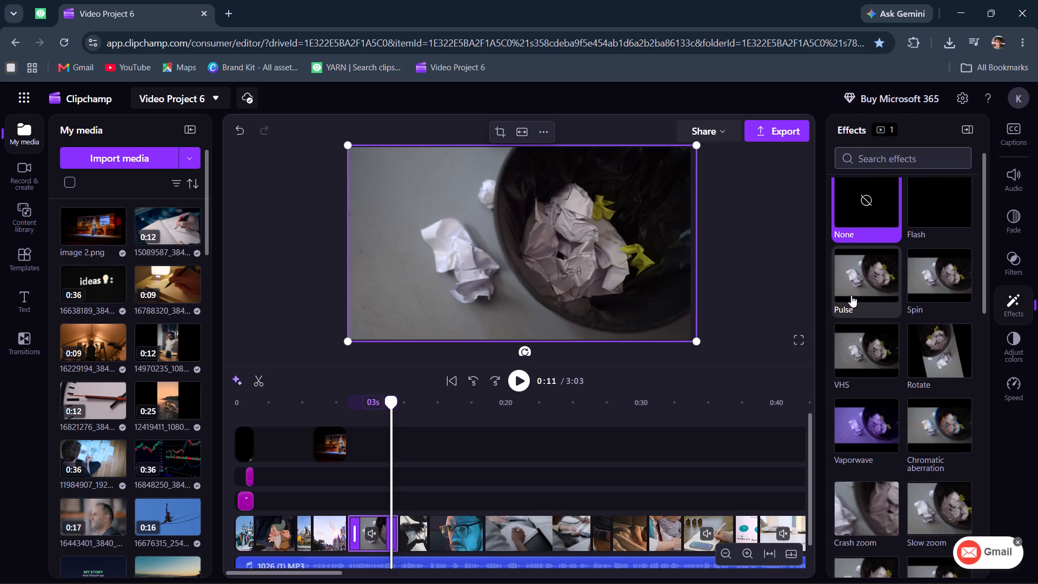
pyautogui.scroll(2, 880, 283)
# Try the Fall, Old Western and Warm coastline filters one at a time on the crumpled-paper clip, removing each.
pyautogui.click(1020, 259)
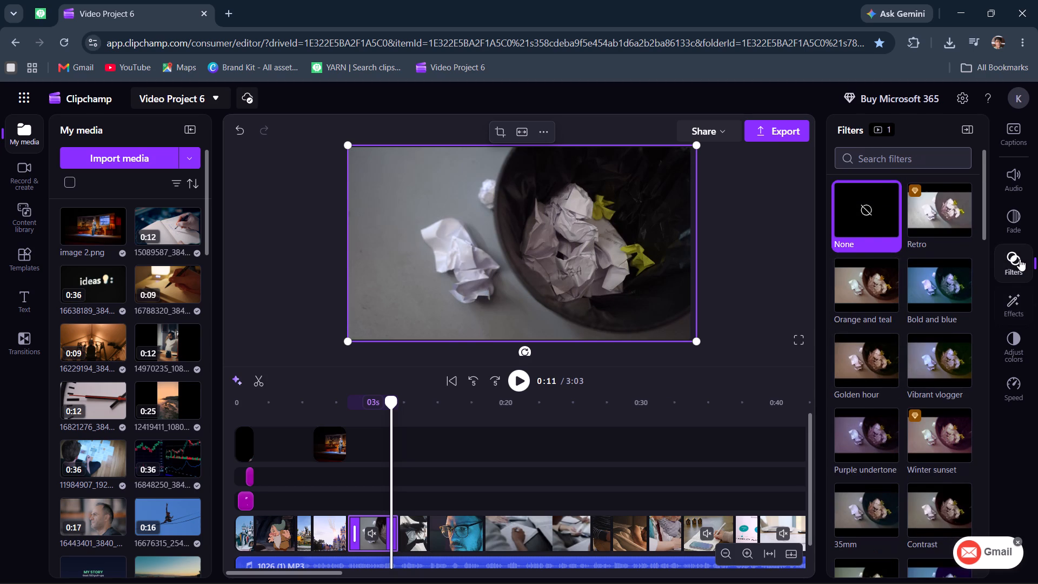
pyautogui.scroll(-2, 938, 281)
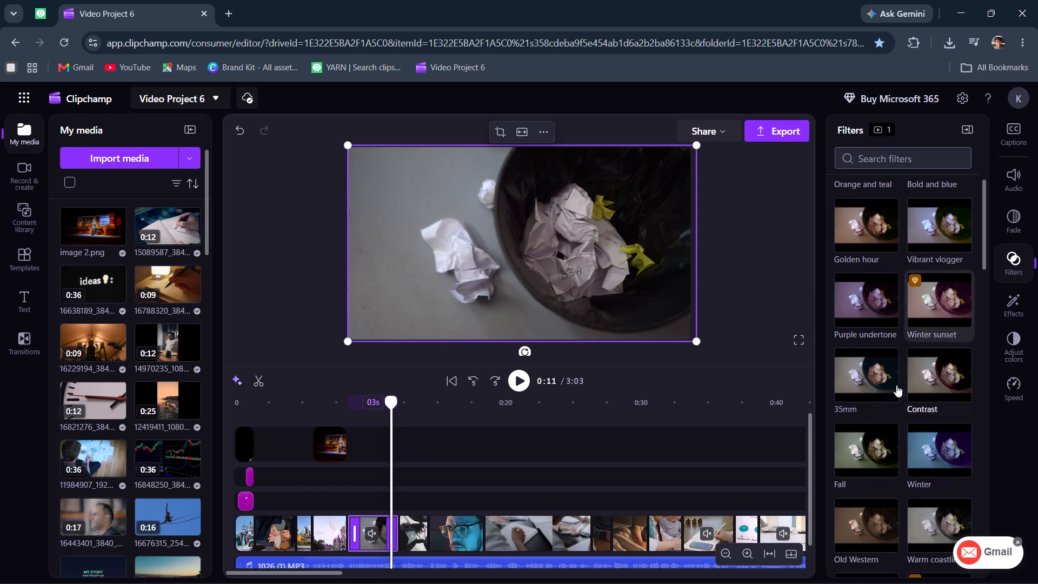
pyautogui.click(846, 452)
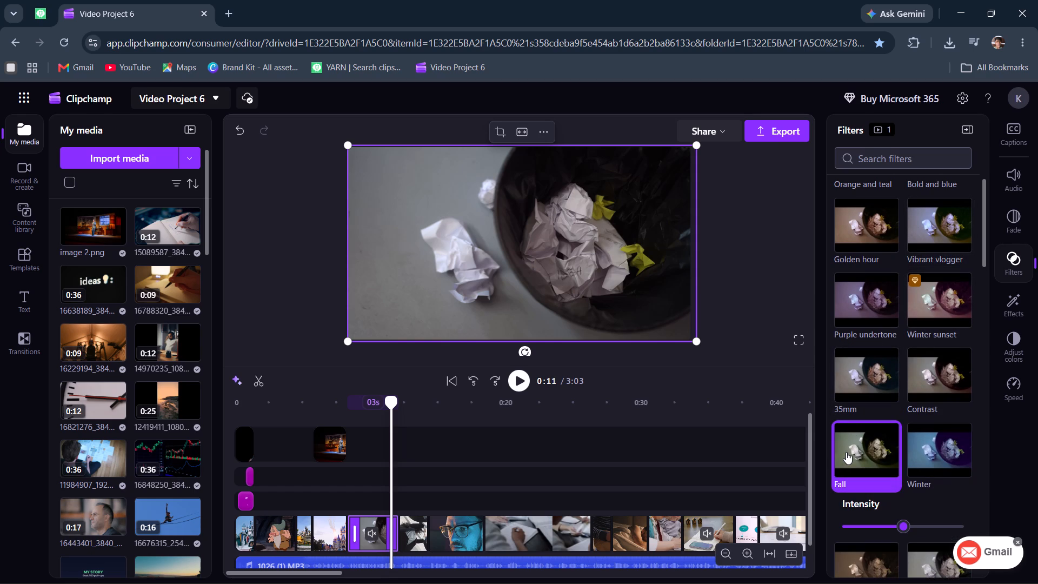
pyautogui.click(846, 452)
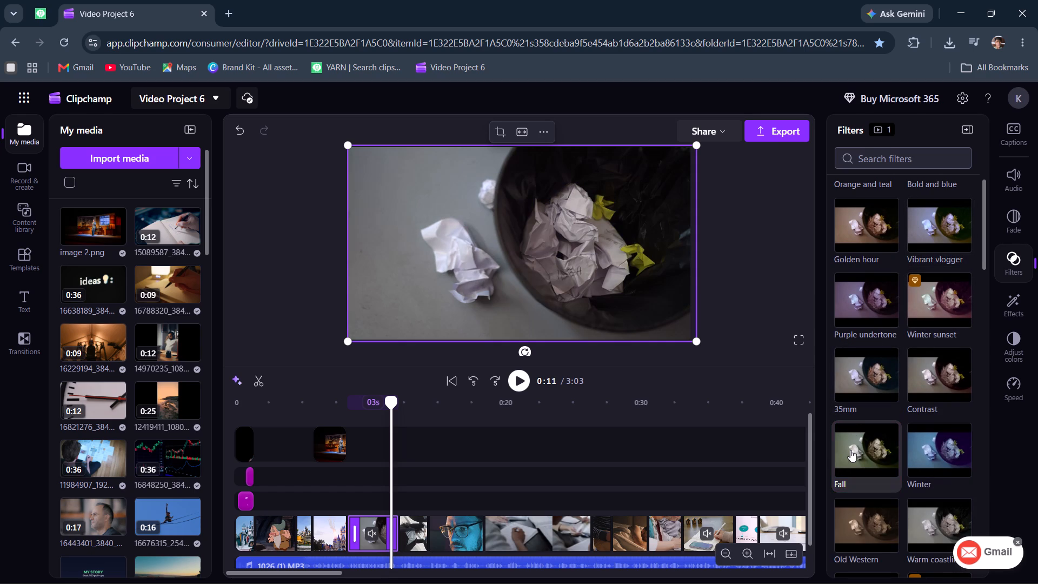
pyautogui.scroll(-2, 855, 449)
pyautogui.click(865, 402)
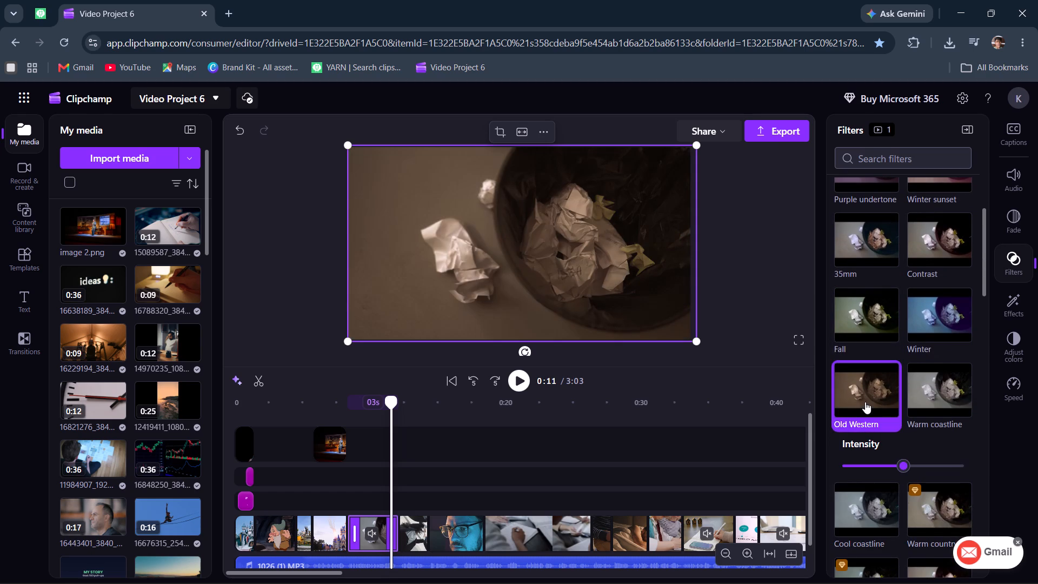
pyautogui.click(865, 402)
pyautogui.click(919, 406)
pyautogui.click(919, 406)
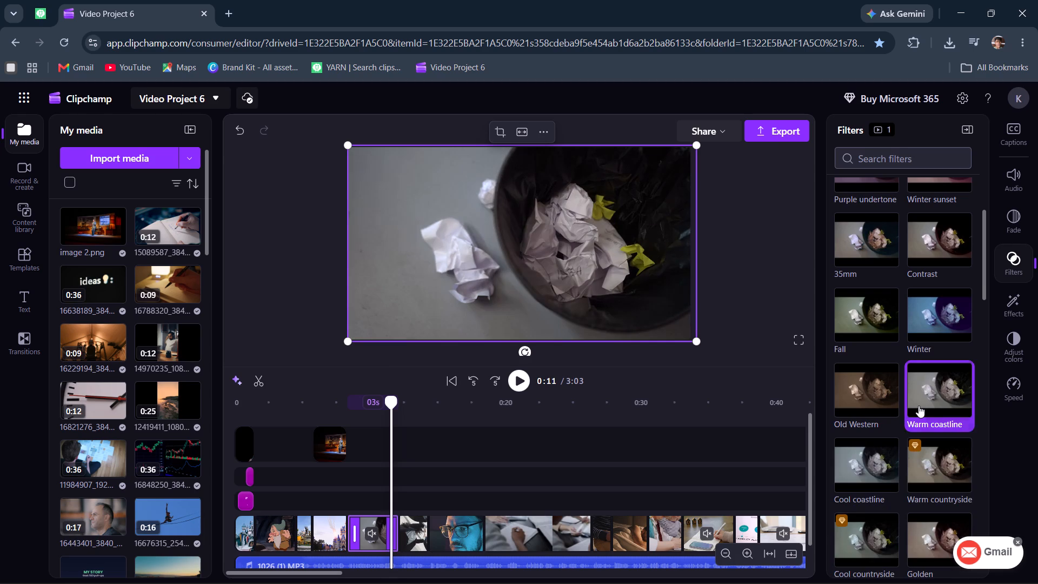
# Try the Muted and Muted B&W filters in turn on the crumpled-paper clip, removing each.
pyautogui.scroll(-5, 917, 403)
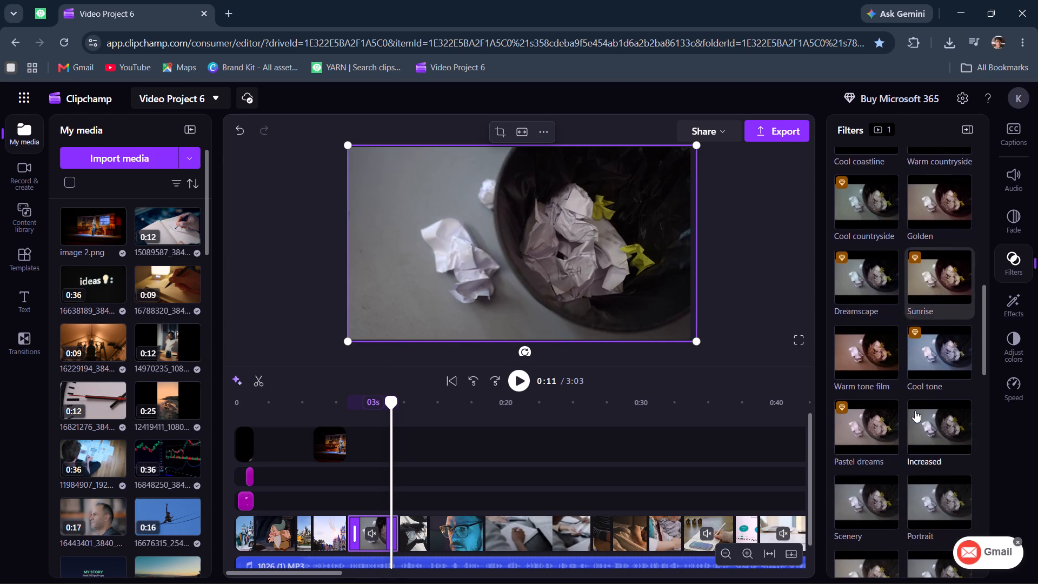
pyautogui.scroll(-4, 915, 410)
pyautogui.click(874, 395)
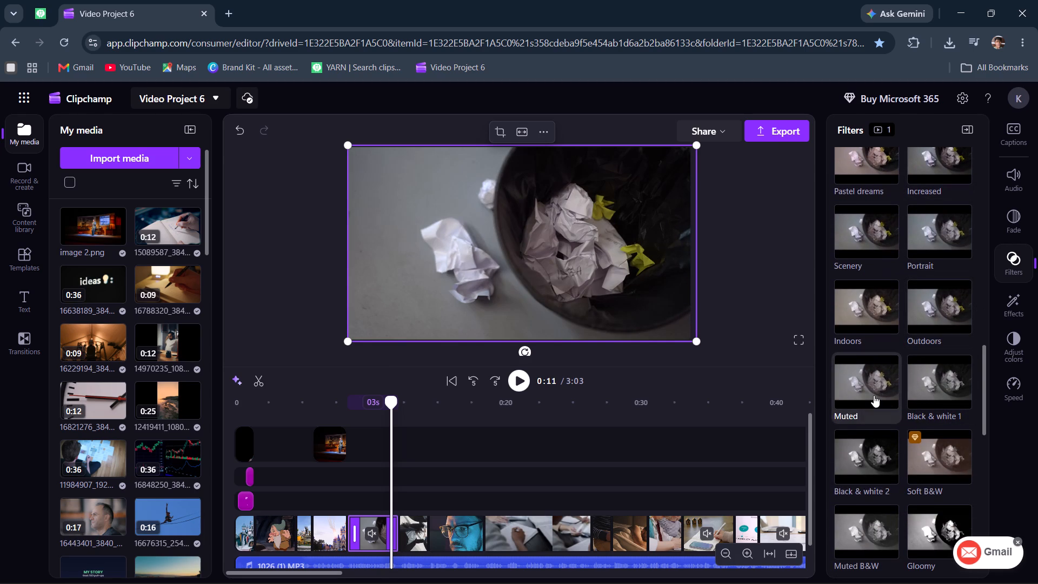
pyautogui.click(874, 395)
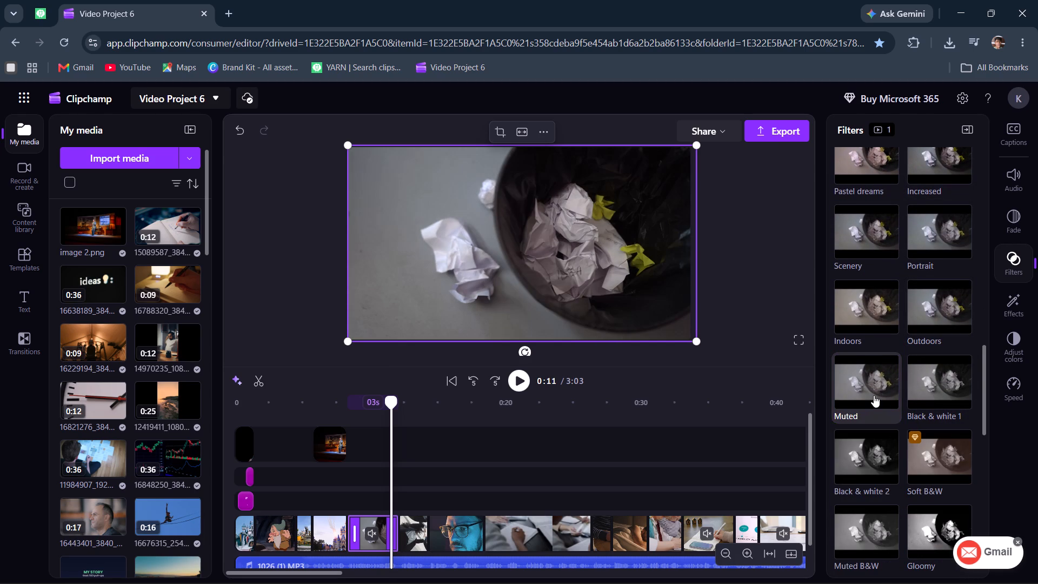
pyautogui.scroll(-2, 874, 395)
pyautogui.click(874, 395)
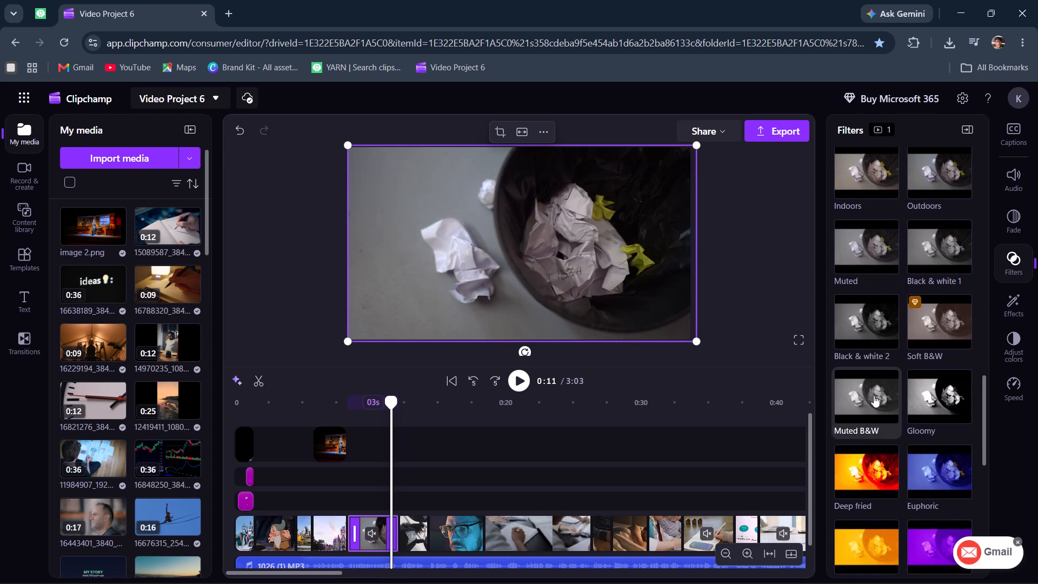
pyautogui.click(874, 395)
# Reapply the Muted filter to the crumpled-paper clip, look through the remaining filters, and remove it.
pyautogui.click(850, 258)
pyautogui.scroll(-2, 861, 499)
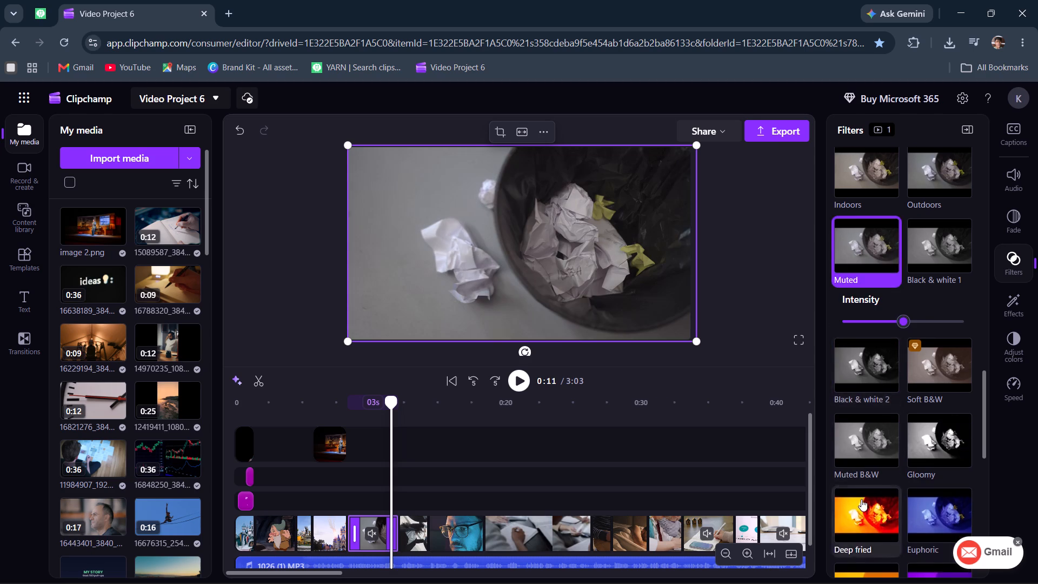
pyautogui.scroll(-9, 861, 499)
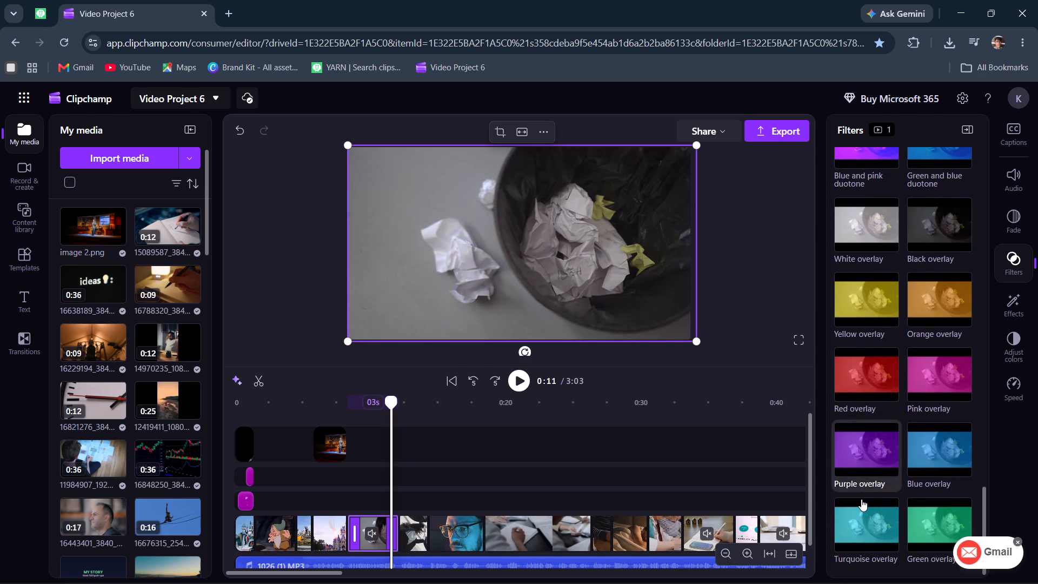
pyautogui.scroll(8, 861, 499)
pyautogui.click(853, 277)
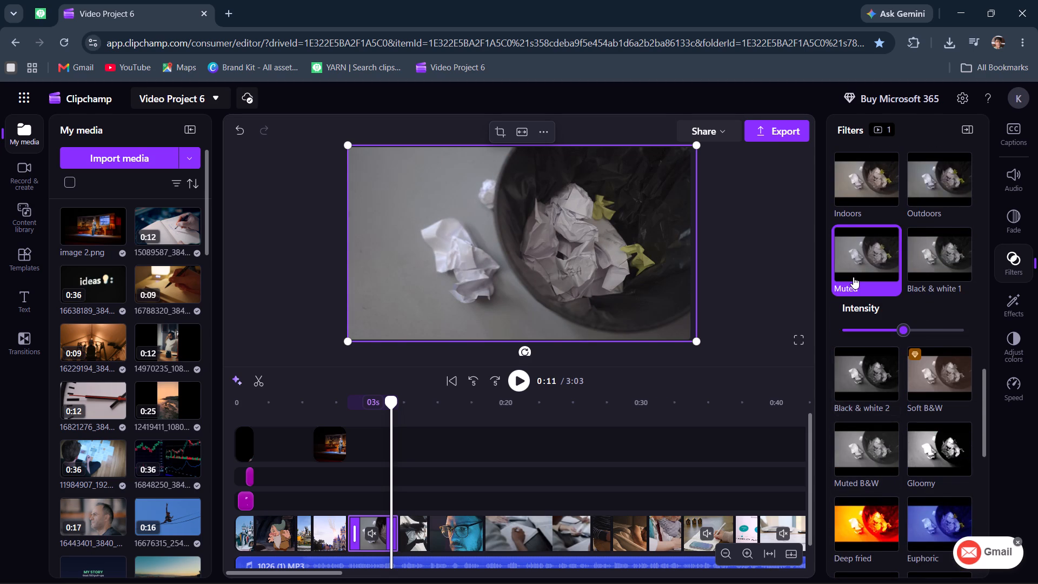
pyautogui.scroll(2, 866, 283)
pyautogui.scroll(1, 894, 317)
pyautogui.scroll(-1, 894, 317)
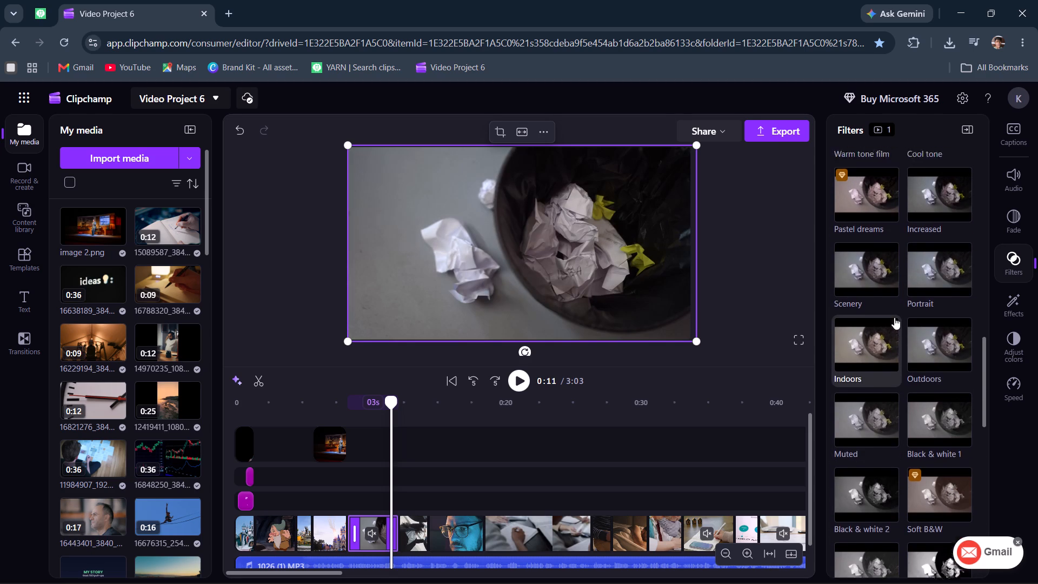
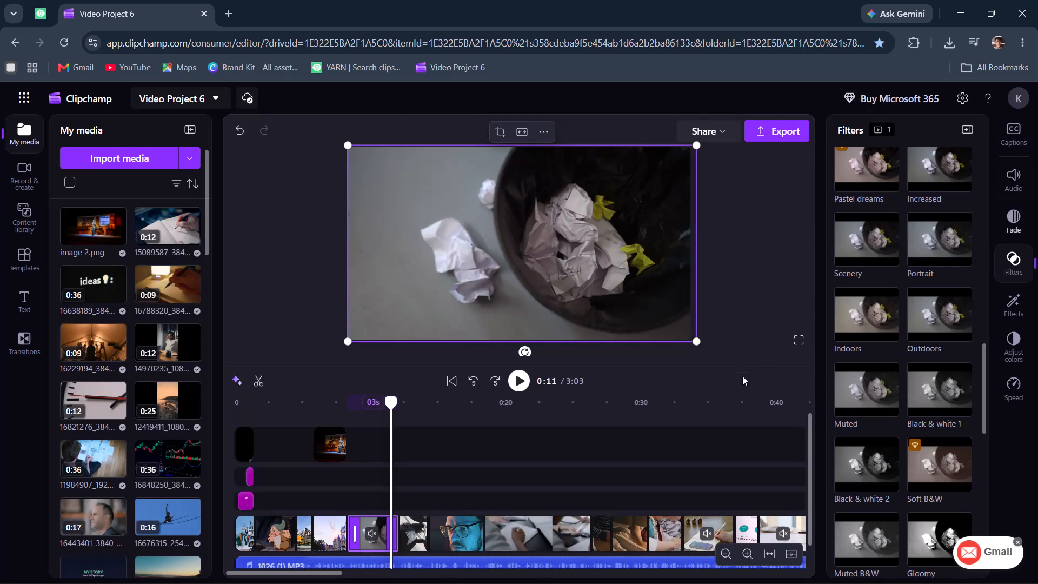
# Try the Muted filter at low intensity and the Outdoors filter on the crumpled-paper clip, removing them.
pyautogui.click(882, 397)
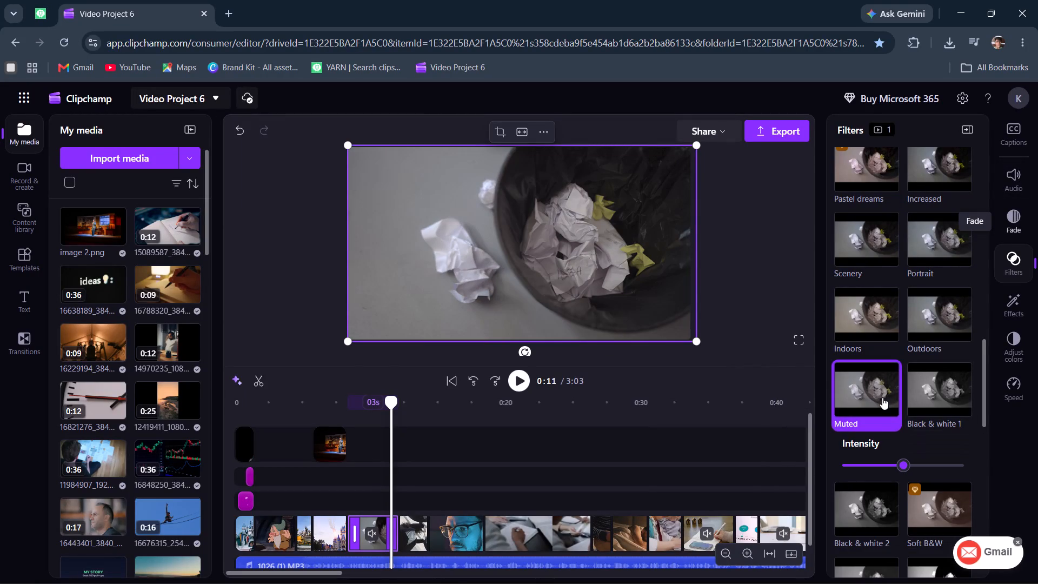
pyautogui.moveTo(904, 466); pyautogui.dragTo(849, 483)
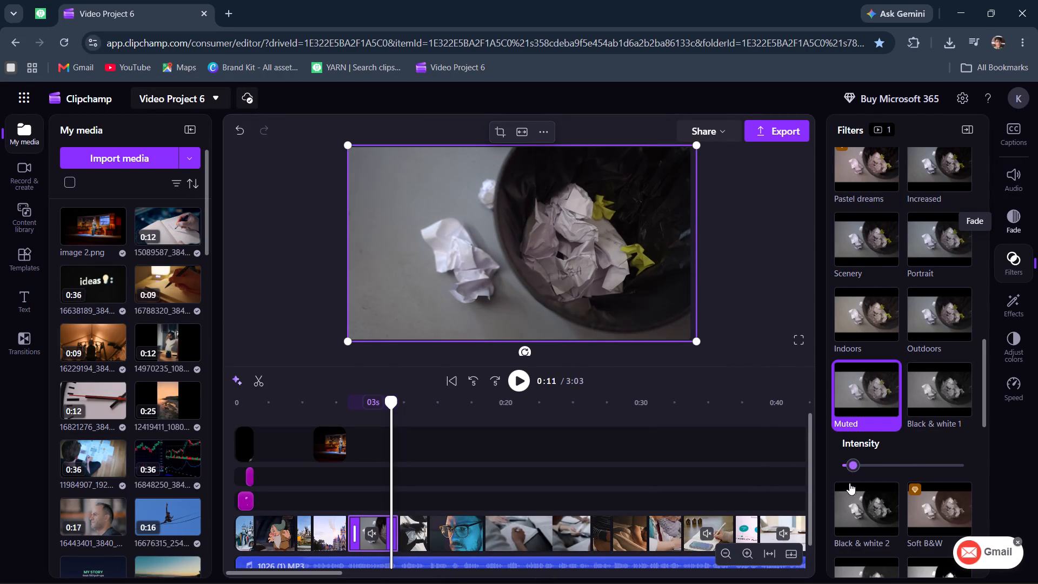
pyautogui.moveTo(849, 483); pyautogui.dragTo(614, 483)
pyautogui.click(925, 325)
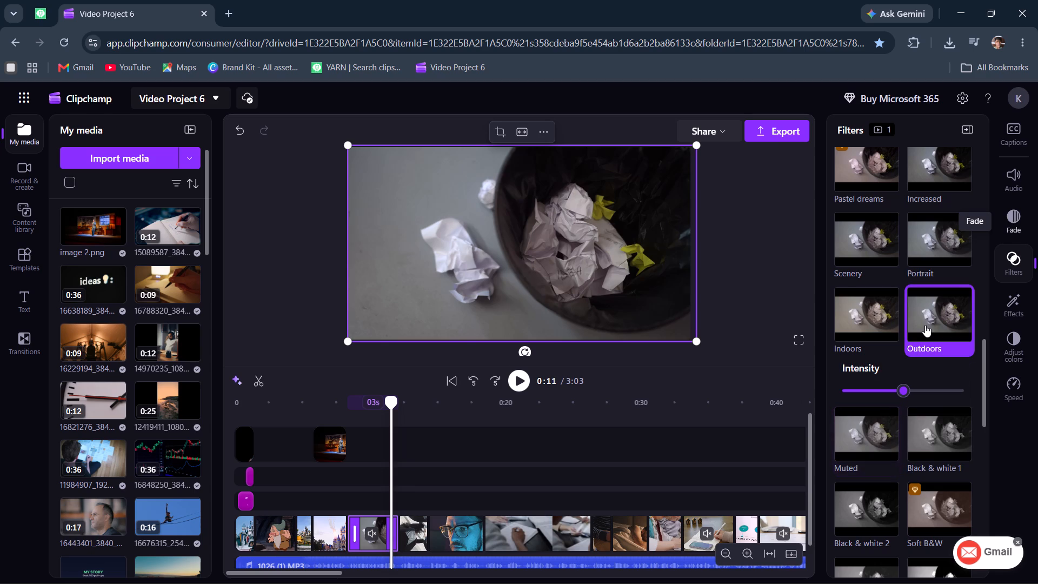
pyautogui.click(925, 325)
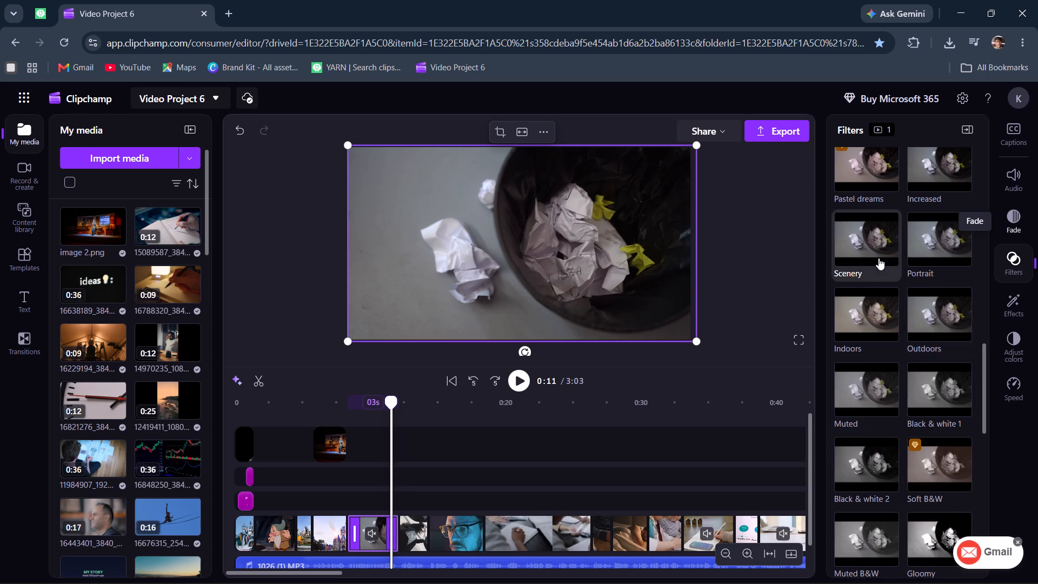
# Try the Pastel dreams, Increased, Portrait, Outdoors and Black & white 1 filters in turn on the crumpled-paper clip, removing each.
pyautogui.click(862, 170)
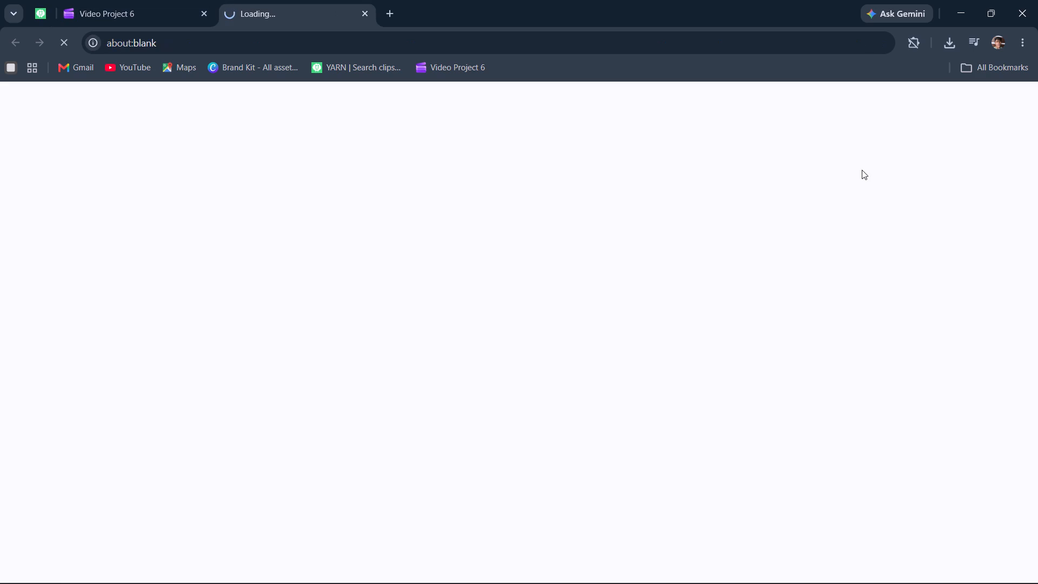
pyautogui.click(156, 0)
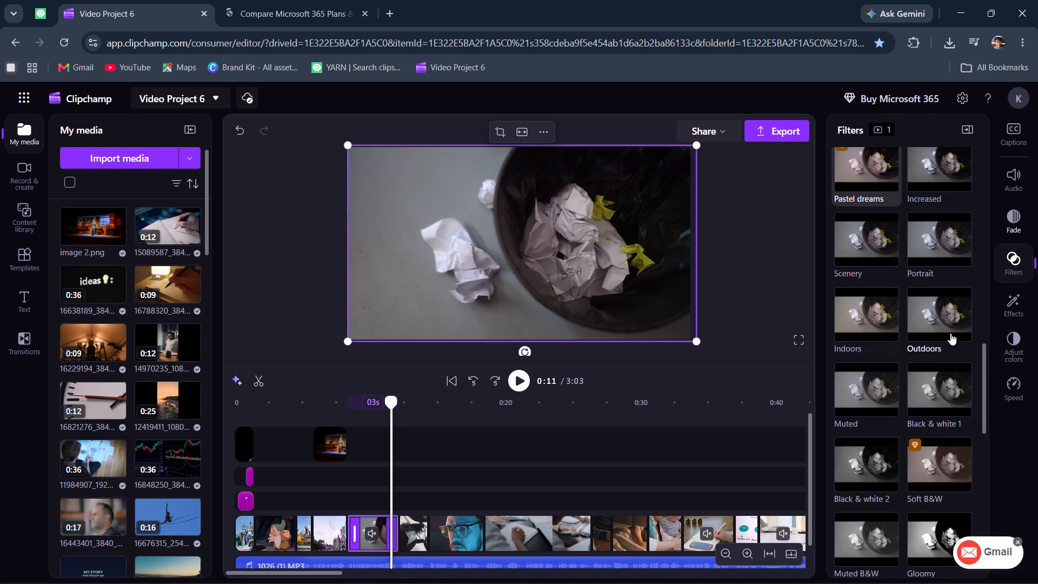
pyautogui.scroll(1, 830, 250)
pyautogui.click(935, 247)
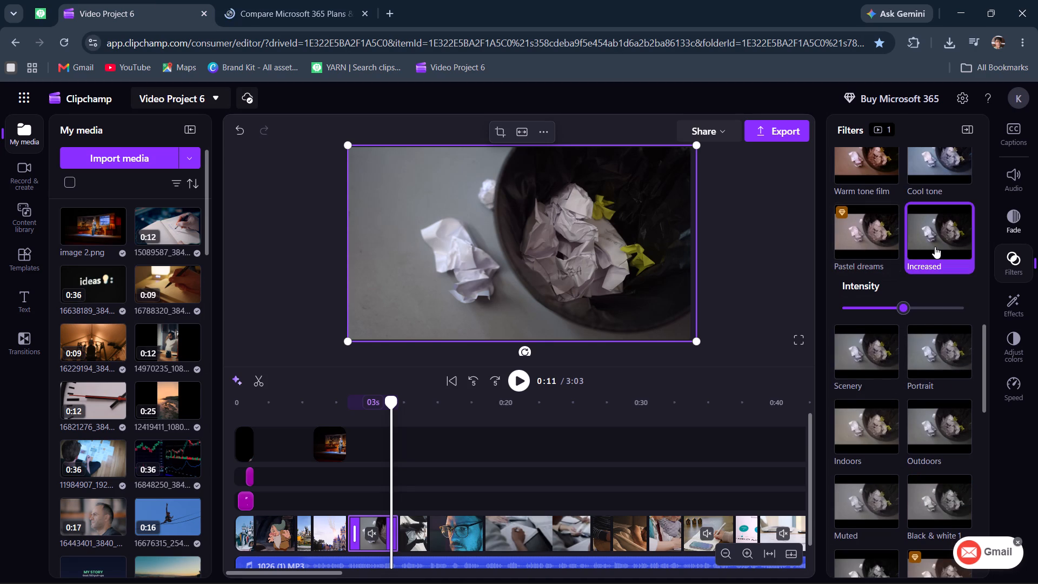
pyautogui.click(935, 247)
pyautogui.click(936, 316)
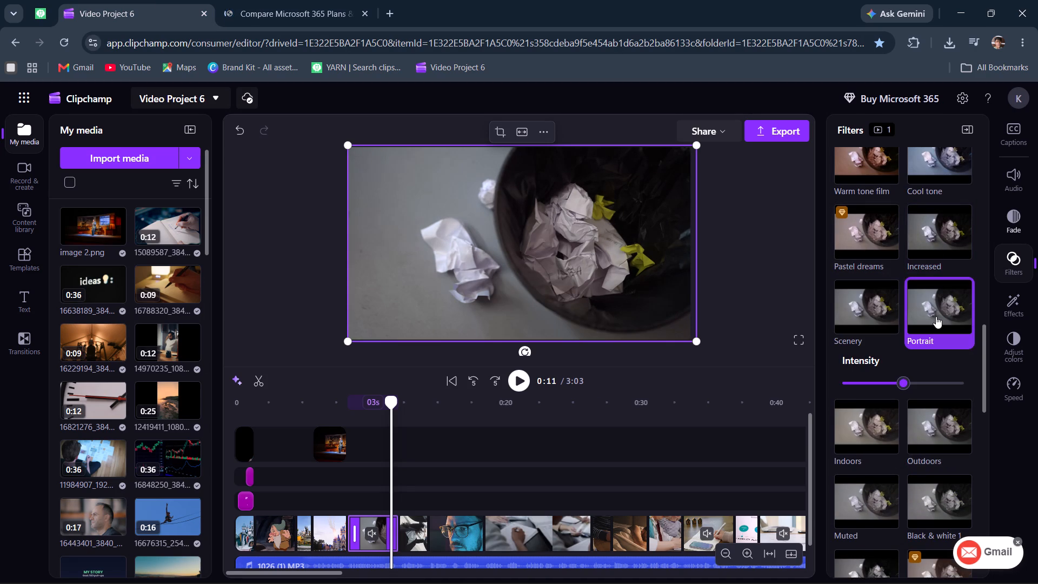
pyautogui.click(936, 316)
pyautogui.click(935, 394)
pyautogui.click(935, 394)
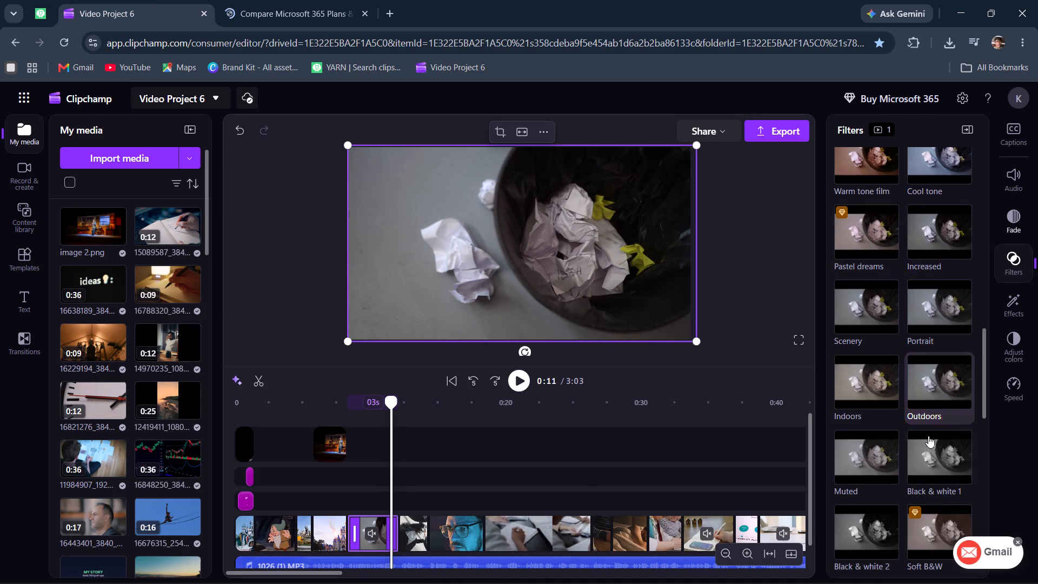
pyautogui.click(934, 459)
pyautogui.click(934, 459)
# Apply the Muted filter to the crumpled-paper clip.
pyautogui.click(866, 462)
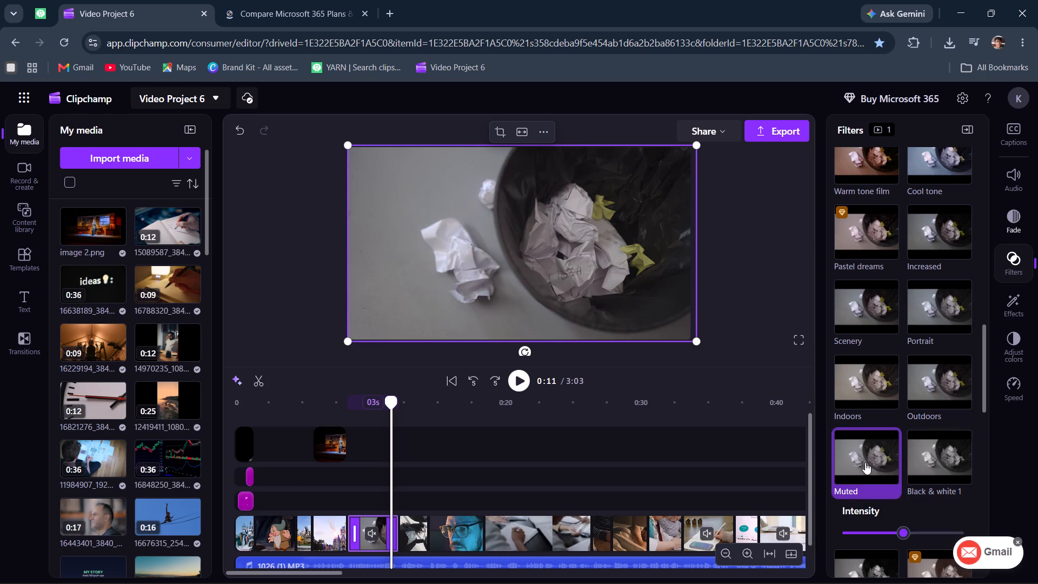
# Apply the Muted filter to the Disney castle clip just before the crumpled-paper clip.
pyautogui.click(345, 492)
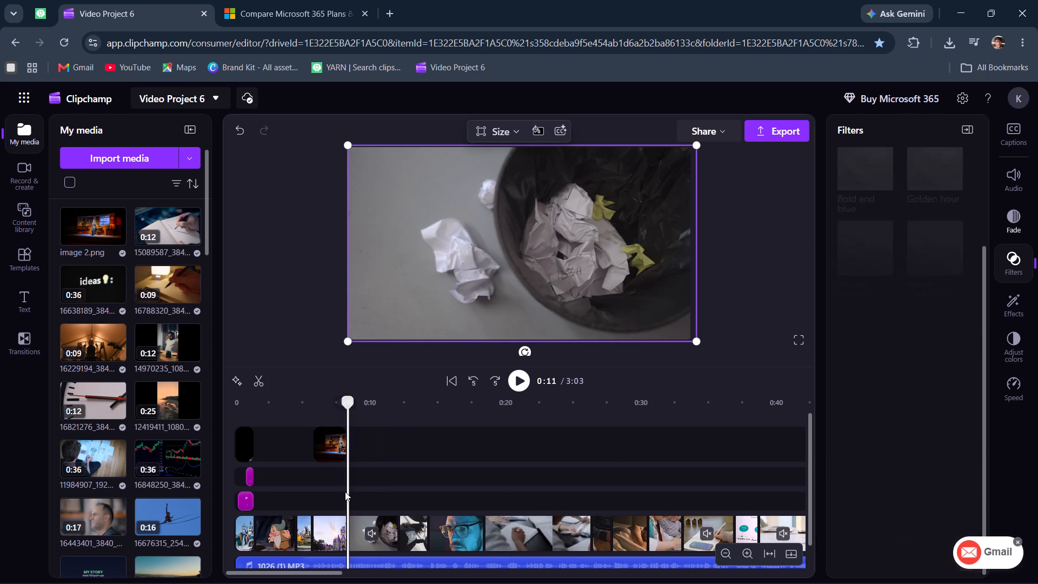
pyautogui.click(327, 526)
pyautogui.click(1016, 261)
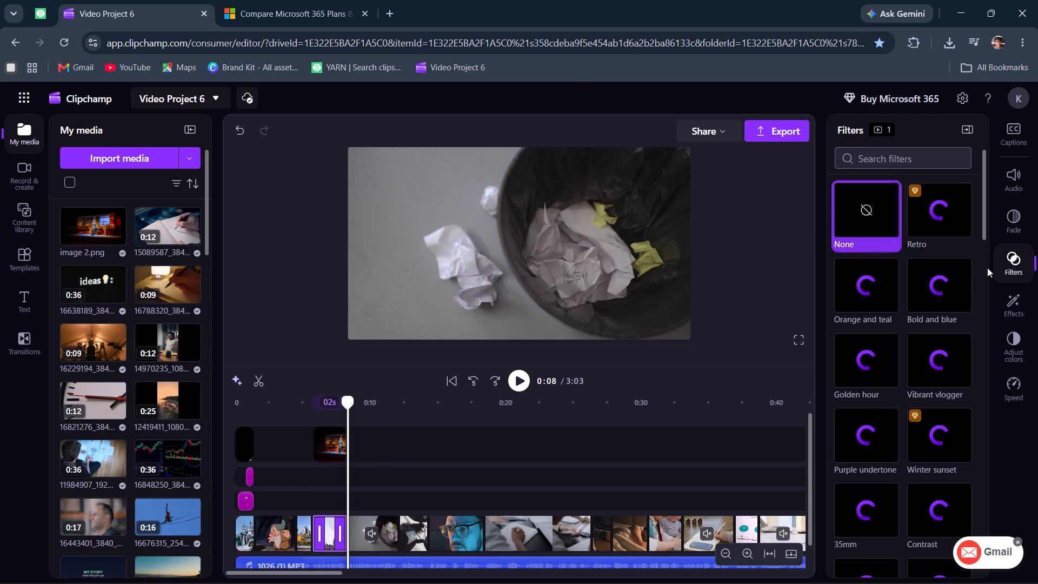
pyautogui.scroll(-20, 899, 350)
pyautogui.scroll(-15, 899, 350)
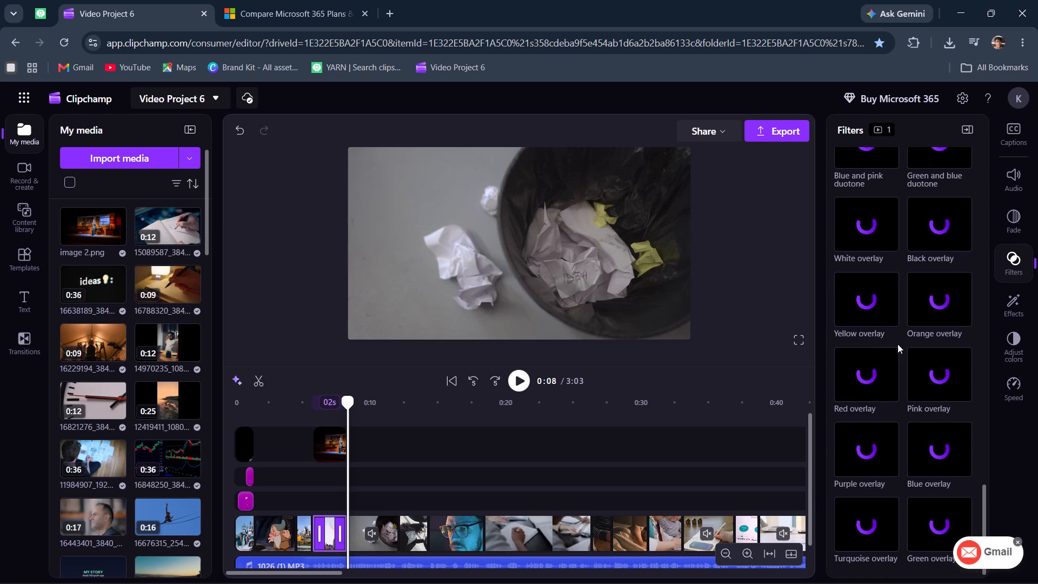
pyautogui.scroll(-3, 897, 344)
pyautogui.scroll(2, 887, 369)
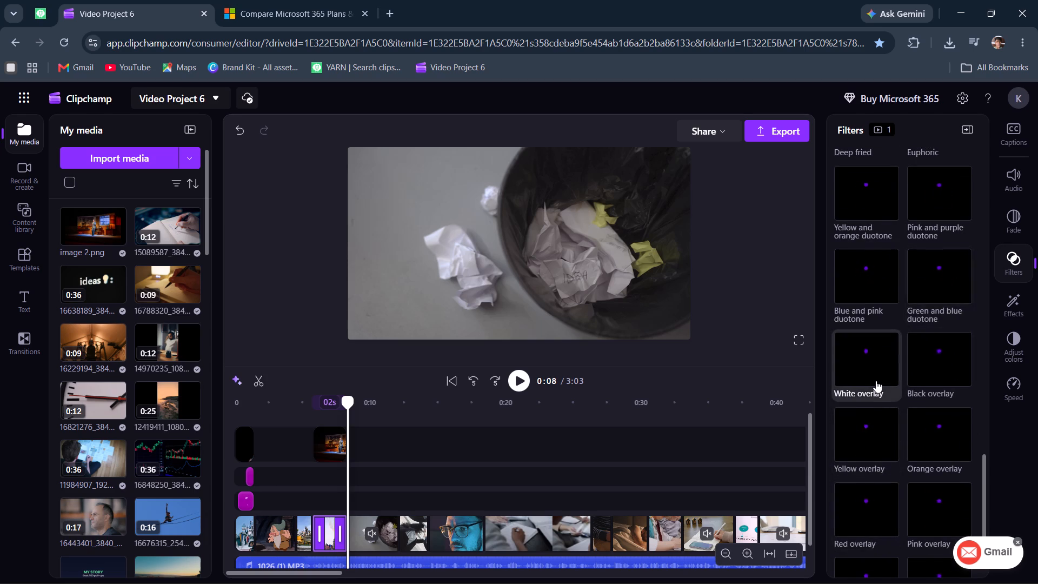
pyautogui.scroll(-8, 876, 381)
pyautogui.scroll(4, 852, 430)
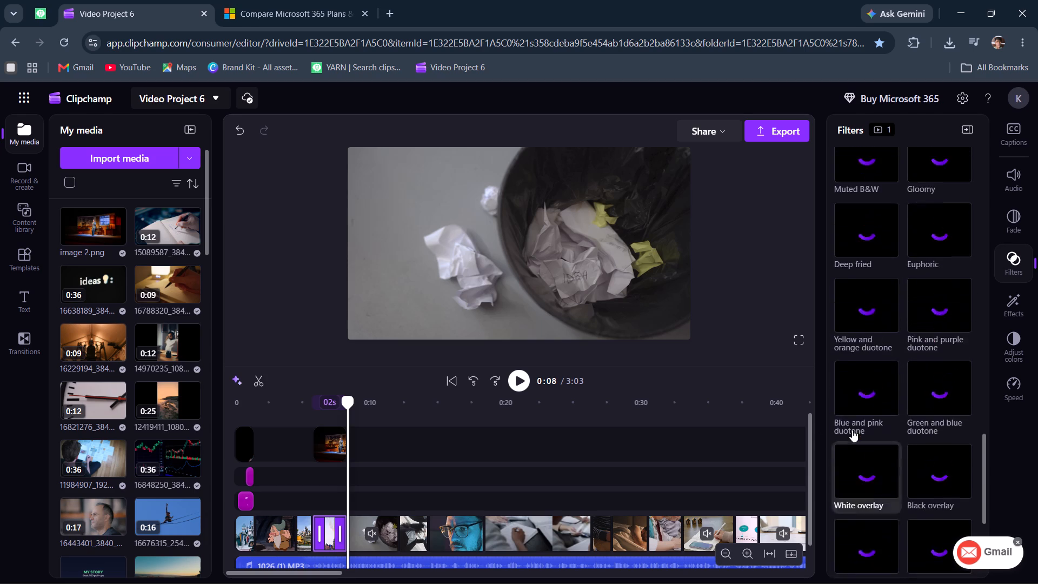
pyautogui.scroll(4, 852, 430)
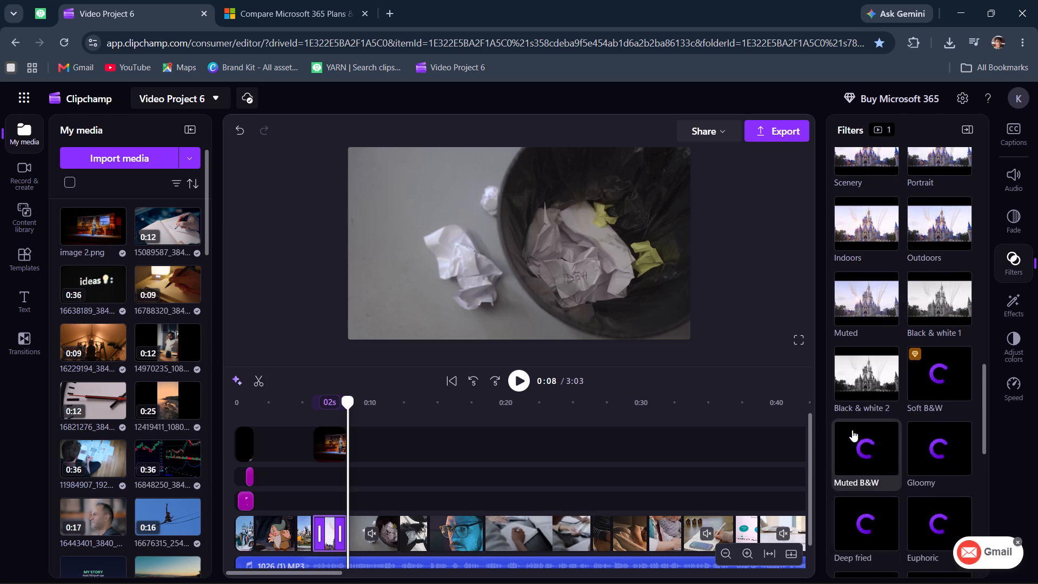
pyautogui.click(860, 310)
# Apply the Muted filter to the overlaid image of the man on a stage and check it in the preview.
pyautogui.click(329, 443)
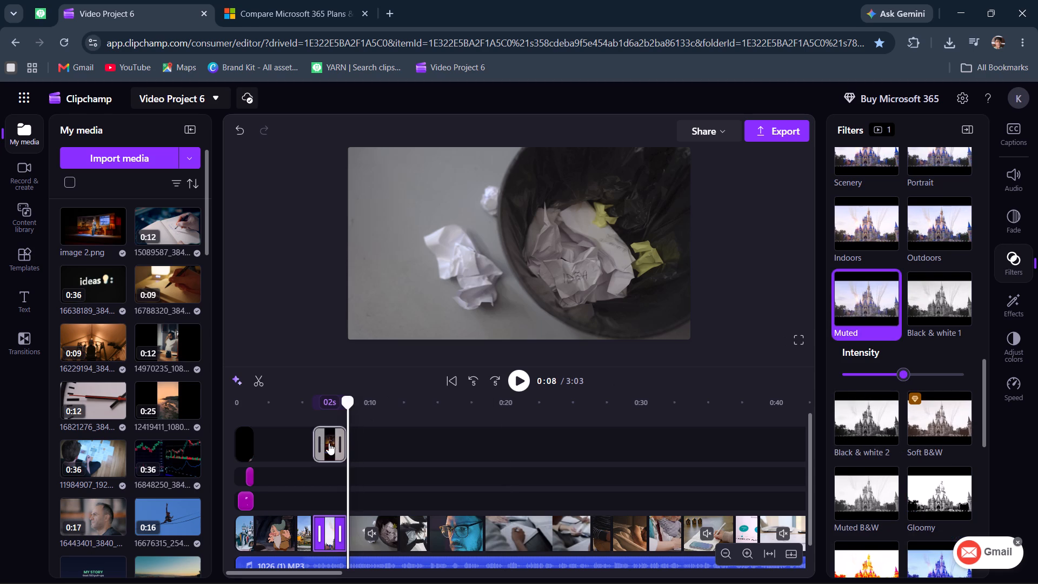
pyautogui.click(874, 300)
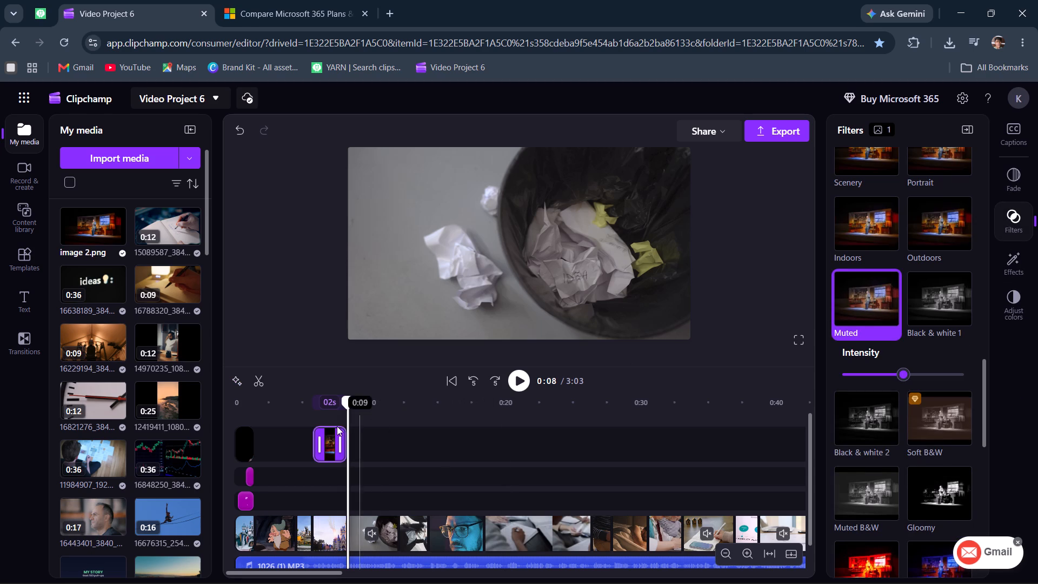
pyautogui.click(329, 414)
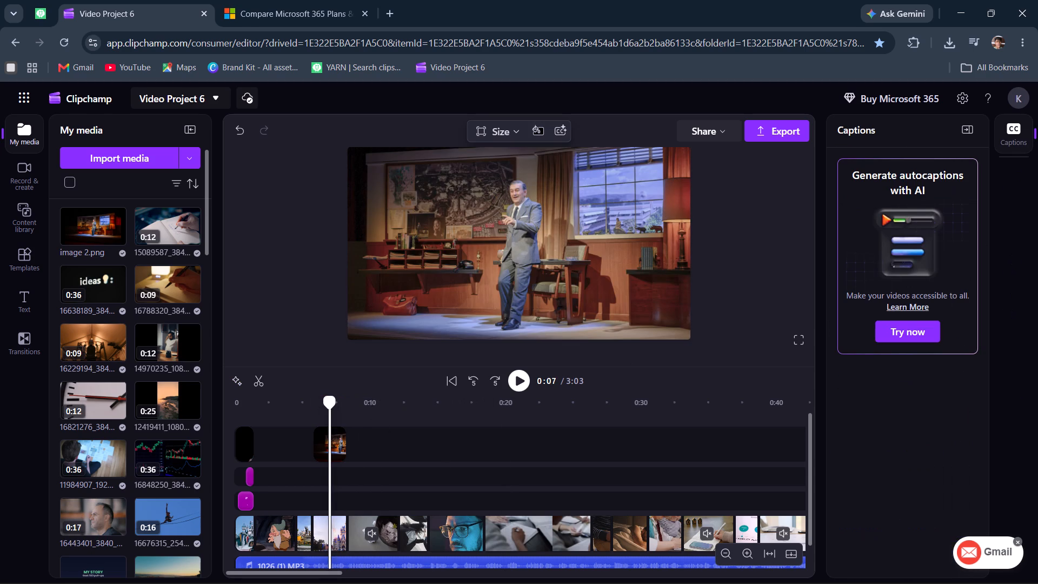
# Remove the Filmic effect from the Walt Disney and Mickey statue clip and apply the Muted filter instead.
pyautogui.click(306, 502)
pyautogui.click(302, 537)
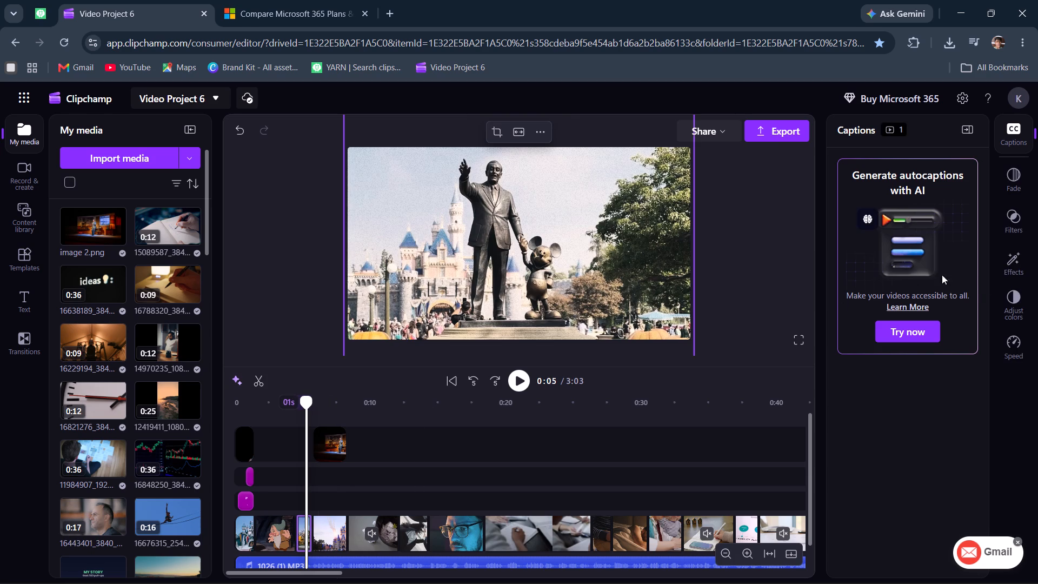
pyautogui.click(1017, 300)
pyautogui.click(1028, 266)
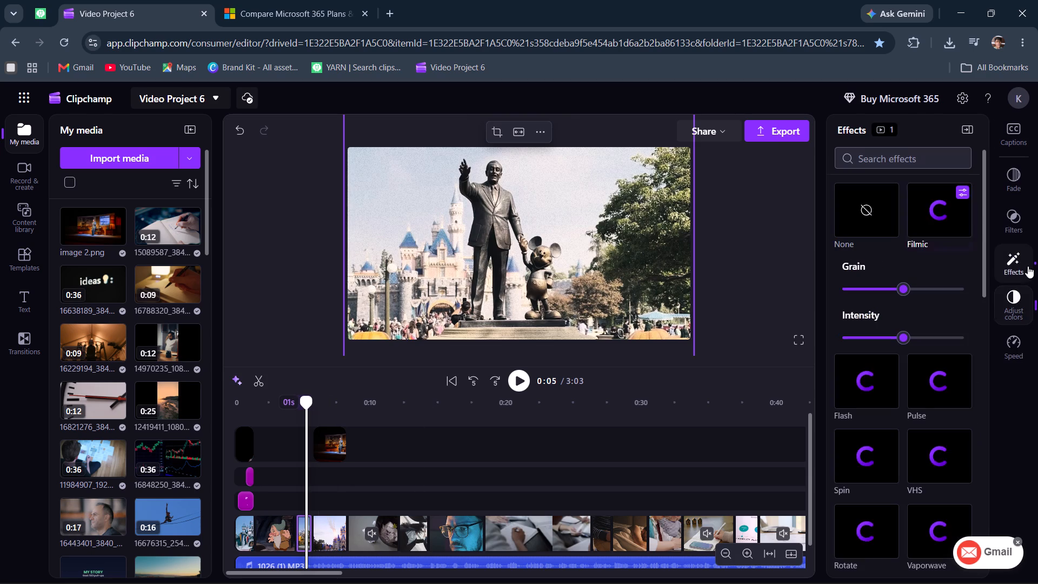
pyautogui.click(944, 223)
pyautogui.click(1004, 222)
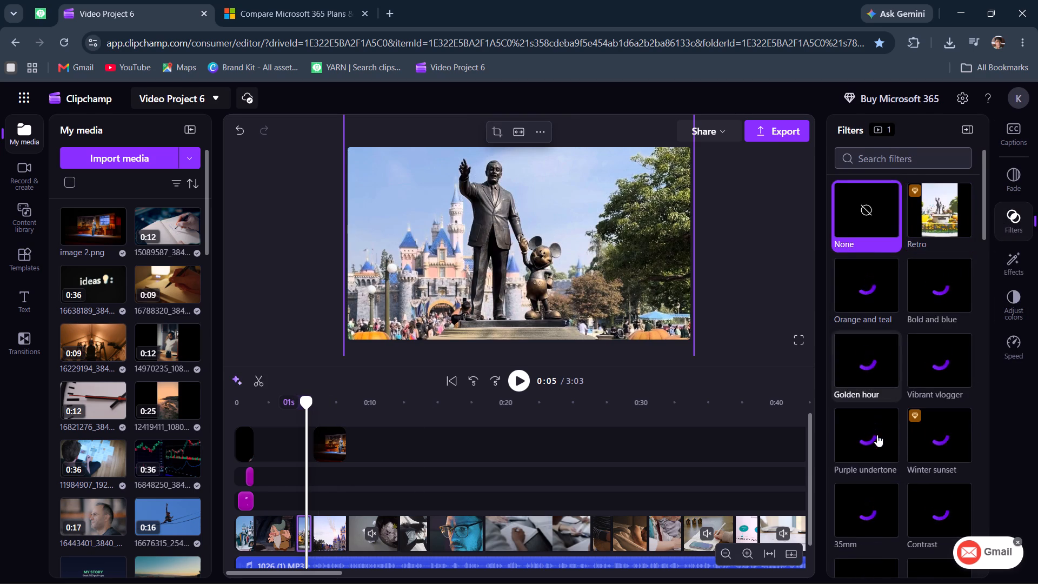
pyautogui.scroll(-15, 878, 436)
pyautogui.click(875, 259)
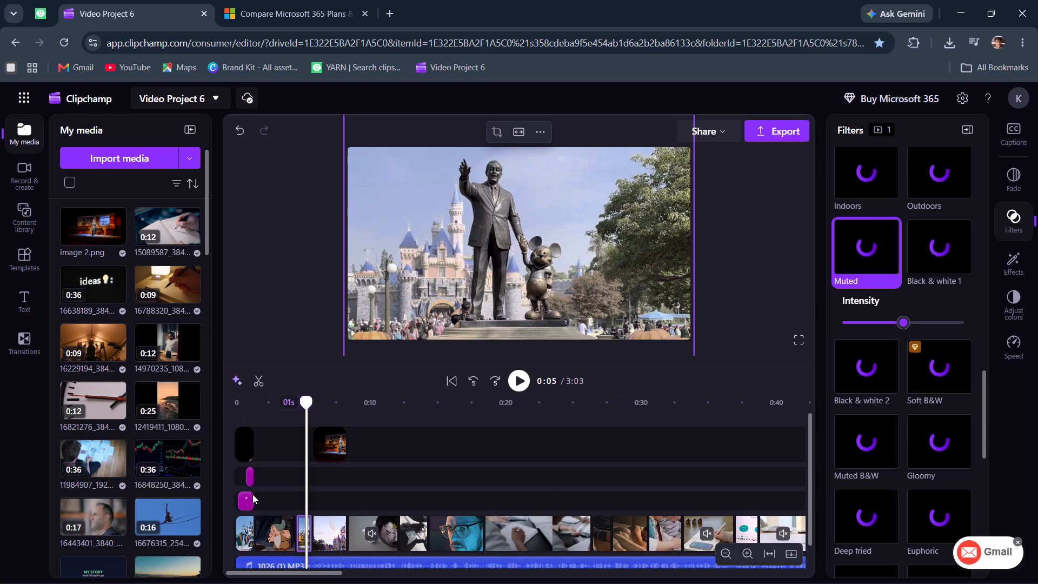
# Remove the Filmic effect from the cartoon dwarf clip and apply the Muted filter instead.
pyautogui.click(276, 496)
pyautogui.click(276, 523)
pyautogui.click(271, 540)
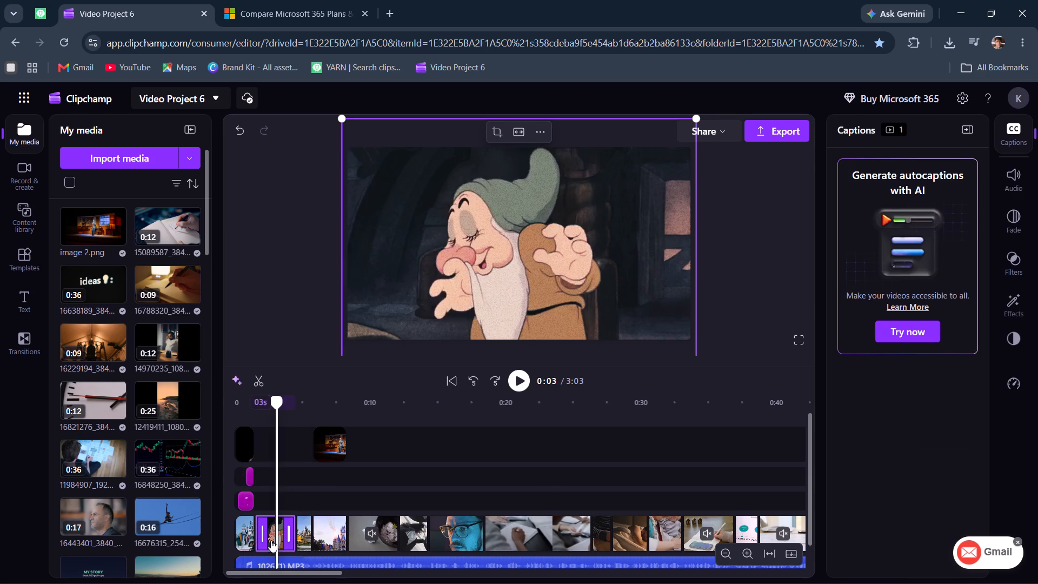
pyautogui.click(1014, 311)
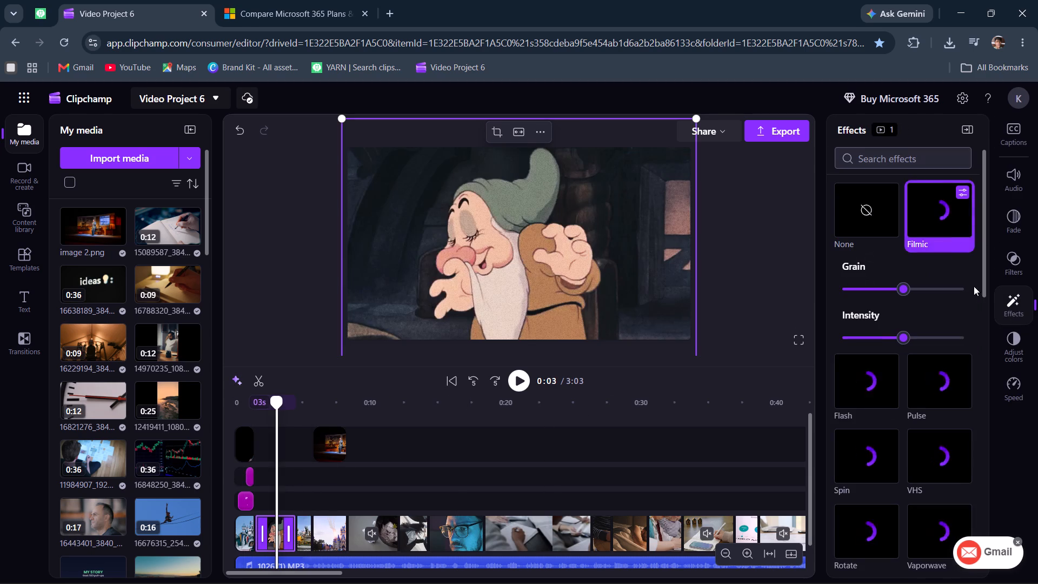
pyautogui.click(941, 207)
pyautogui.click(1025, 264)
pyautogui.scroll(-8, 870, 357)
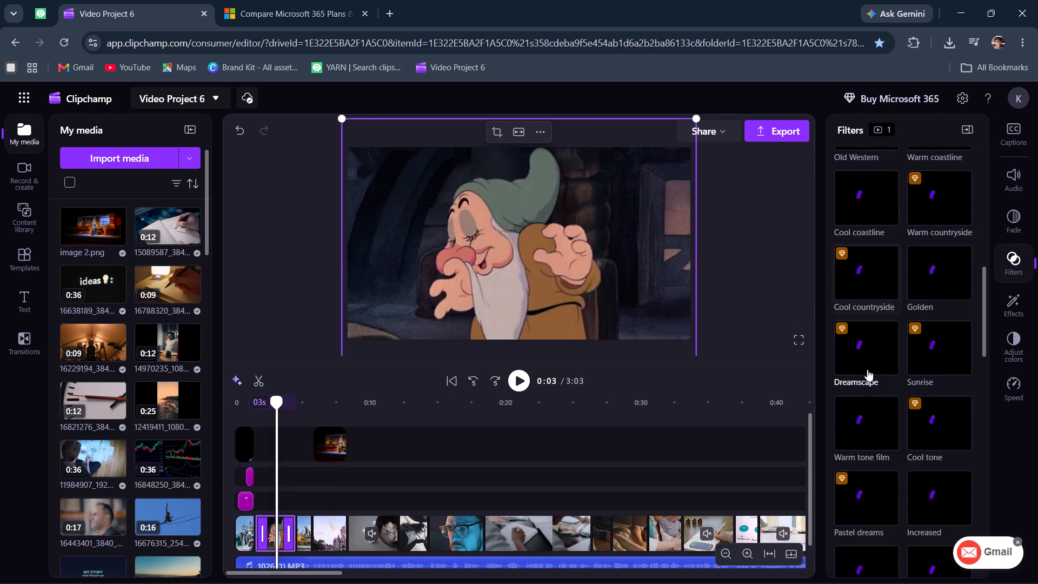
pyautogui.scroll(-4, 864, 397)
pyautogui.click(853, 450)
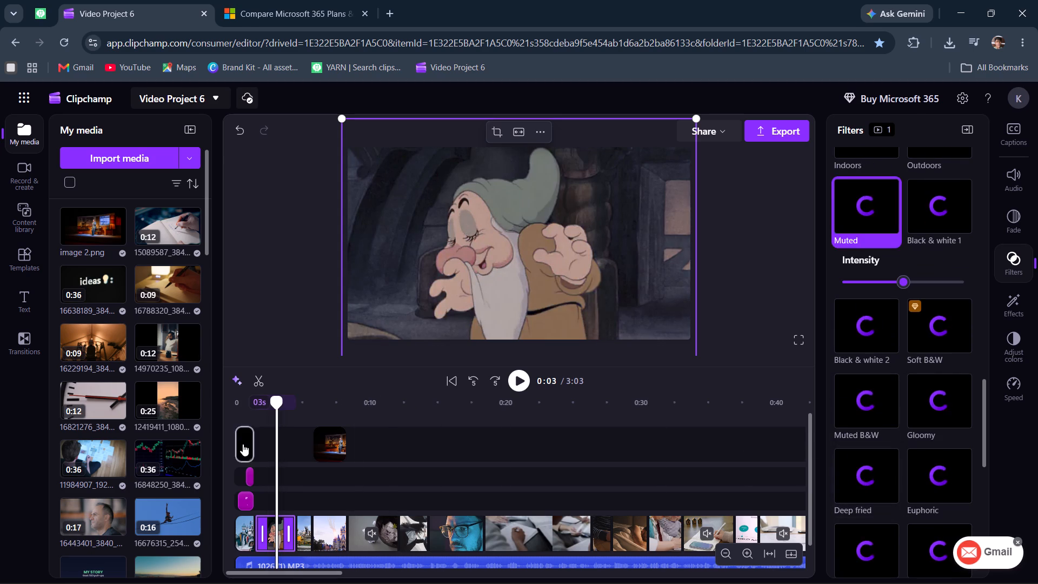
# Apply the Muted filter to the opening Walt Disney castle image on the main video track.
pyautogui.click(232, 507)
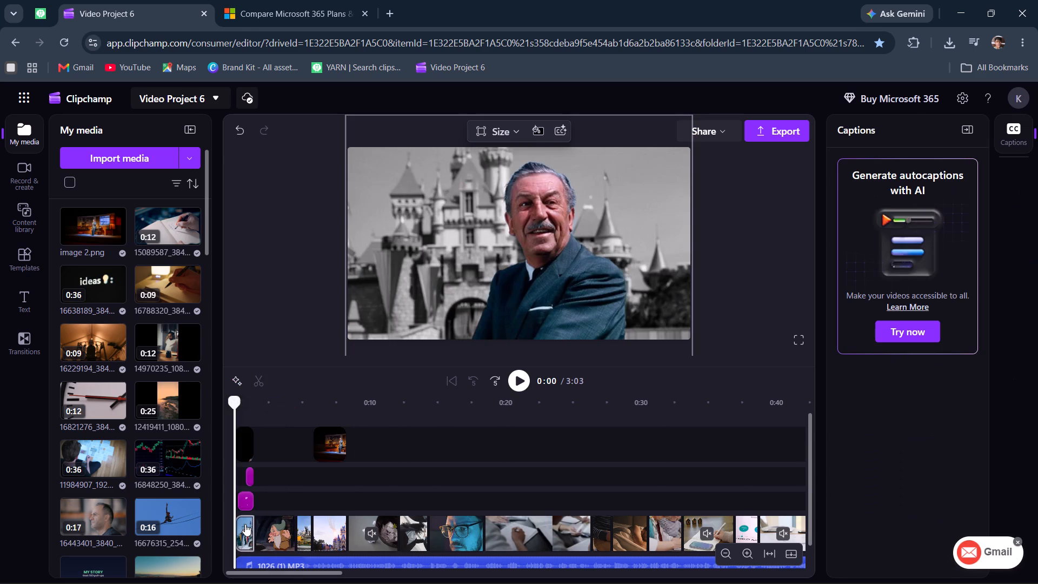
pyautogui.click(245, 524)
pyautogui.click(1024, 260)
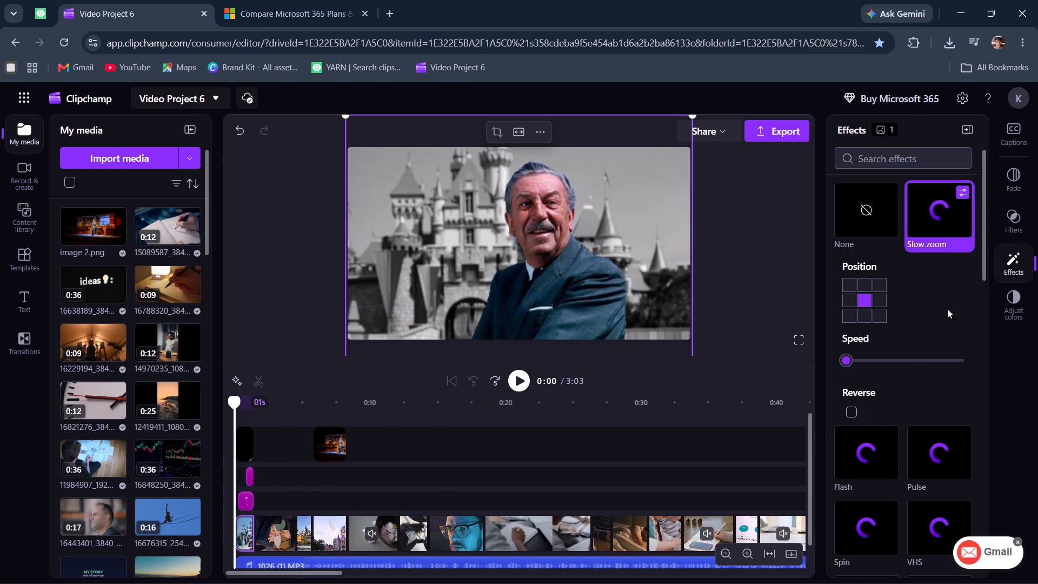
pyautogui.click(1013, 225)
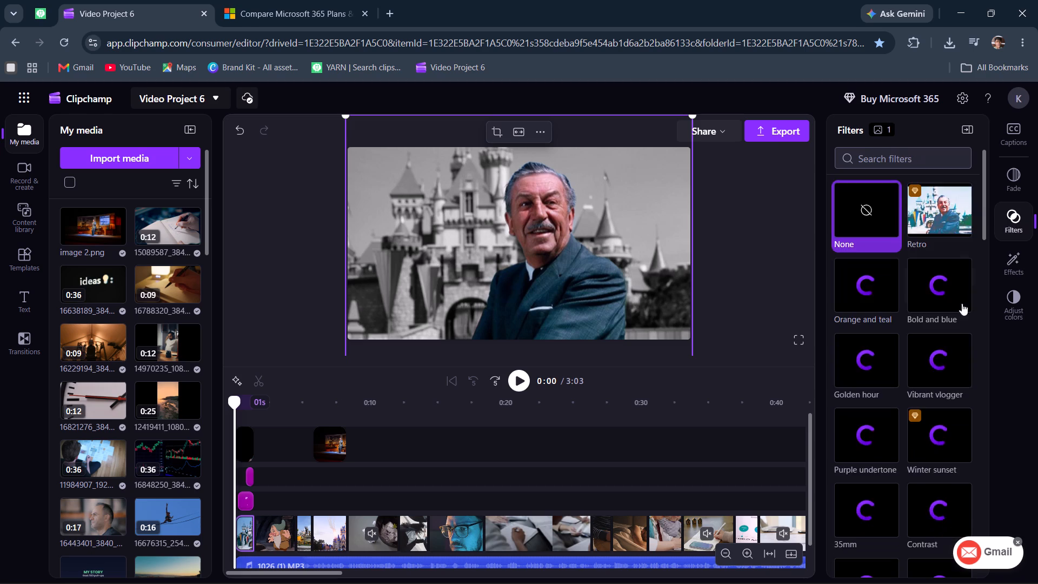
pyautogui.scroll(-10, 937, 355)
pyautogui.scroll(-5, 869, 445)
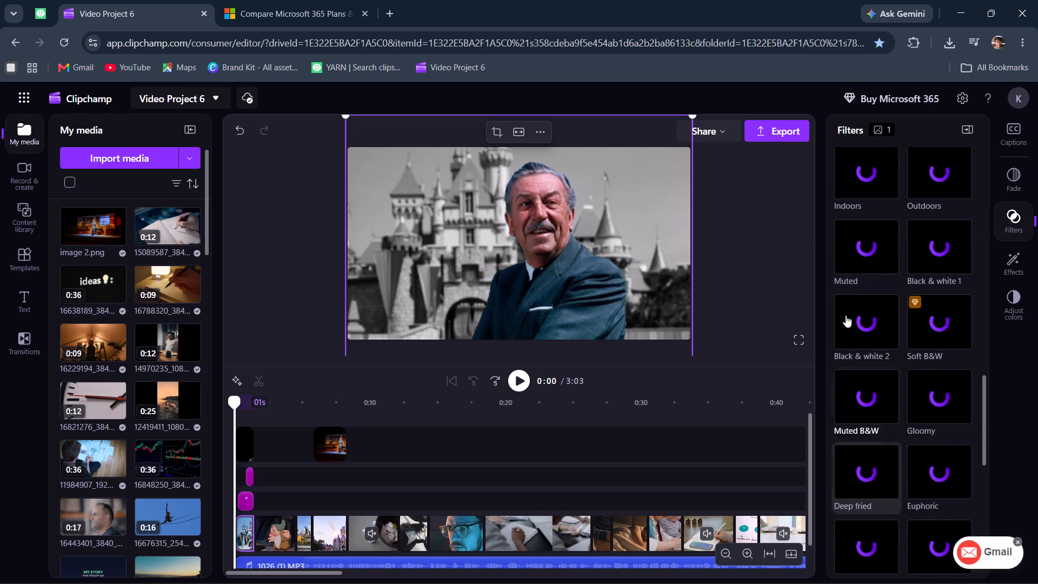
pyautogui.click(852, 258)
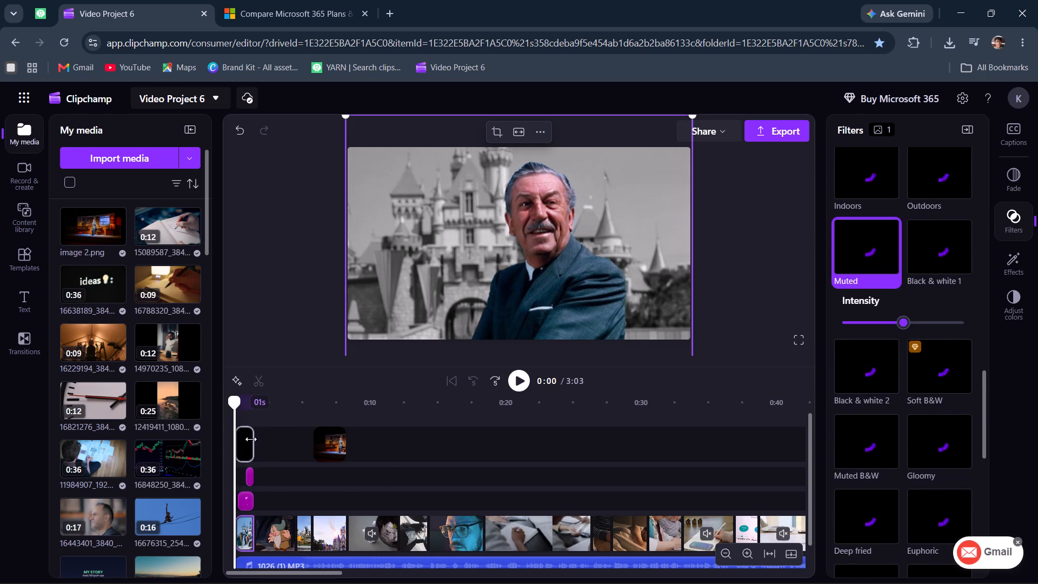
# Apply the Muted filter to the short overlay clip above the opening Walt Disney image.
pyautogui.click(244, 442)
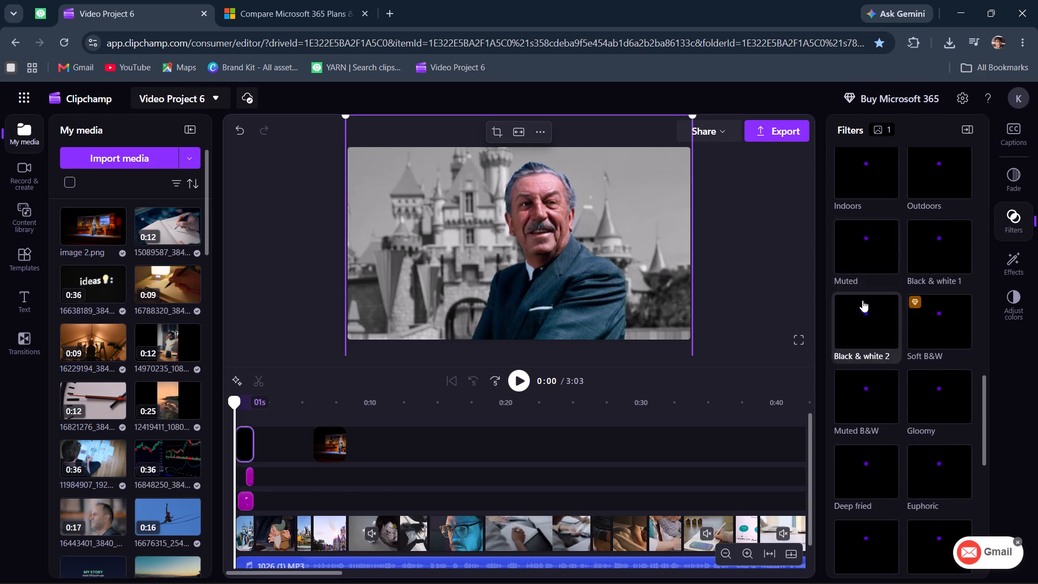
pyautogui.click(856, 264)
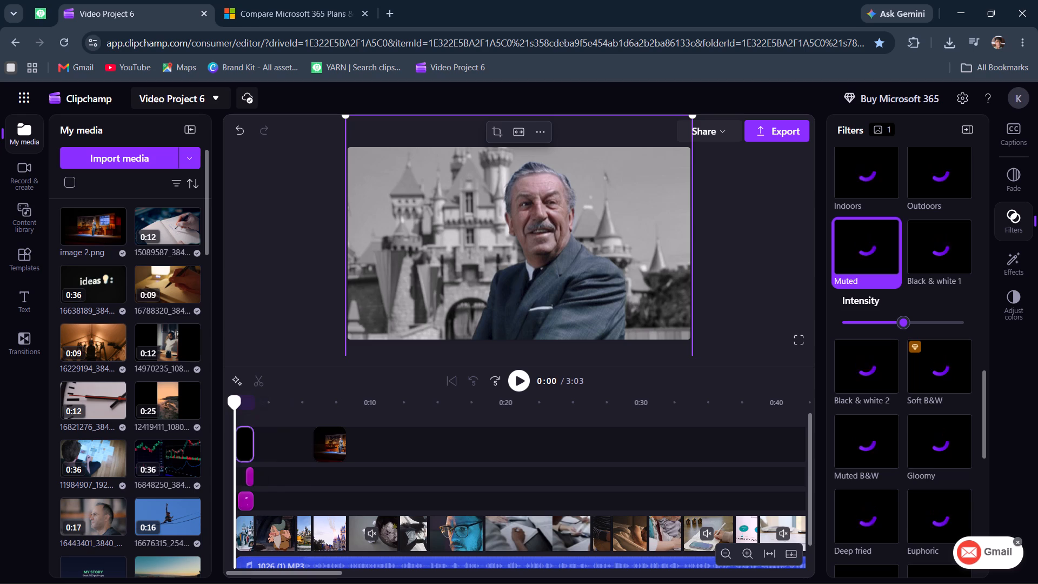
# Play back the opening sequence from the start, including in full screen, to check the look of the filtered clips.
pyautogui.moveTo(235, 401); pyautogui.dragTo(215, 401)
pyautogui.click(516, 381)
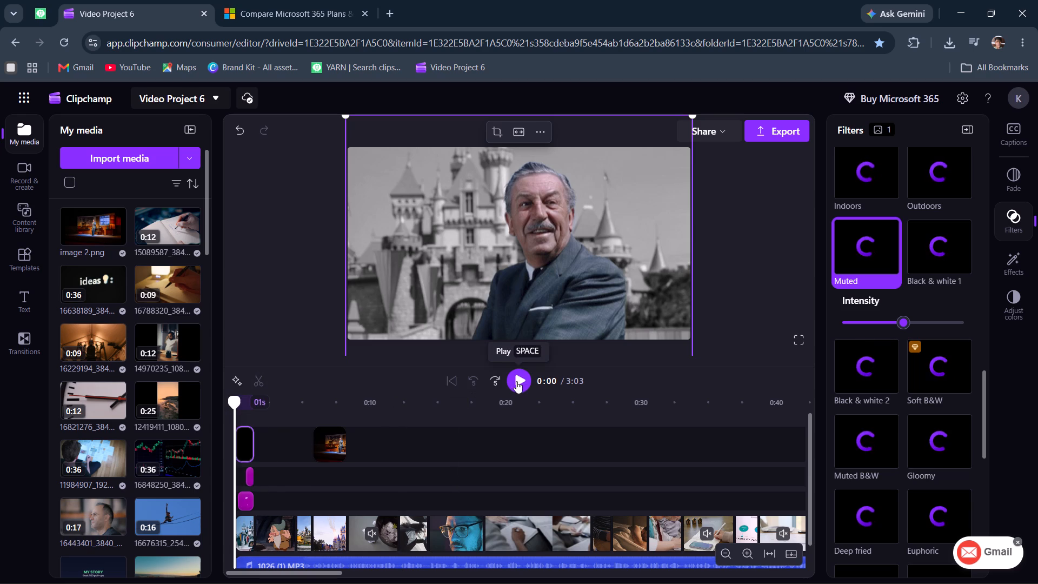
pyautogui.click(516, 381)
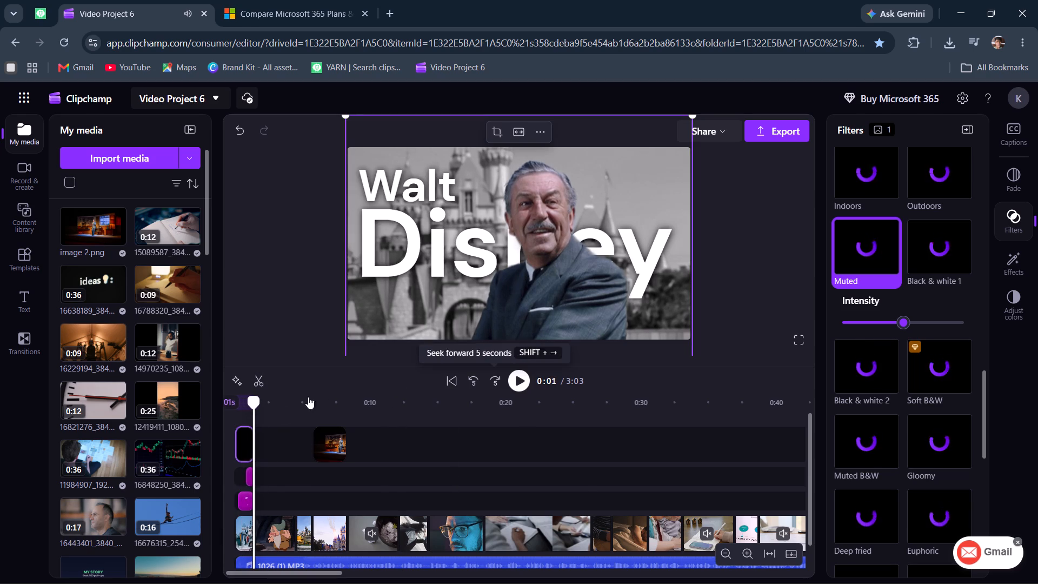
pyautogui.moveTo(251, 408); pyautogui.dragTo(200, 403)
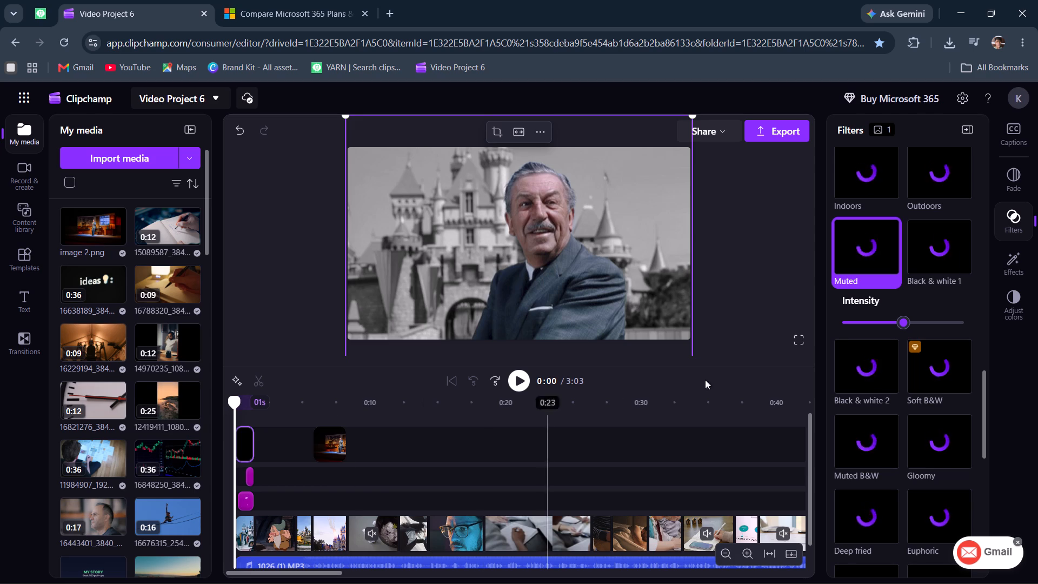
pyautogui.click(793, 342)
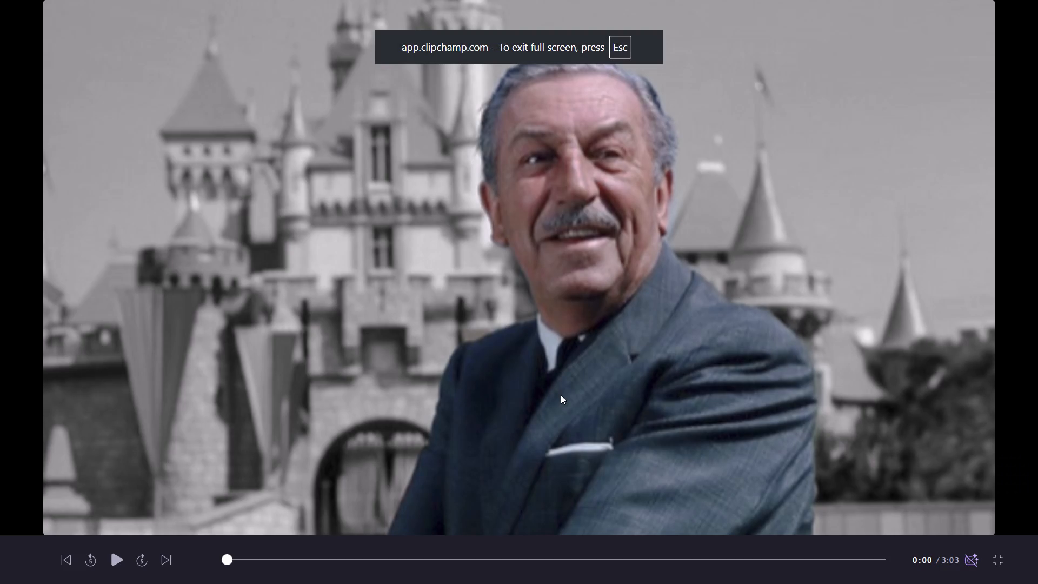
pyautogui.press('space')
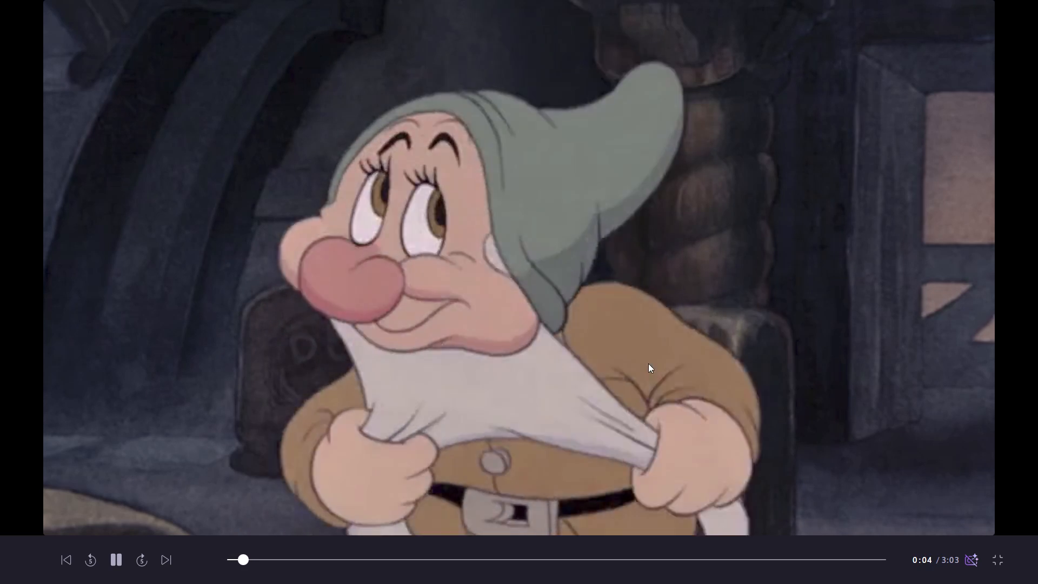
pyautogui.press('space')
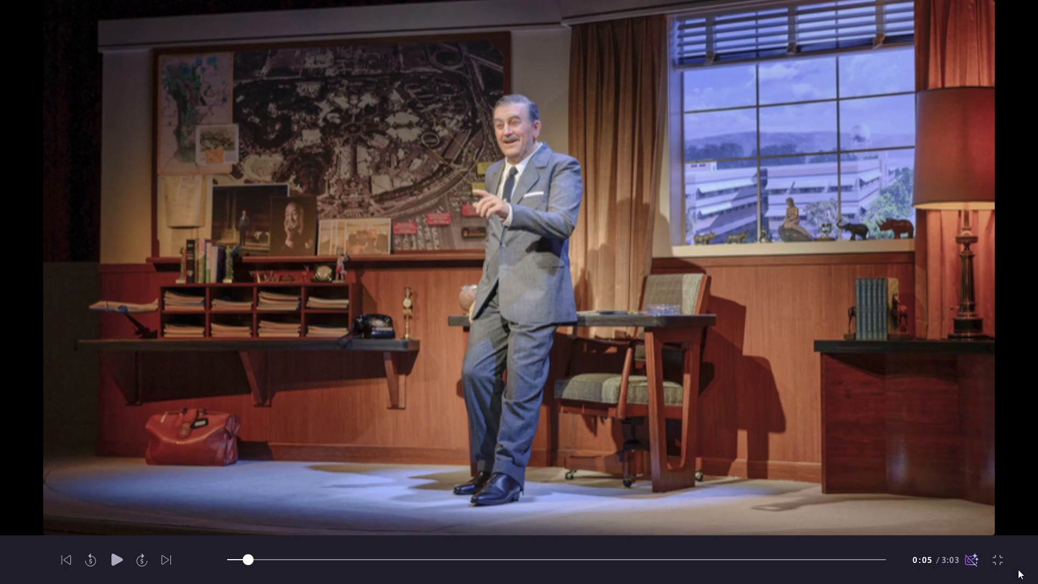
pyautogui.click(994, 563)
# Adjust the crumpled-paper wastebasket clip's colors: slightly lower exposure and saturation, raise contrast, and warm the temperature.
pyautogui.click(274, 484)
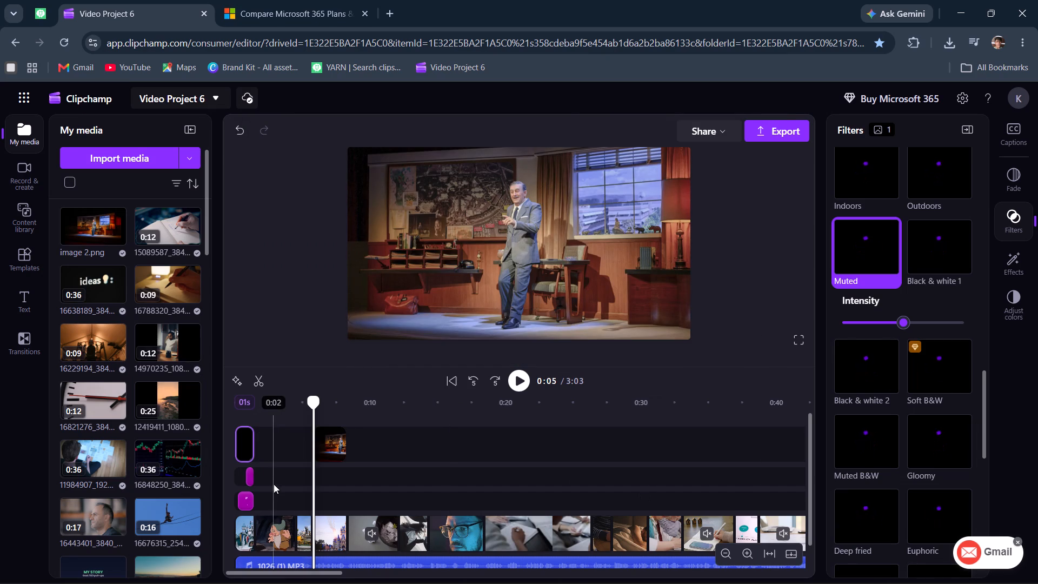
pyautogui.click(355, 480)
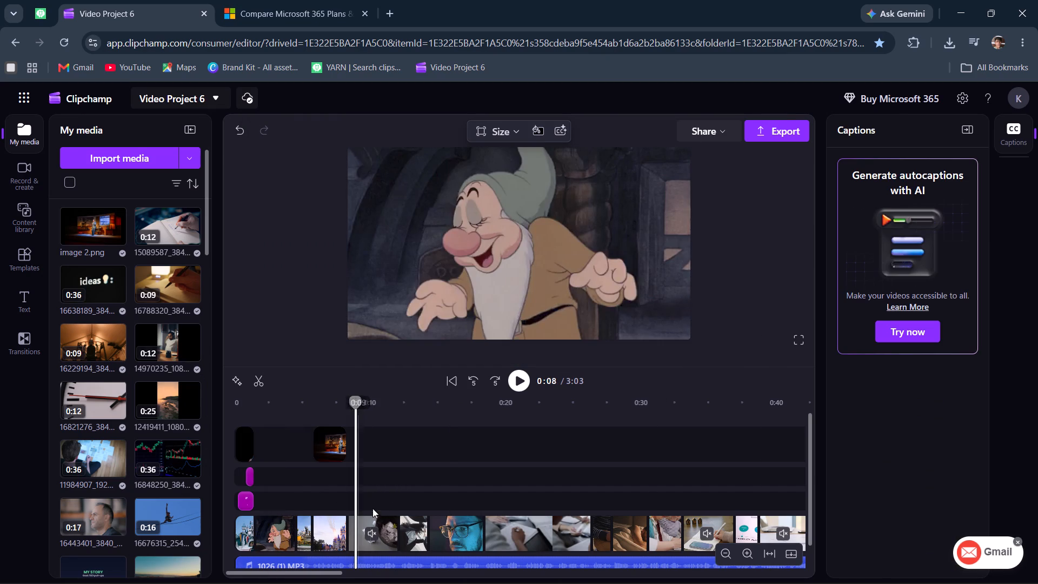
pyautogui.click(377, 515)
pyautogui.click(383, 525)
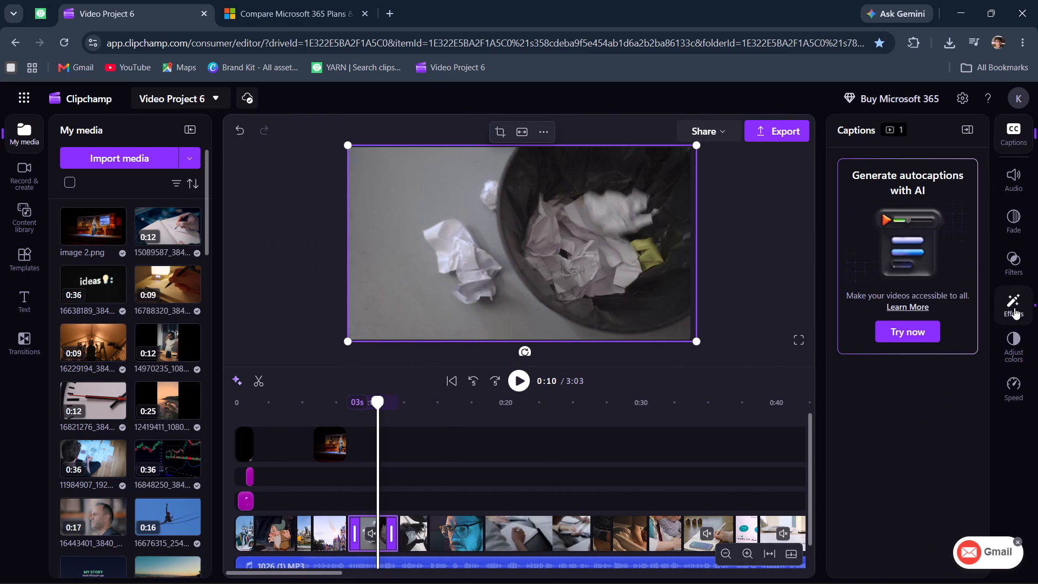
pyautogui.click(1020, 350)
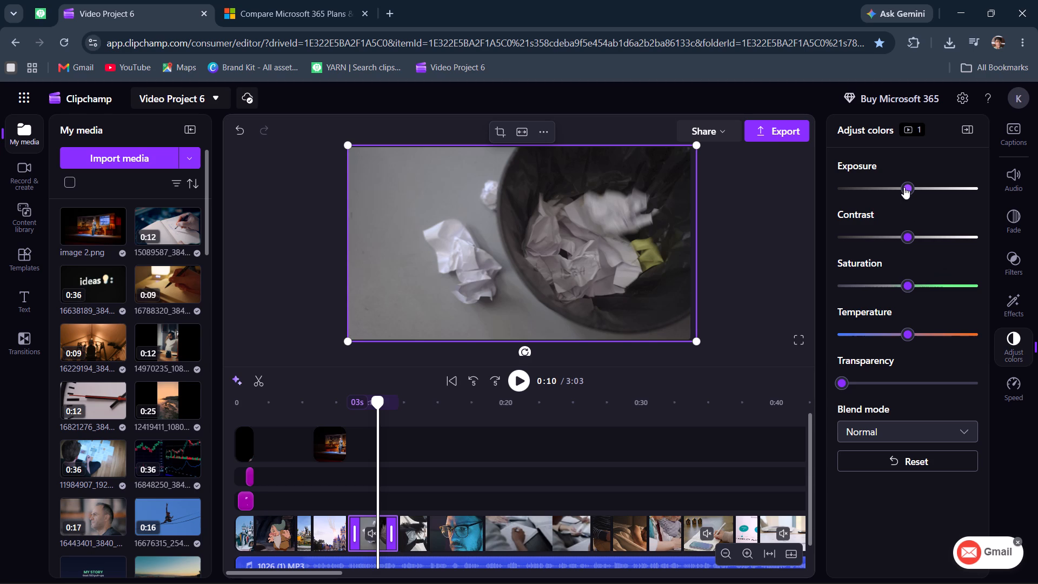
pyautogui.moveTo(904, 187); pyautogui.dragTo(897, 187)
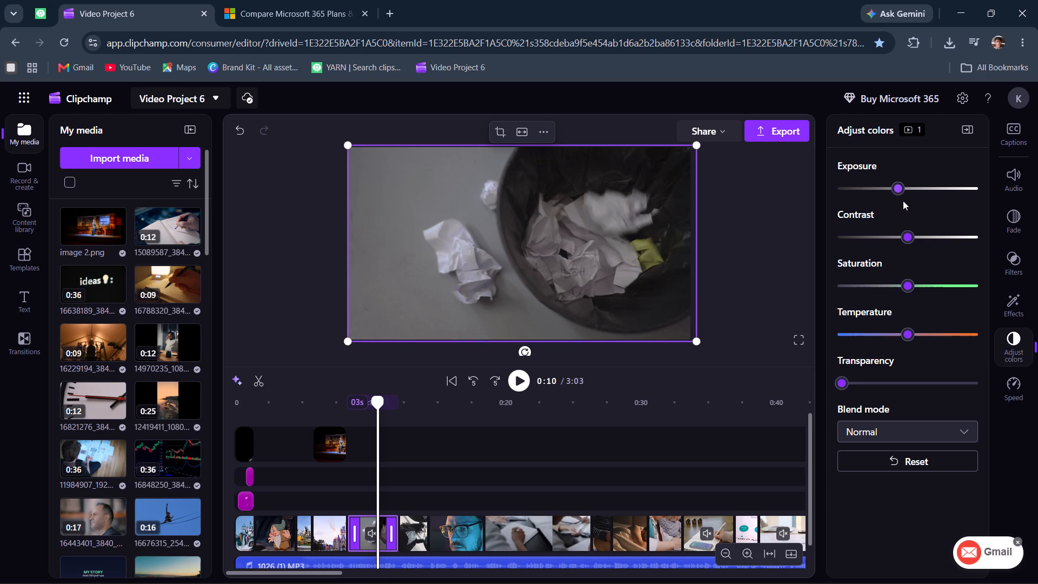
pyautogui.moveTo(909, 232); pyautogui.dragTo(920, 235)
pyautogui.moveTo(907, 284); pyautogui.dragTo(901, 284)
pyautogui.moveTo(901, 284); pyautogui.dragTo(899, 286)
pyautogui.moveTo(906, 334); pyautogui.dragTo(917, 334)
pyautogui.moveTo(917, 334); pyautogui.dragTo(912, 338)
pyautogui.moveTo(912, 338); pyautogui.dragTo(916, 338)
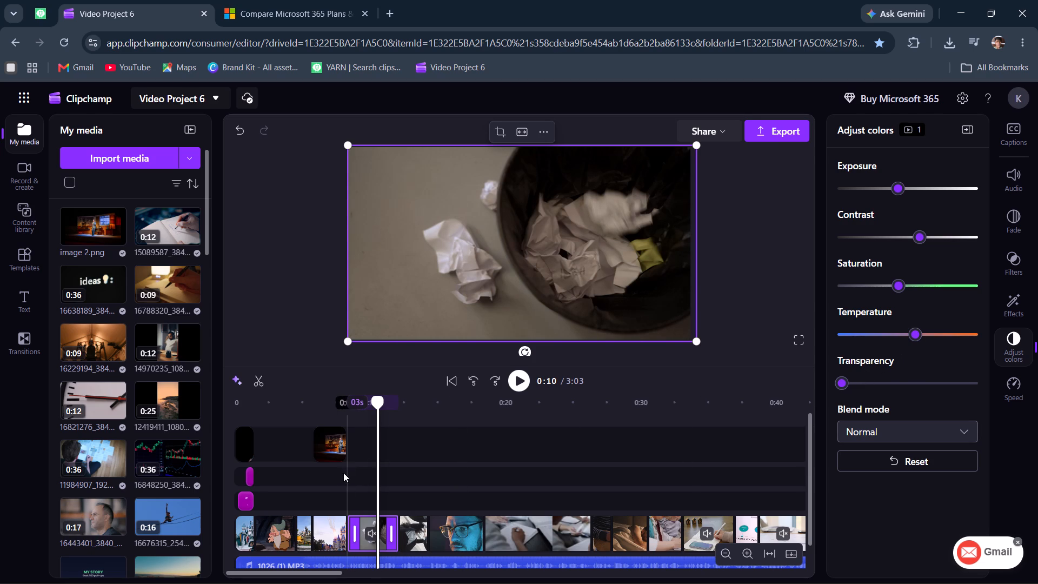
# Compare the wastebasket clip with the preceding stage image and review its color adjustment settings.
pyautogui.click(328, 476)
pyautogui.click(360, 498)
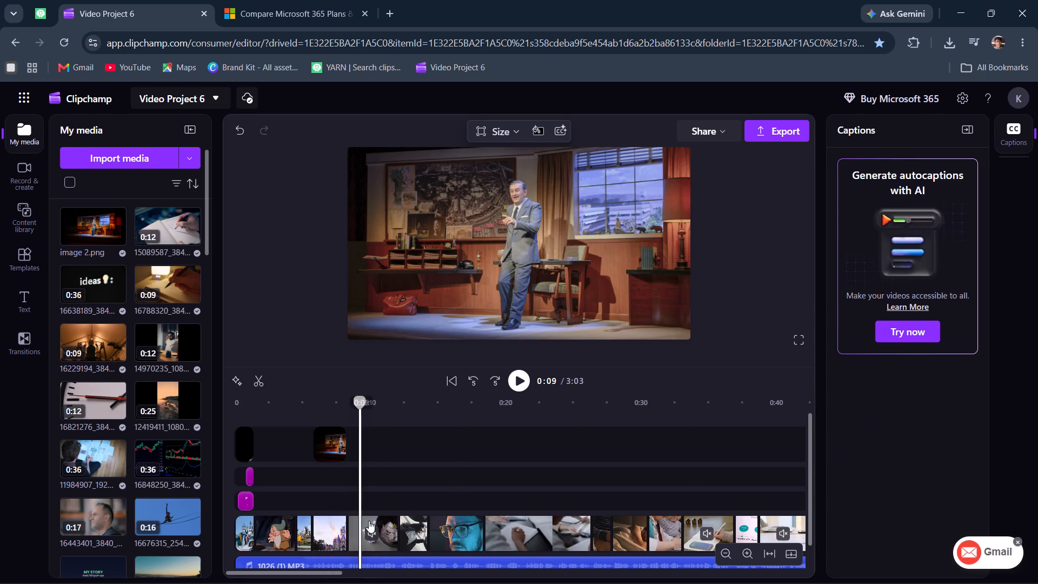
pyautogui.click(370, 539)
pyautogui.click(370, 539)
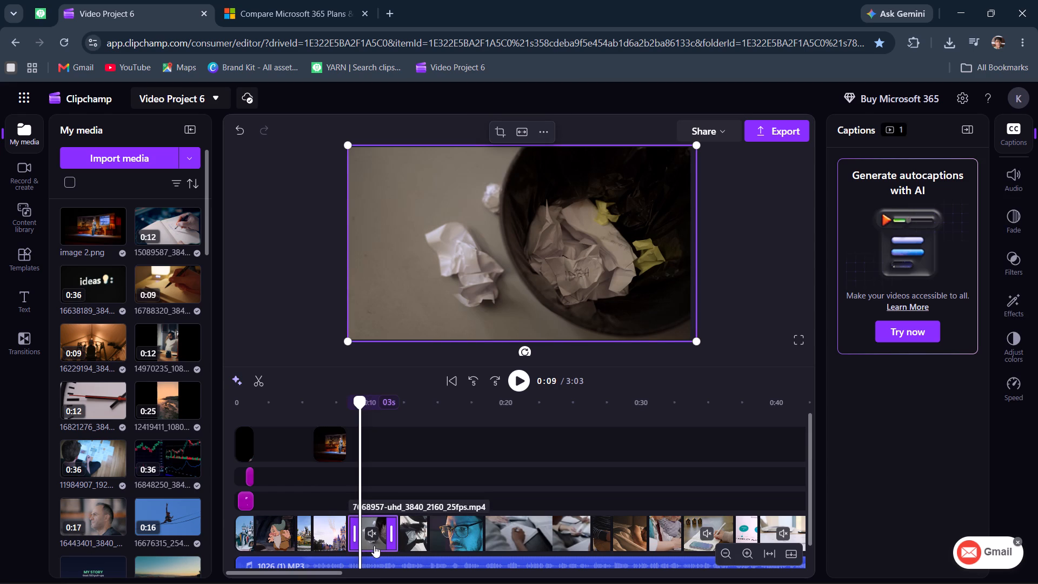
pyautogui.click(375, 546)
pyautogui.click(1013, 351)
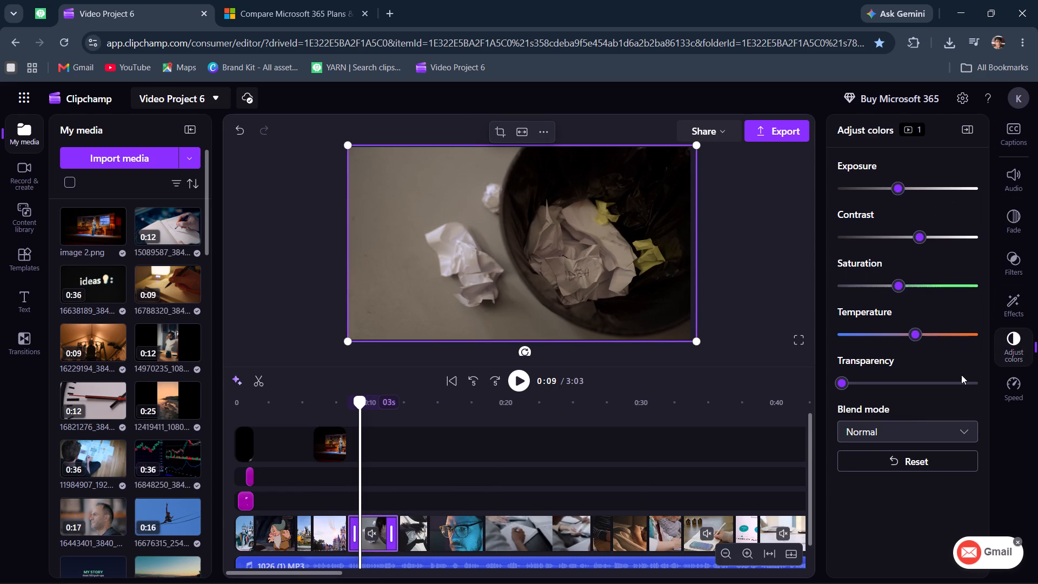
pyautogui.moveTo(900, 152); pyautogui.dragTo(902, 213)
pyautogui.moveTo(902, 213); pyautogui.dragTo(920, 403)
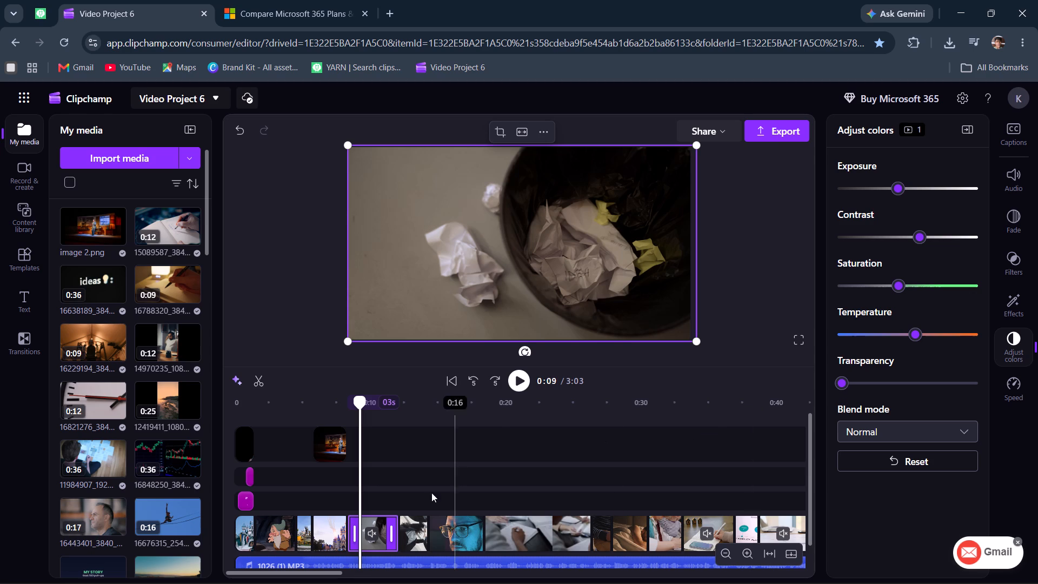
# Give the main-track clip beneath the stage image slightly lower exposure and saturation, higher contrast, and a warmer temperature.
pyautogui.click(328, 542)
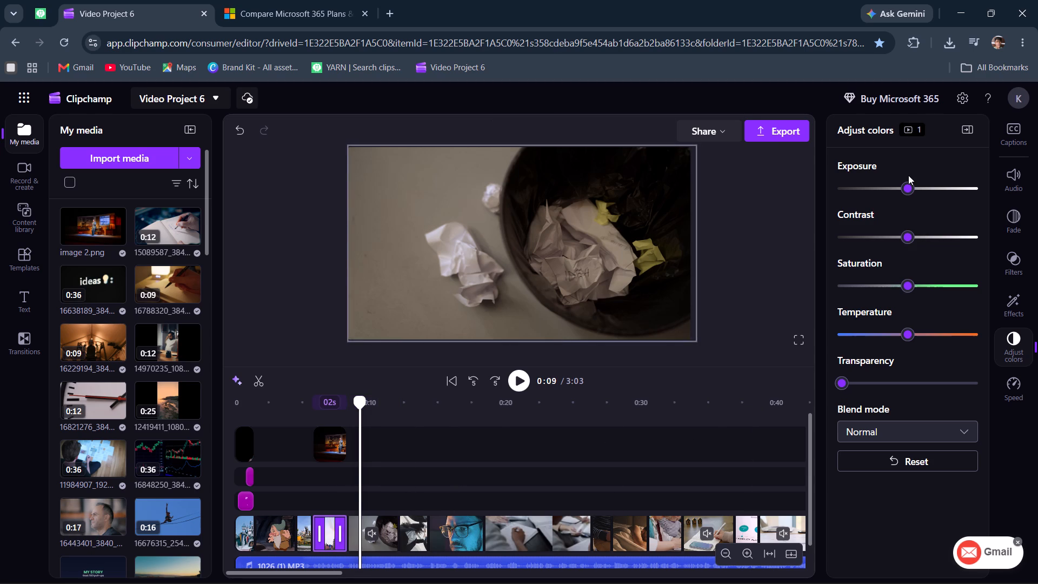
pyautogui.moveTo(906, 182); pyautogui.dragTo(900, 185)
pyautogui.moveTo(911, 235); pyautogui.dragTo(918, 236)
pyautogui.moveTo(908, 284); pyautogui.dragTo(902, 286)
pyautogui.click(912, 334)
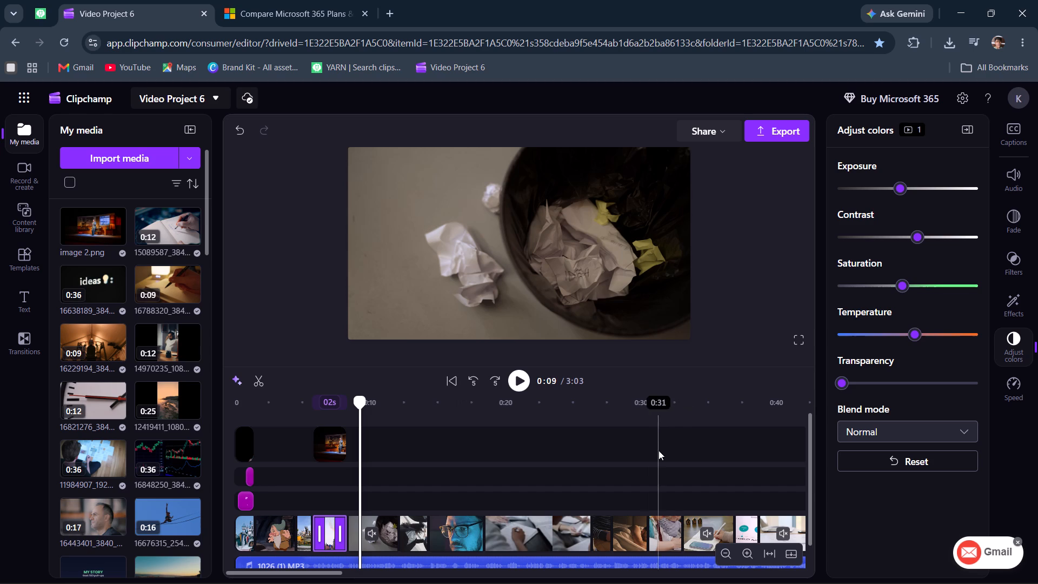
# Adjust the overlay stage image of the man in the office set: slightly lower exposure and saturation, higher contrast, warmer temperature.
pyautogui.click(327, 483)
pyautogui.click(330, 460)
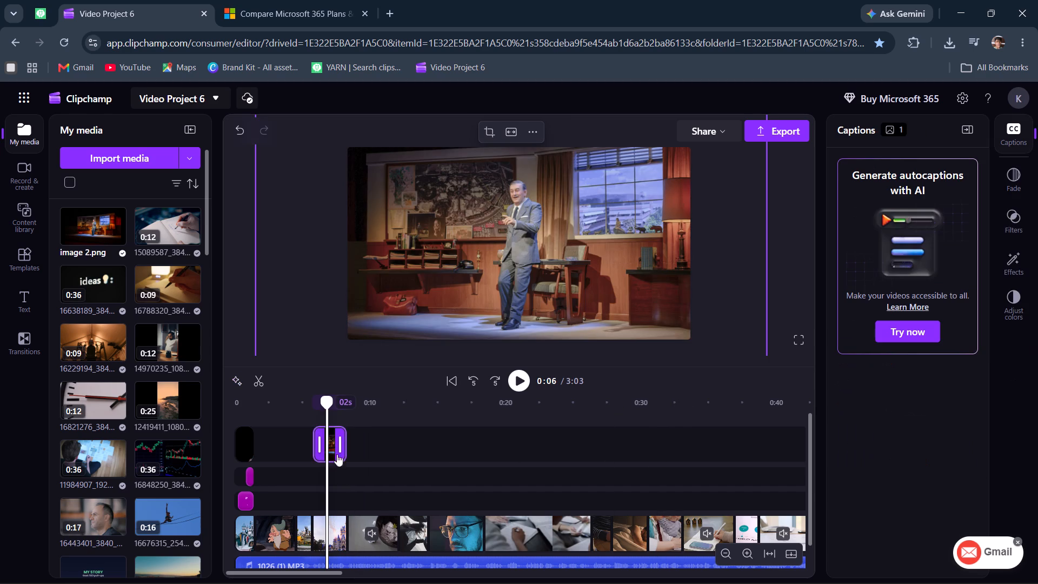
pyautogui.click(1004, 268)
pyautogui.click(1011, 298)
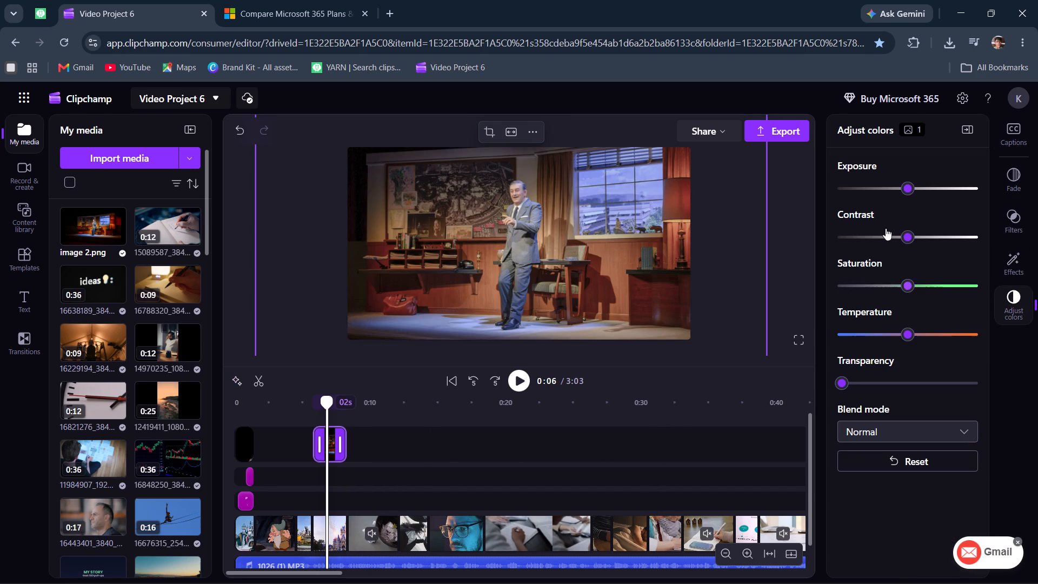
pyautogui.moveTo(902, 191); pyautogui.dragTo(901, 201)
pyautogui.moveTo(904, 238); pyautogui.dragTo(915, 240)
pyautogui.moveTo(907, 283); pyautogui.dragTo(901, 284)
pyautogui.moveTo(910, 333); pyautogui.dragTo(910, 334)
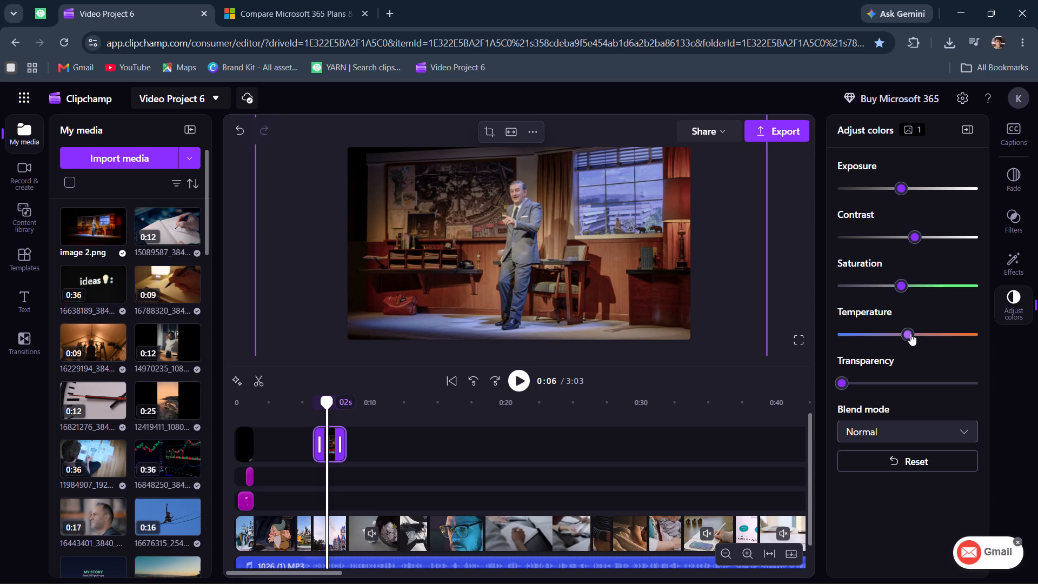
pyautogui.moveTo(910, 334); pyautogui.dragTo(915, 339)
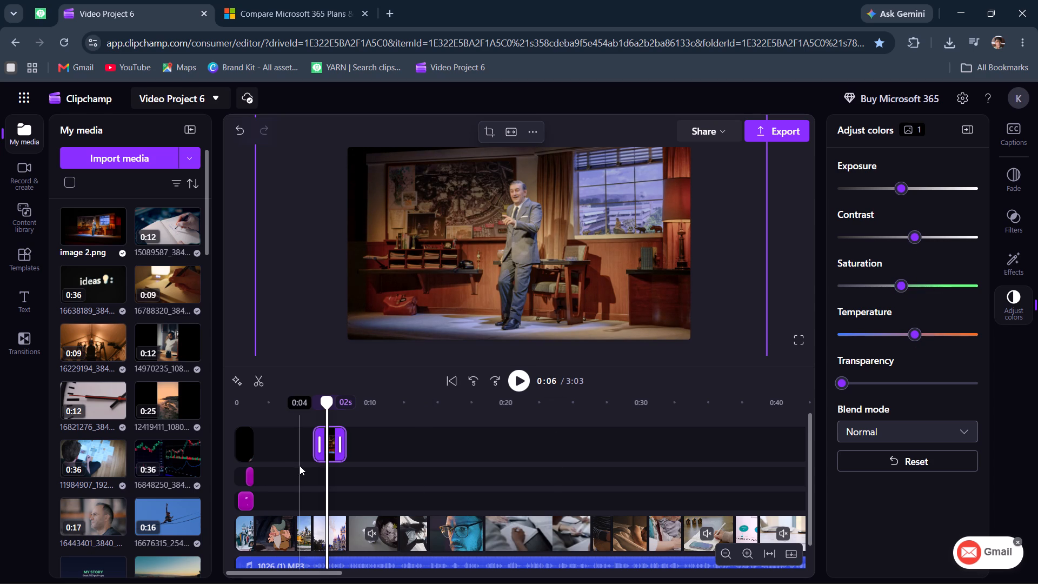
pyautogui.click(310, 413)
pyautogui.click(326, 417)
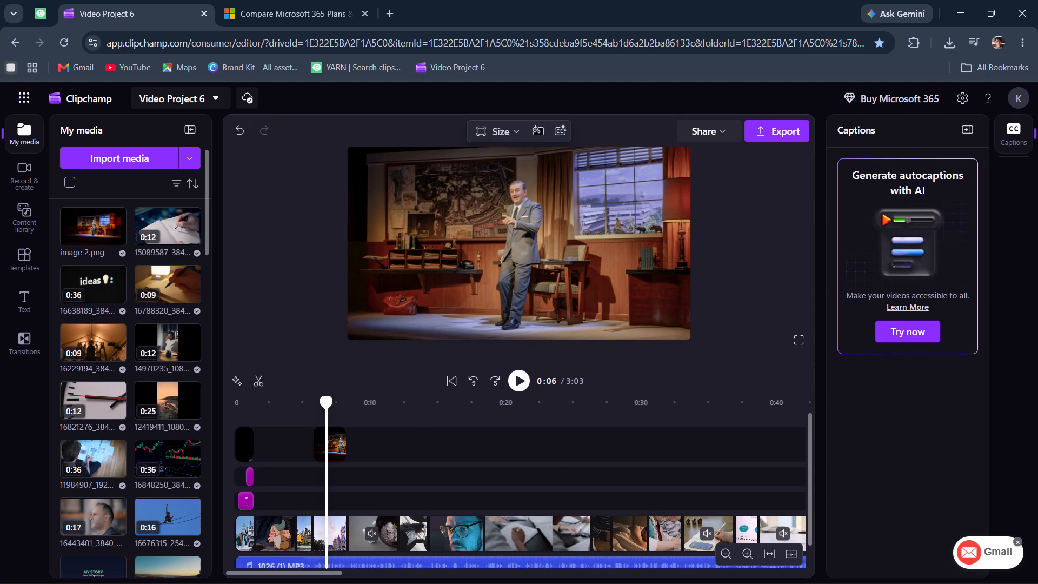
# Adjust the bearded cartoon dwarf clip's colors: slightly lower exposure and saturation, higher contrast, and a warmer temperature.
pyautogui.click(277, 476)
pyautogui.click(274, 525)
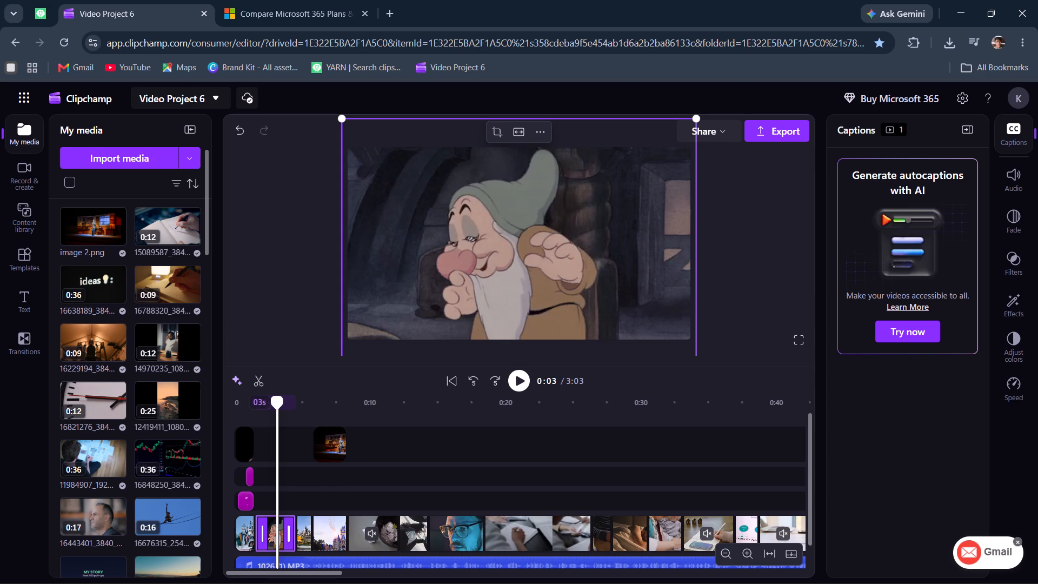
pyautogui.click(1013, 303)
pyautogui.click(1015, 266)
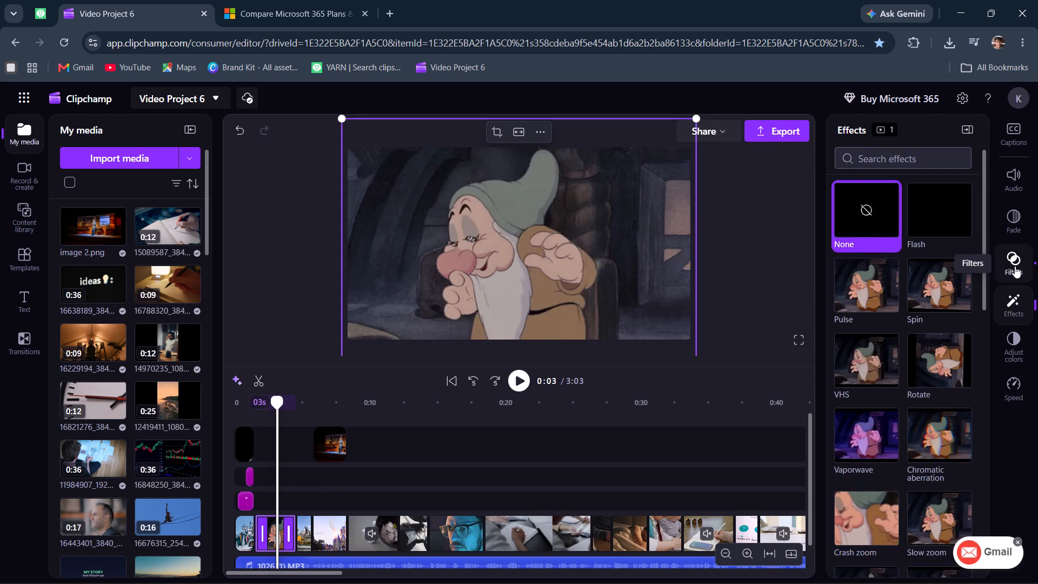
pyautogui.click(1009, 349)
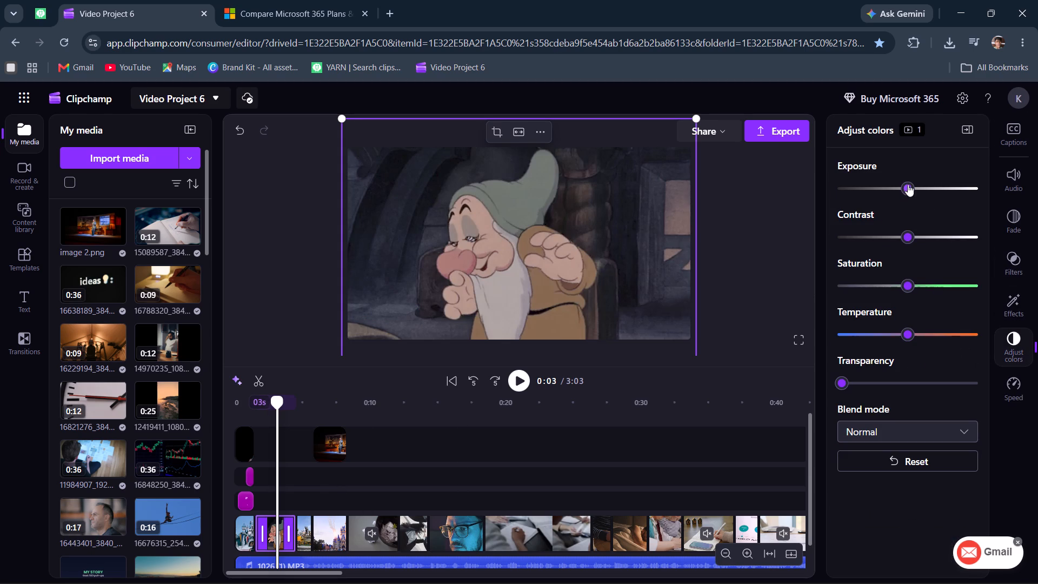
pyautogui.moveTo(906, 190); pyautogui.dragTo(900, 203)
pyautogui.moveTo(907, 238); pyautogui.dragTo(914, 238)
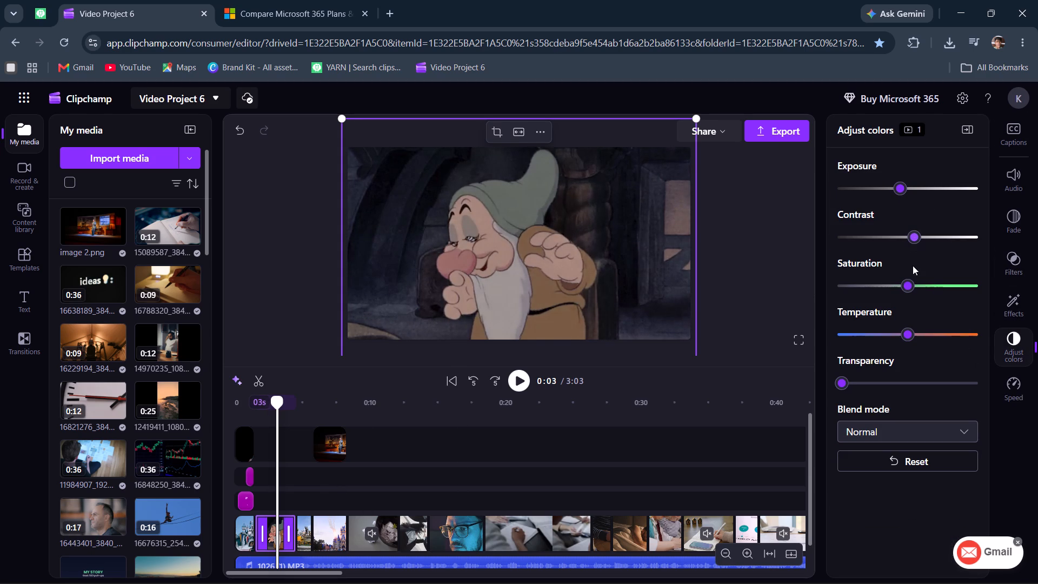
pyautogui.moveTo(910, 284); pyautogui.dragTo(899, 291)
pyautogui.moveTo(904, 330); pyautogui.dragTo(908, 330)
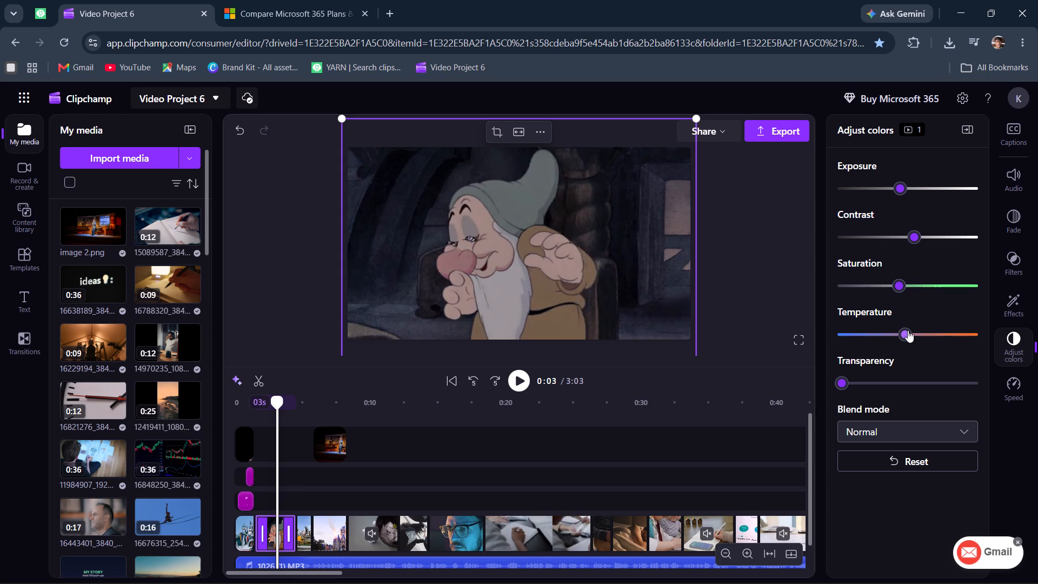
pyautogui.moveTo(908, 330); pyautogui.dragTo(914, 331)
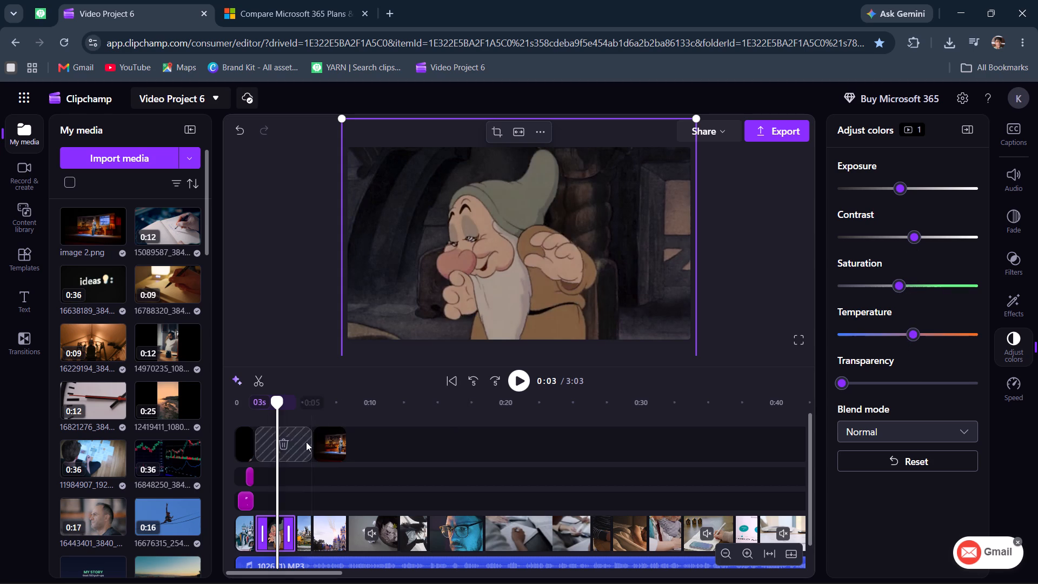
# Give the black overlay image at the start of the timeline slightly lower exposure and saturation, higher contrast, and a warmer temperature.
pyautogui.click(247, 443)
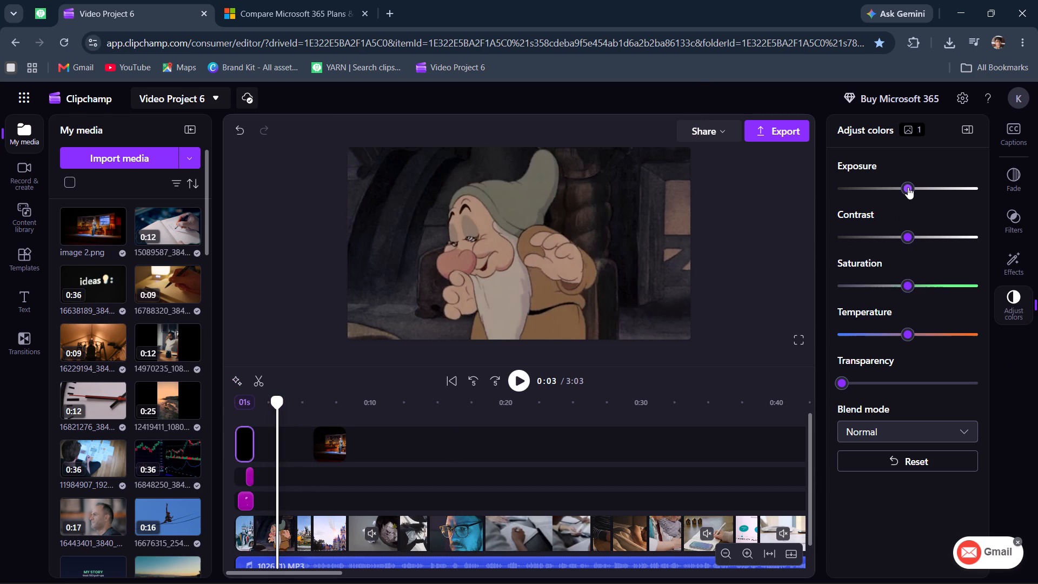
pyautogui.moveTo(908, 187); pyautogui.dragTo(902, 188)
pyautogui.moveTo(908, 235); pyautogui.dragTo(915, 236)
pyautogui.click(906, 284)
pyautogui.click(911, 333)
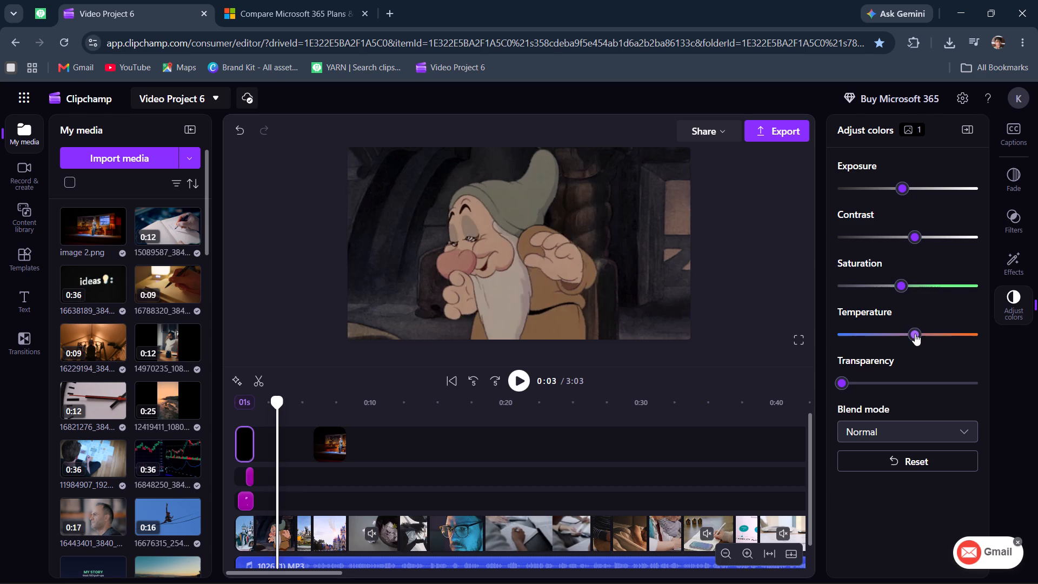
# Adjust the opening Walt Disney castle image's colors: slightly lower exposure, higher contrast, and a warmer temperature.
pyautogui.click(232, 412)
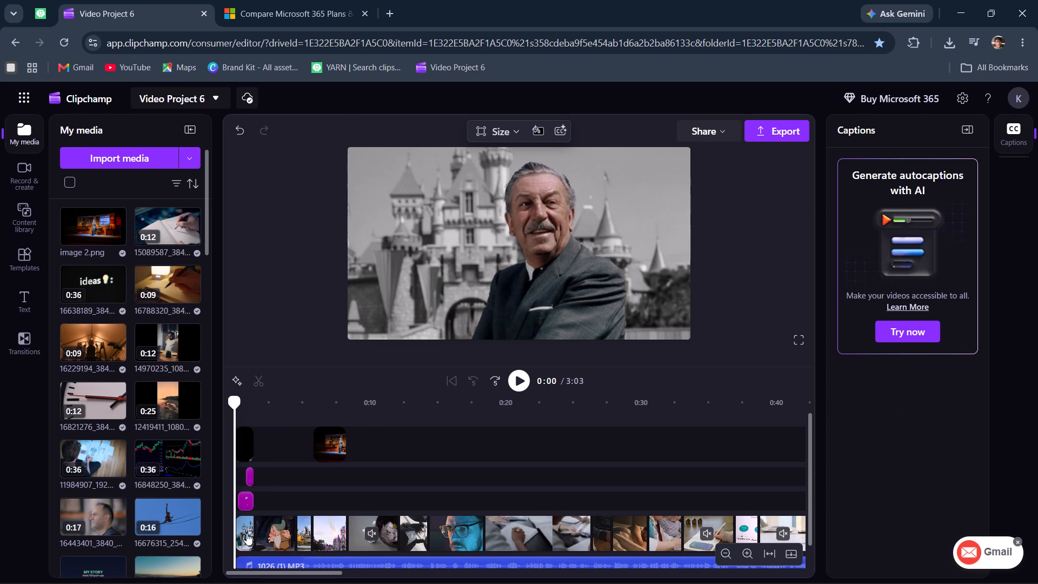
pyautogui.click(244, 535)
pyautogui.click(1029, 262)
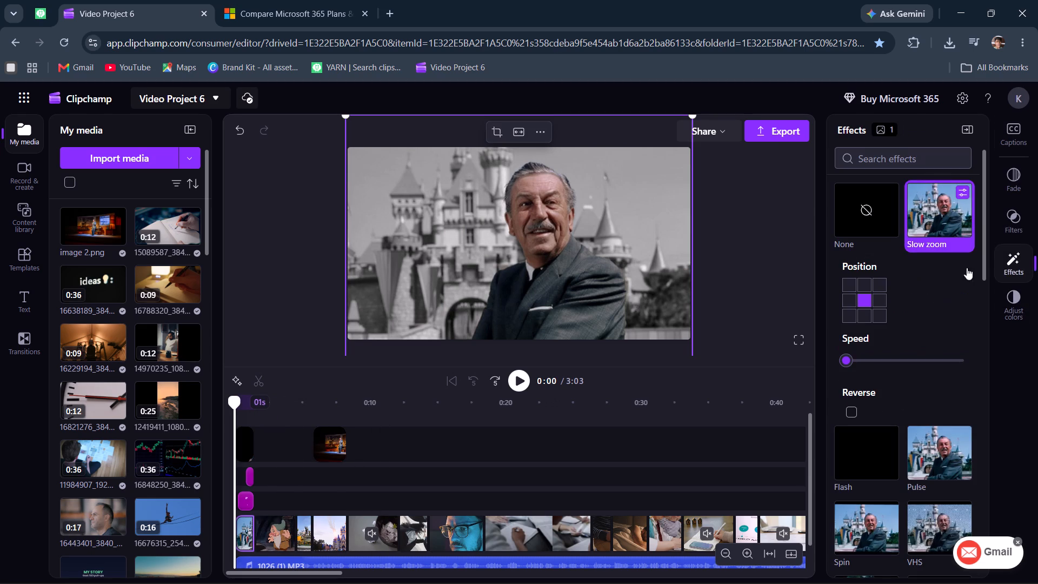
pyautogui.click(1023, 234)
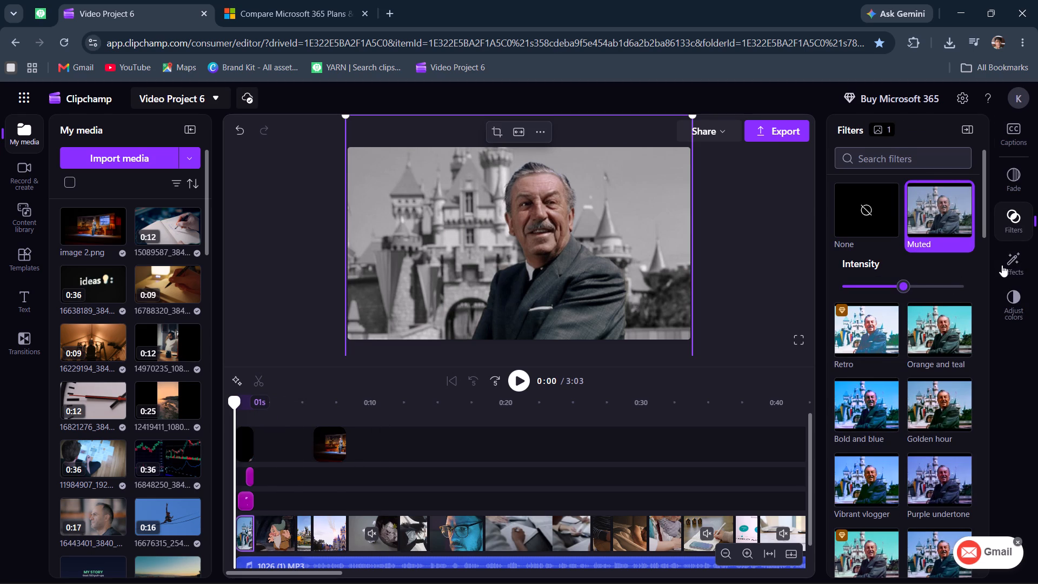
pyautogui.click(1008, 301)
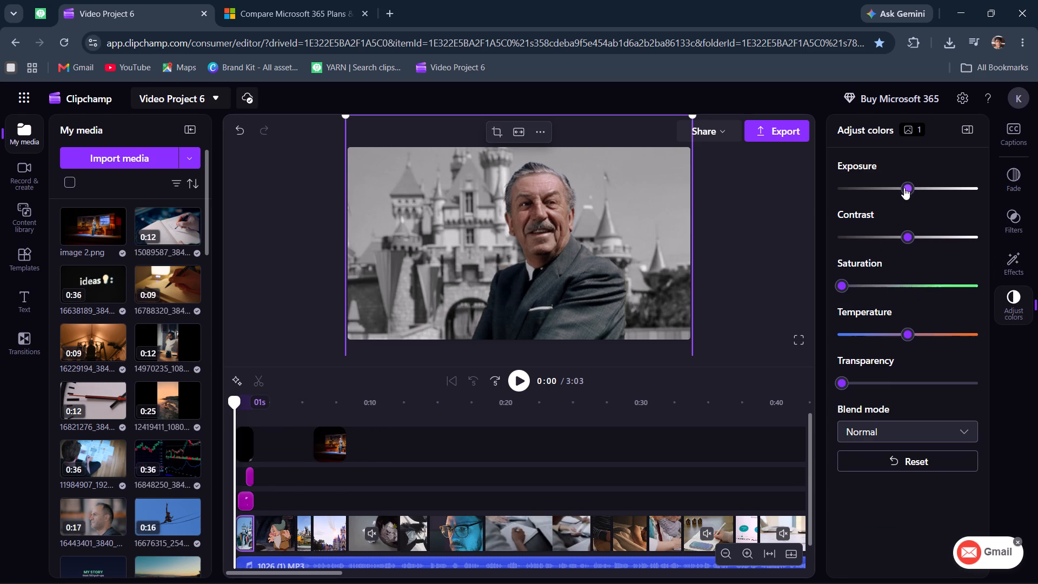
pyautogui.moveTo(909, 188); pyautogui.dragTo(901, 191)
pyautogui.moveTo(901, 191); pyautogui.dragTo(899, 191)
pyautogui.moveTo(910, 241); pyautogui.dragTo(912, 241)
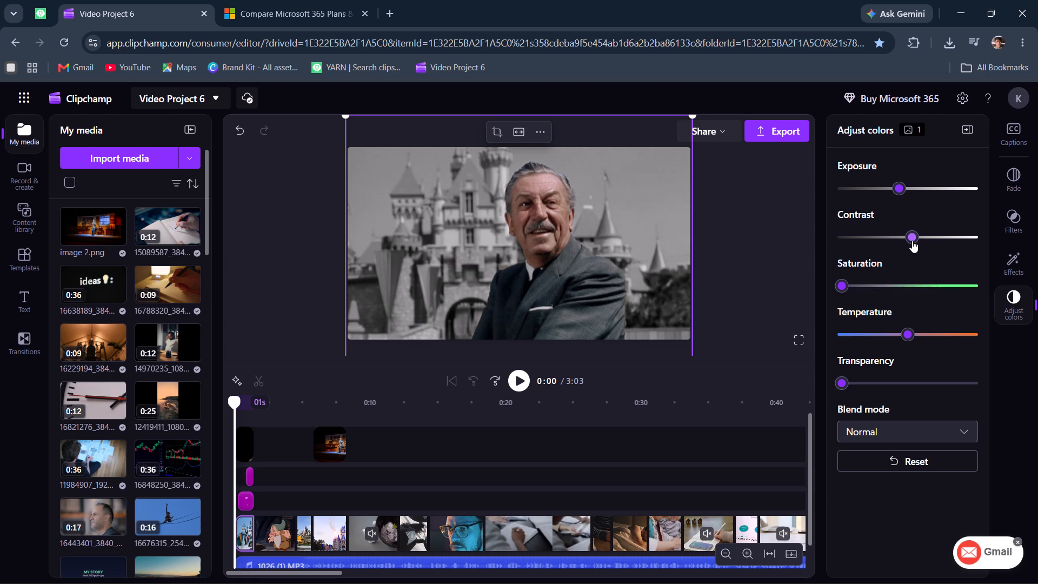
pyautogui.moveTo(912, 241); pyautogui.dragTo(917, 241)
pyautogui.moveTo(908, 330); pyautogui.dragTo(914, 332)
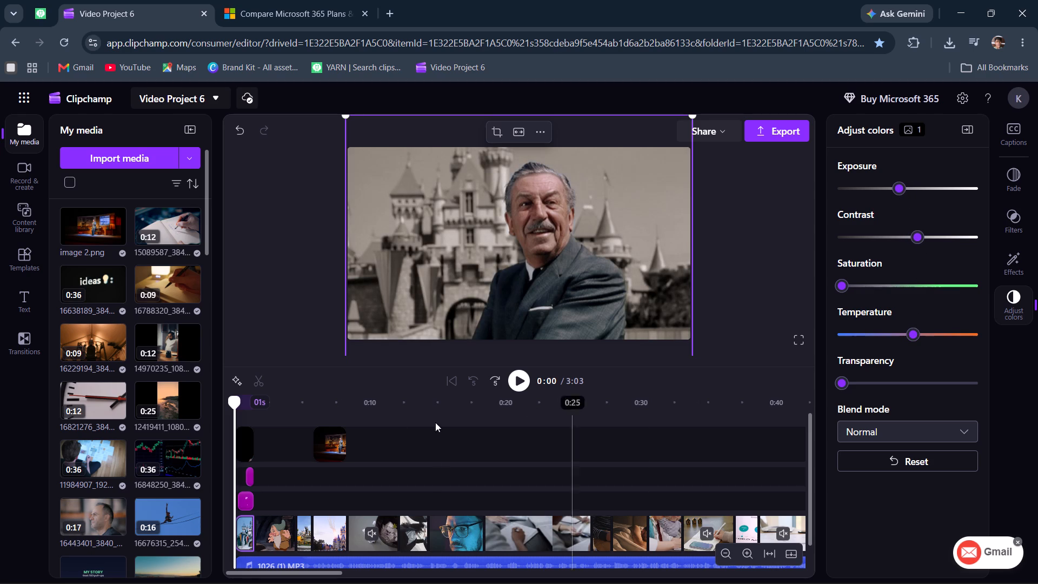
# Play the video from the beginning through the joined-hands clip to review the color adjustments.
pyautogui.moveTo(237, 398); pyautogui.dragTo(223, 400)
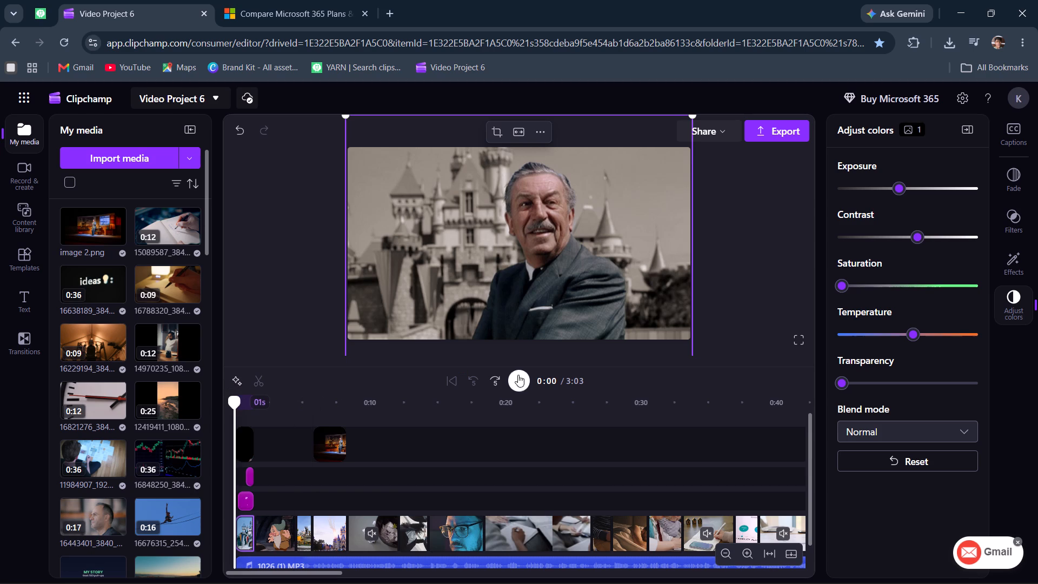
pyautogui.click(521, 382)
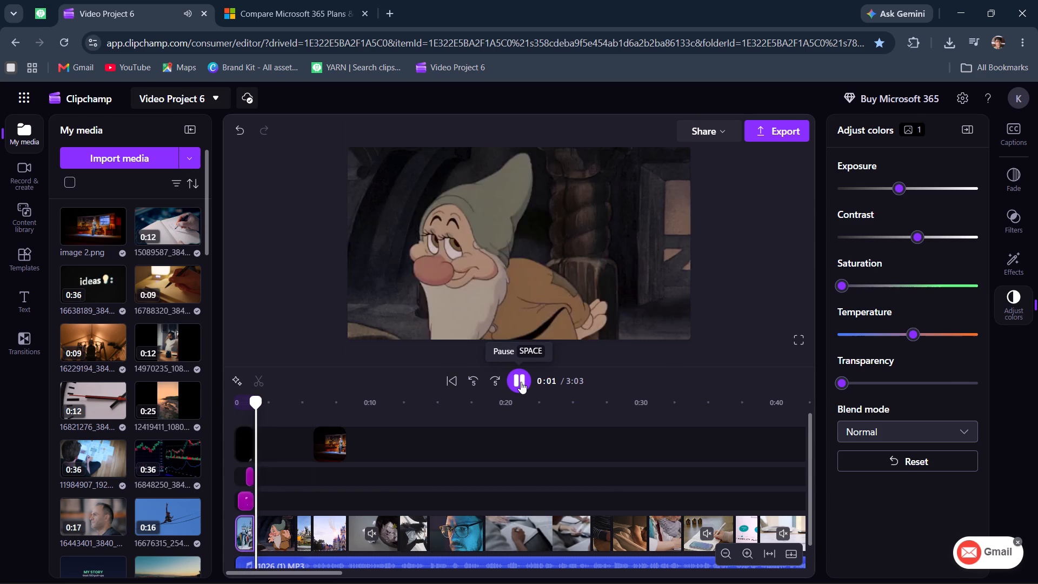
pyautogui.click(513, 383)
pyautogui.moveTo(267, 407); pyautogui.dragTo(216, 419)
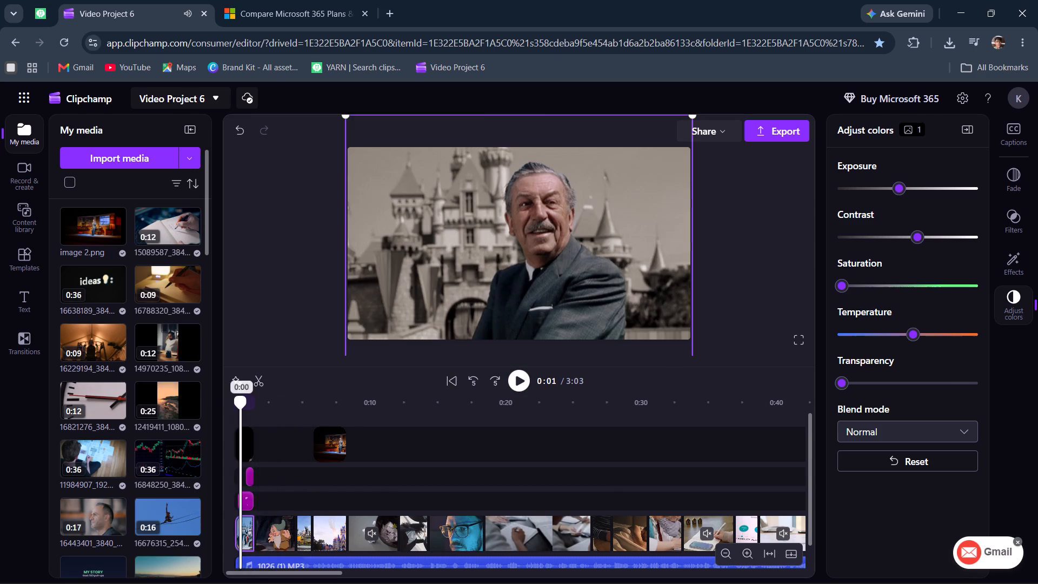
pyautogui.moveTo(216, 419); pyautogui.dragTo(202, 422)
pyautogui.click(522, 373)
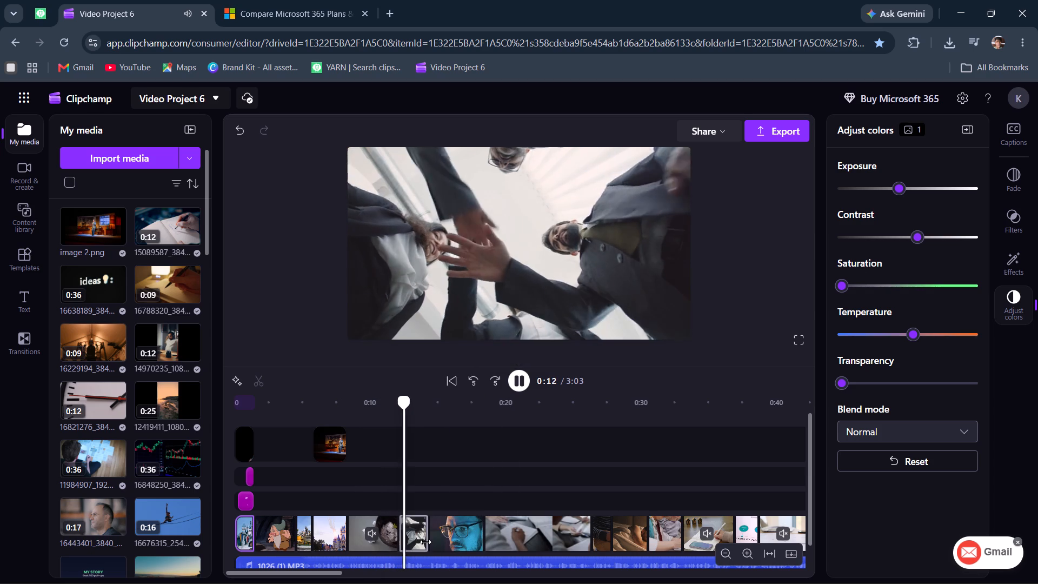
pyautogui.click(413, 535)
pyautogui.click(416, 535)
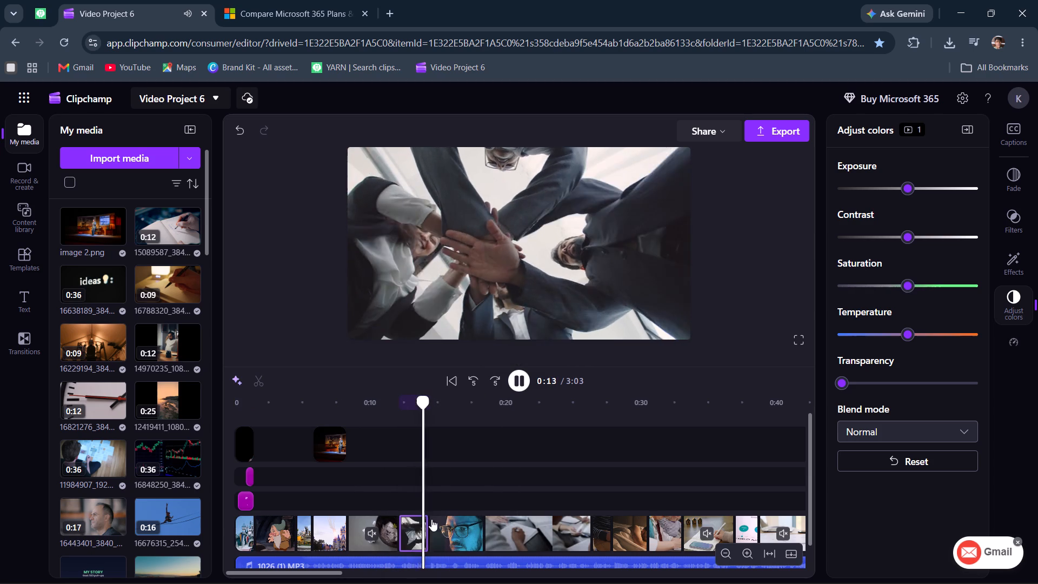
pyautogui.click(520, 384)
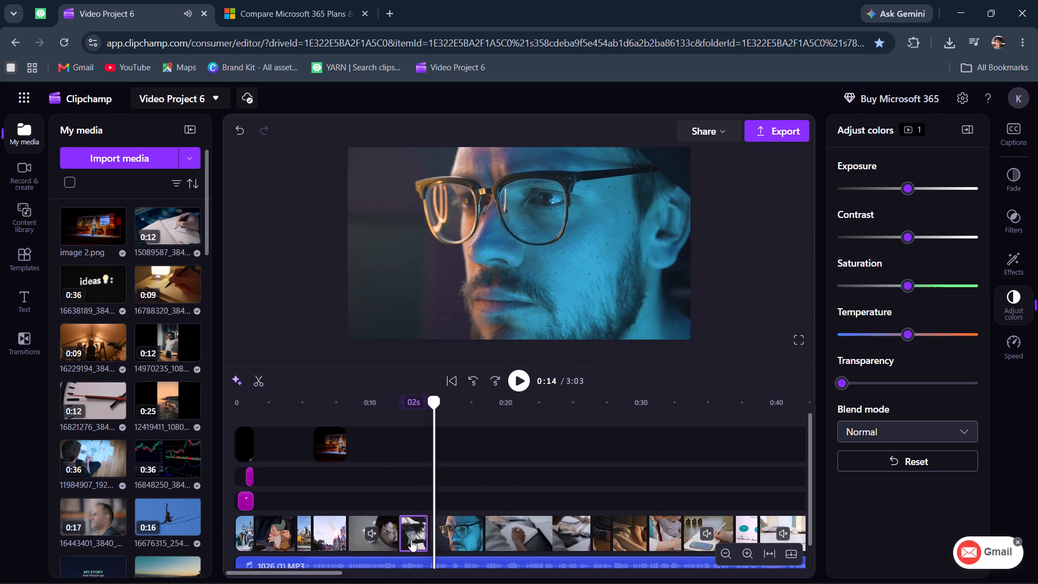
# Adjust the joined-hands business team clip's colors: slightly lower exposure and saturation, higher contrast, and a warmer temperature.
pyautogui.click(417, 500)
pyautogui.click(415, 538)
pyautogui.click(421, 541)
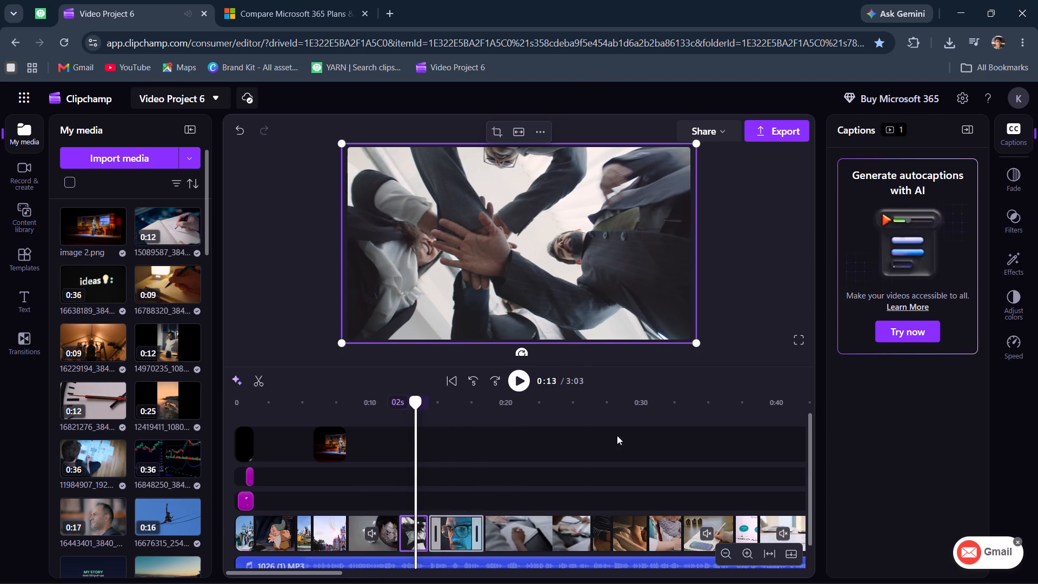
pyautogui.click(1014, 314)
pyautogui.moveTo(907, 183); pyautogui.dragTo(907, 185)
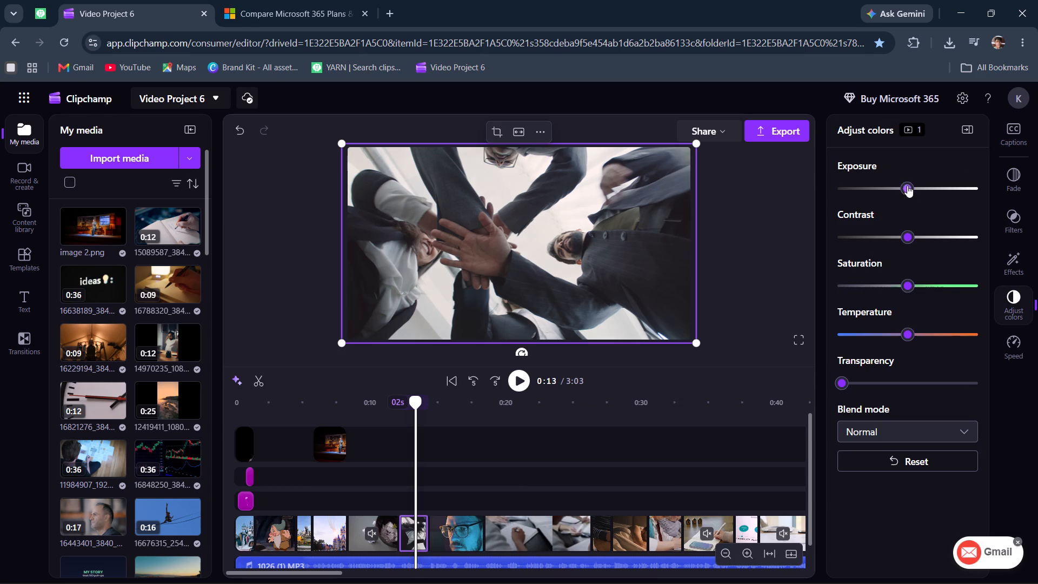
pyautogui.moveTo(907, 185); pyautogui.dragTo(904, 194)
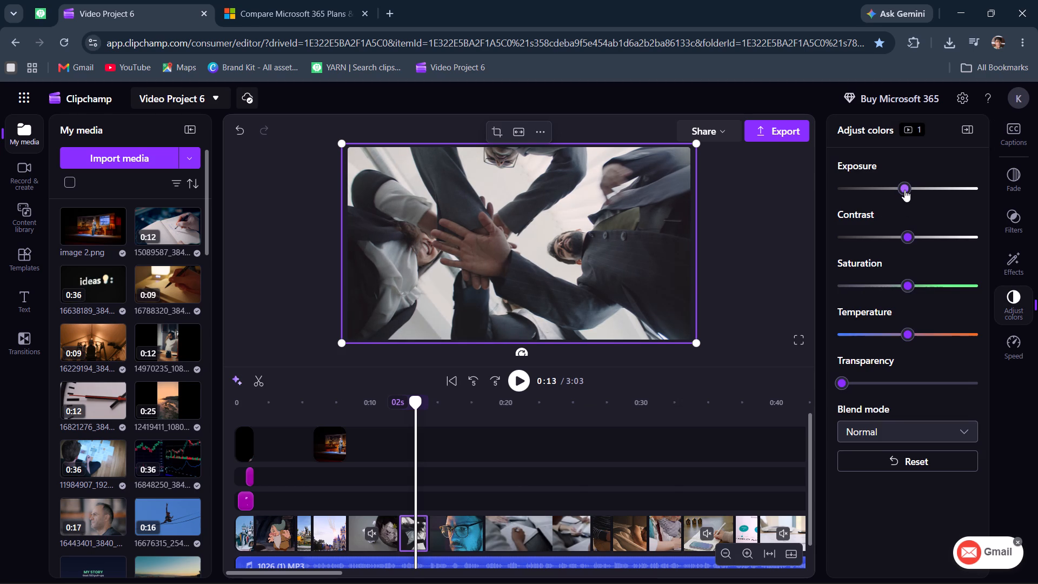
pyautogui.click(904, 190)
pyautogui.moveTo(904, 233); pyautogui.dragTo(908, 233)
pyautogui.moveTo(908, 233); pyautogui.dragTo(914, 234)
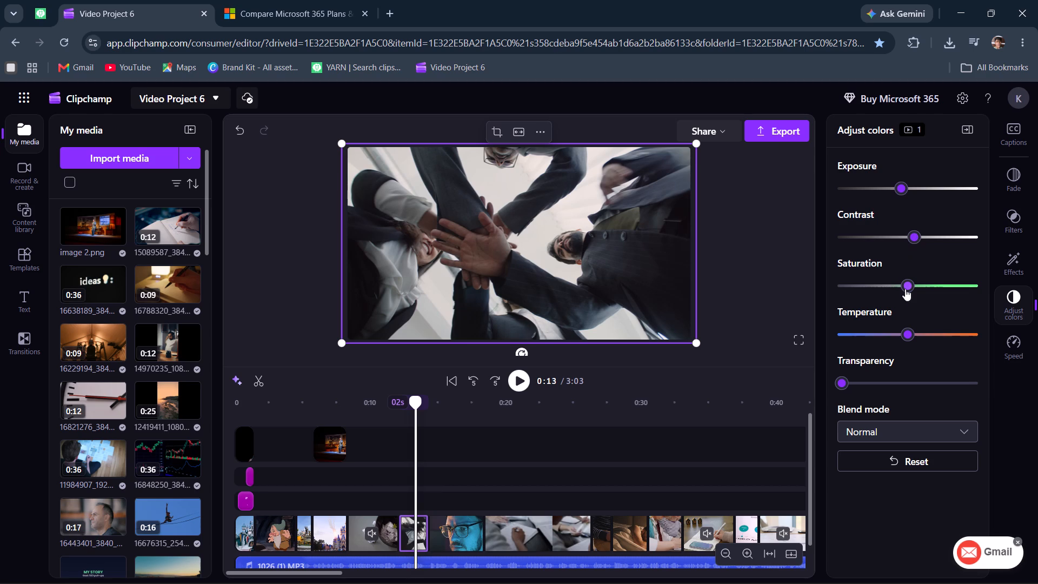
pyautogui.click(906, 284)
pyautogui.moveTo(907, 334); pyautogui.dragTo(914, 339)
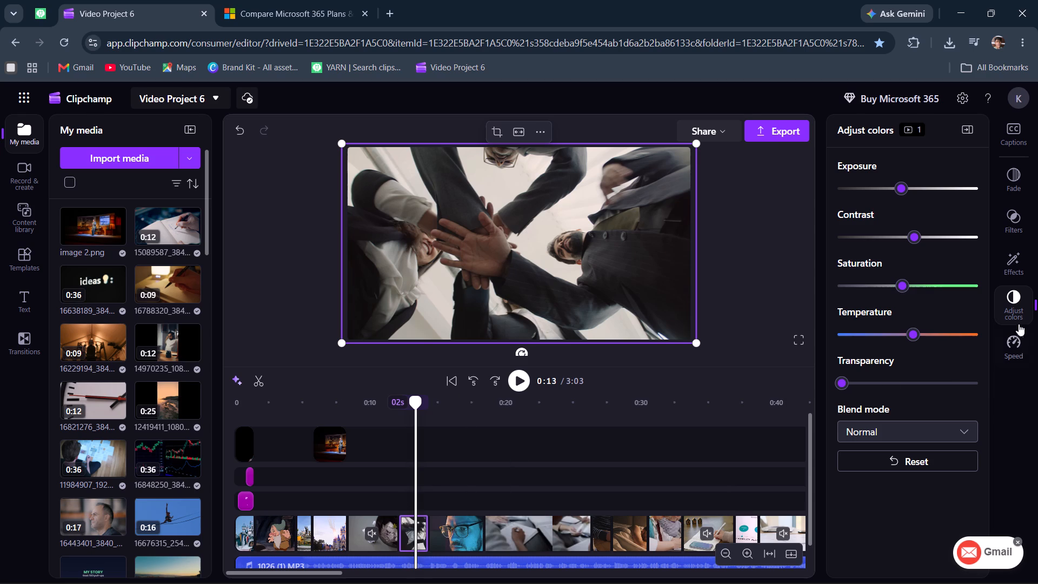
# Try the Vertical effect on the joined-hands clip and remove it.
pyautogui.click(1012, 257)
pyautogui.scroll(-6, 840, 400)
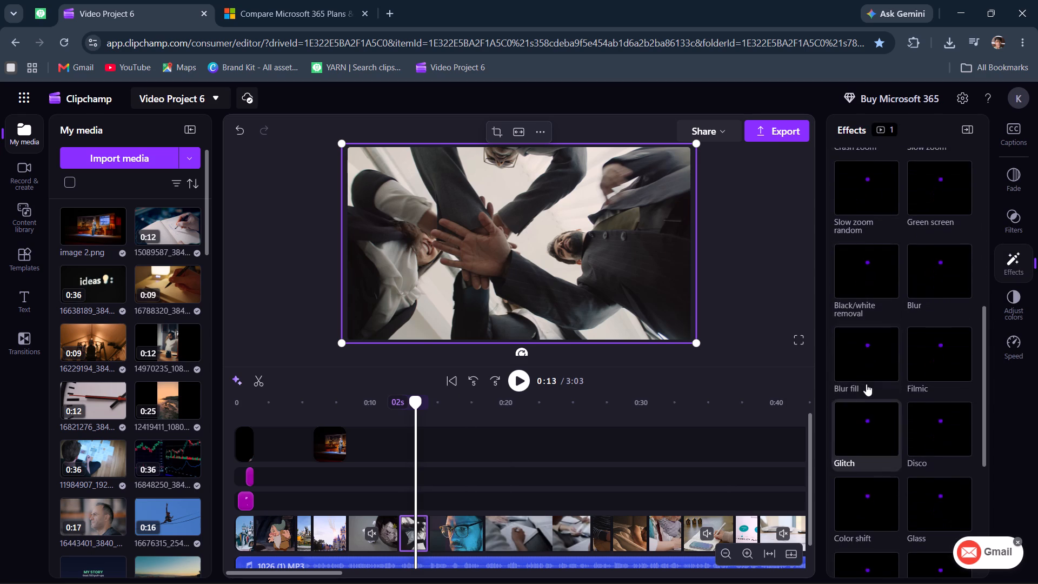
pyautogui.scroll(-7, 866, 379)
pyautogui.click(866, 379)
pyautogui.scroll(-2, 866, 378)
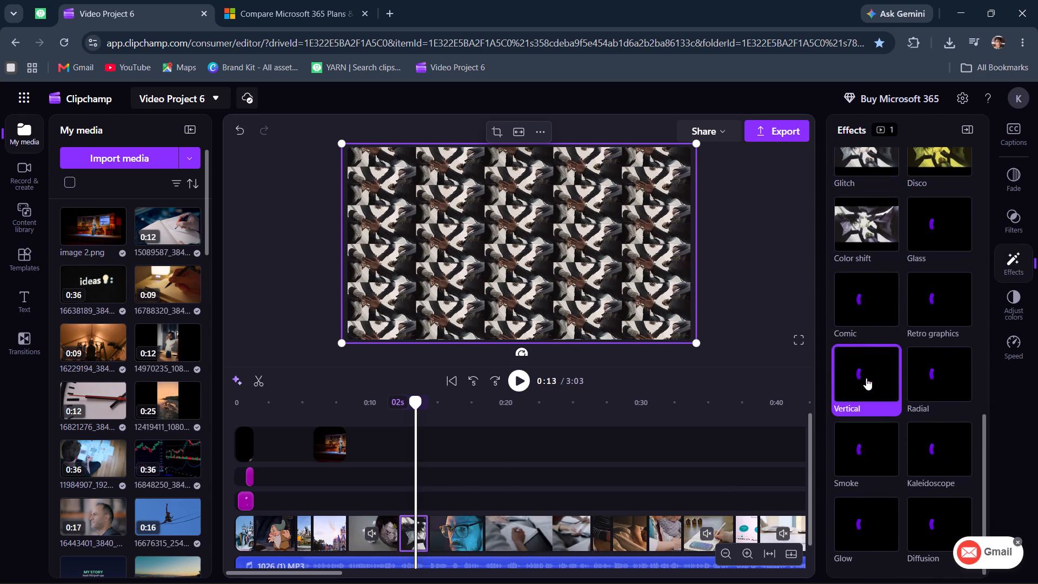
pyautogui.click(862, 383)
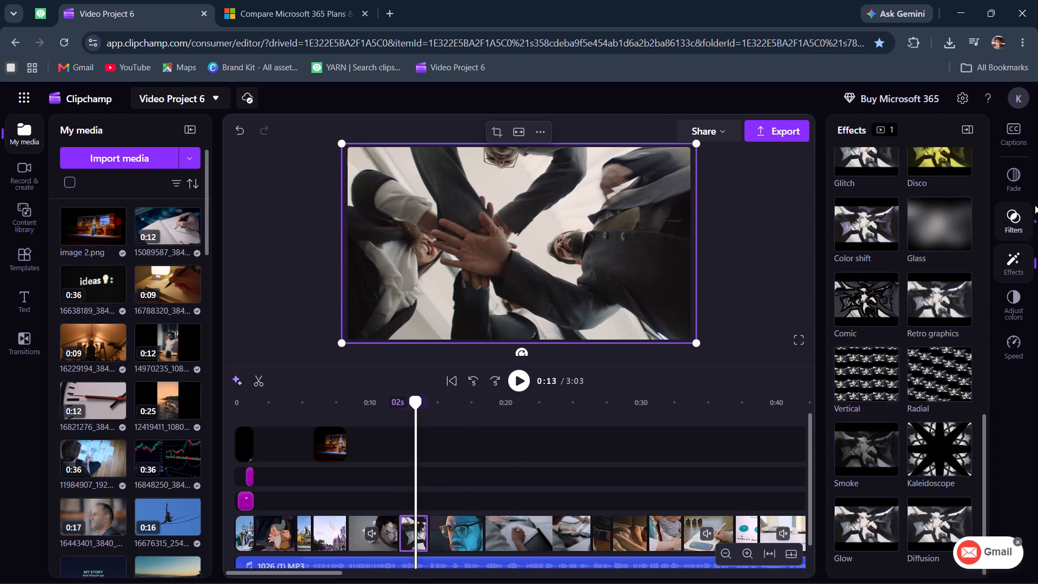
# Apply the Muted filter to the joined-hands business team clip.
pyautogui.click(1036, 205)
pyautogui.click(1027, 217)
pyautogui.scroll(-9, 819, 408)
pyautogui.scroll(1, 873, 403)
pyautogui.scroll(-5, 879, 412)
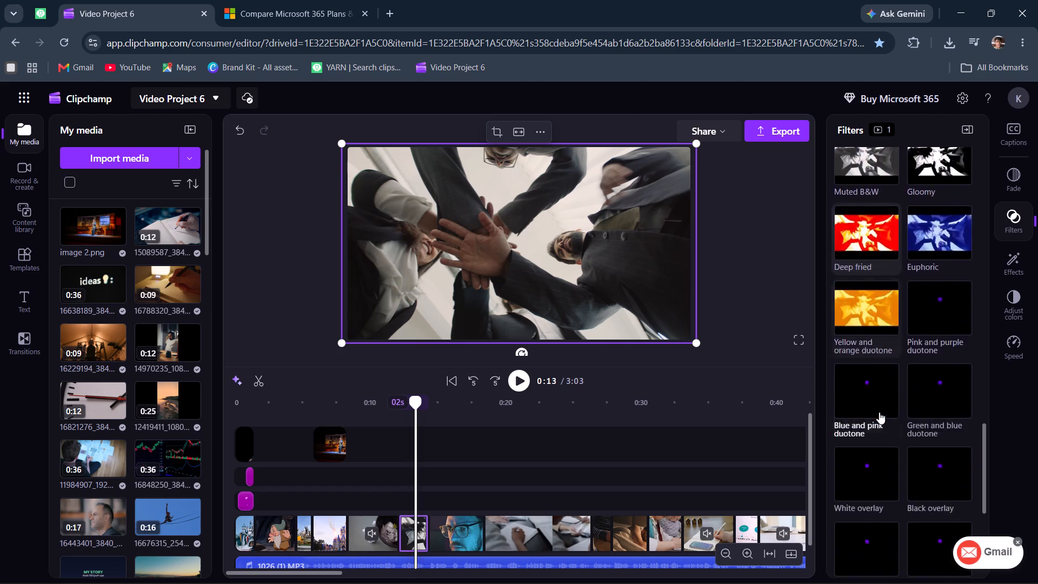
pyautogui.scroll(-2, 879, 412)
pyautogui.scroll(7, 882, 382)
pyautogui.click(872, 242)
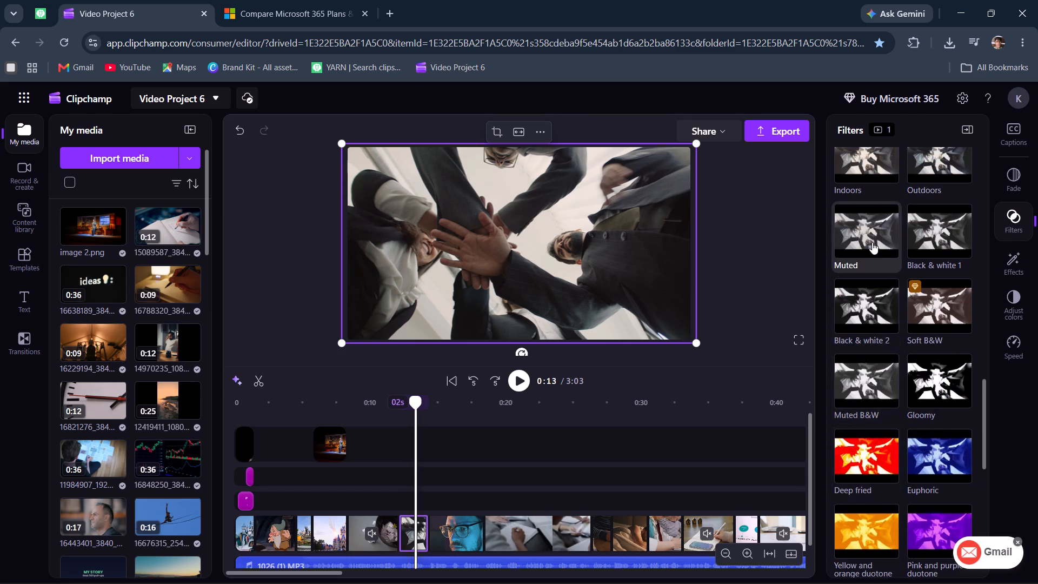
# Play the video full screen from about 0:11 to 0:31 to review the look of the clips.
pyautogui.click(383, 456)
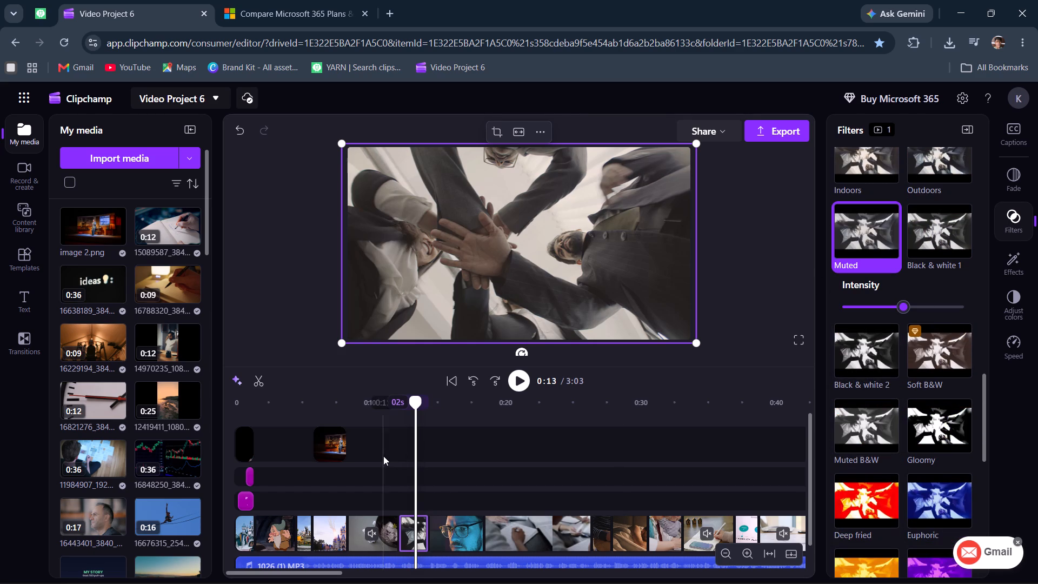
pyautogui.click(797, 341)
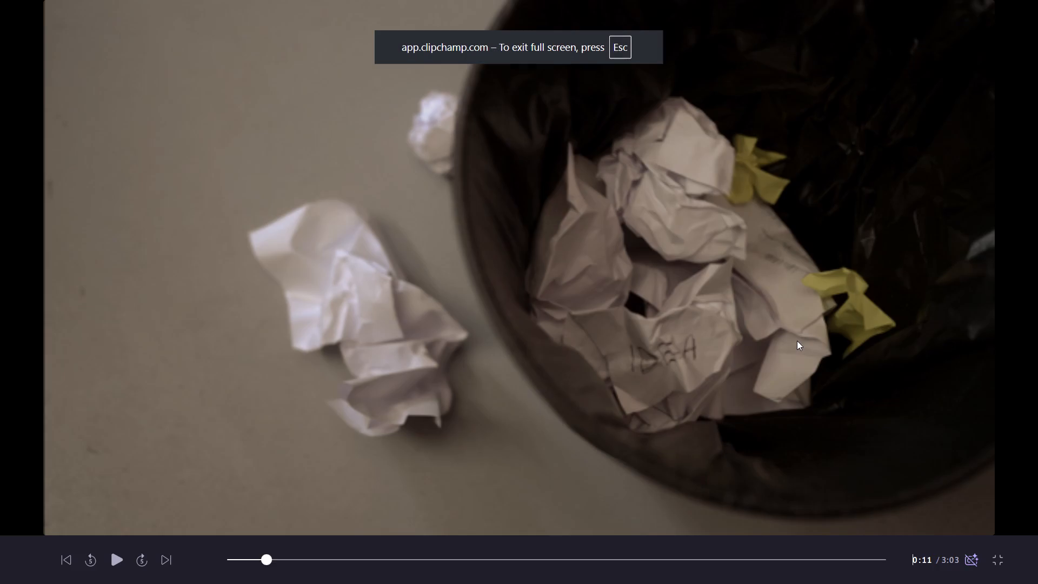
pyautogui.press('space')
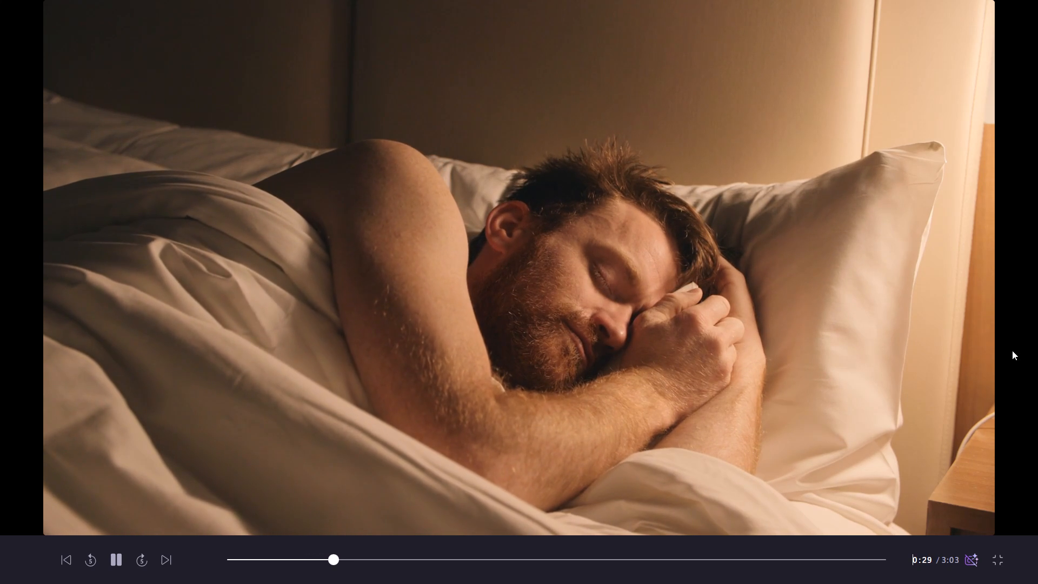
pyautogui.click(1002, 567)
pyautogui.press('space')
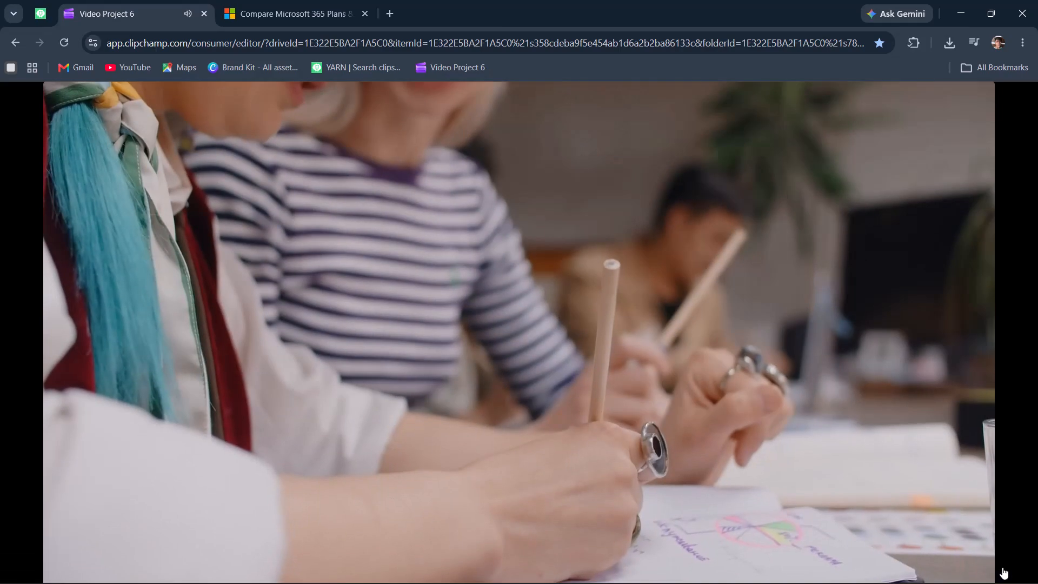
# Bring the joined-hands clip's exposure, contrast, saturation and temperature back to roughly neutral.
pyautogui.click(417, 523)
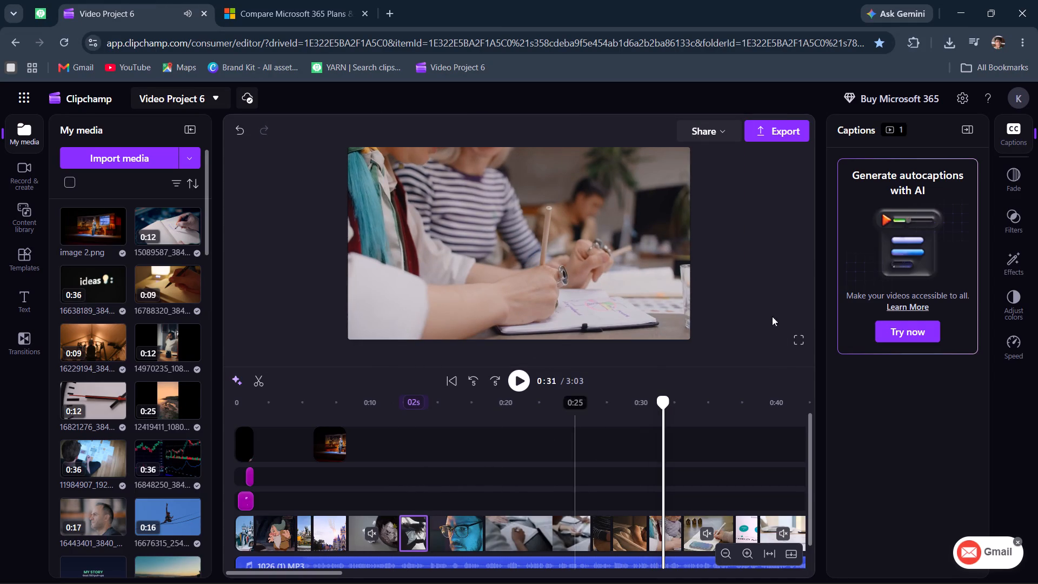
pyautogui.click(1021, 329)
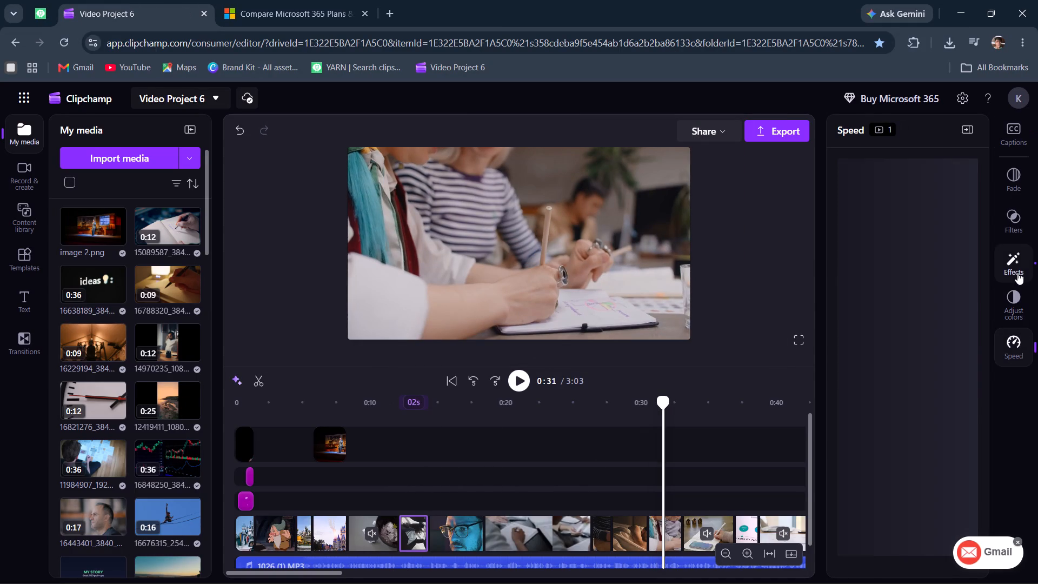
pyautogui.click(1017, 273)
pyautogui.click(1027, 291)
pyautogui.moveTo(899, 184); pyautogui.dragTo(907, 186)
pyautogui.moveTo(915, 230); pyautogui.dragTo(912, 232)
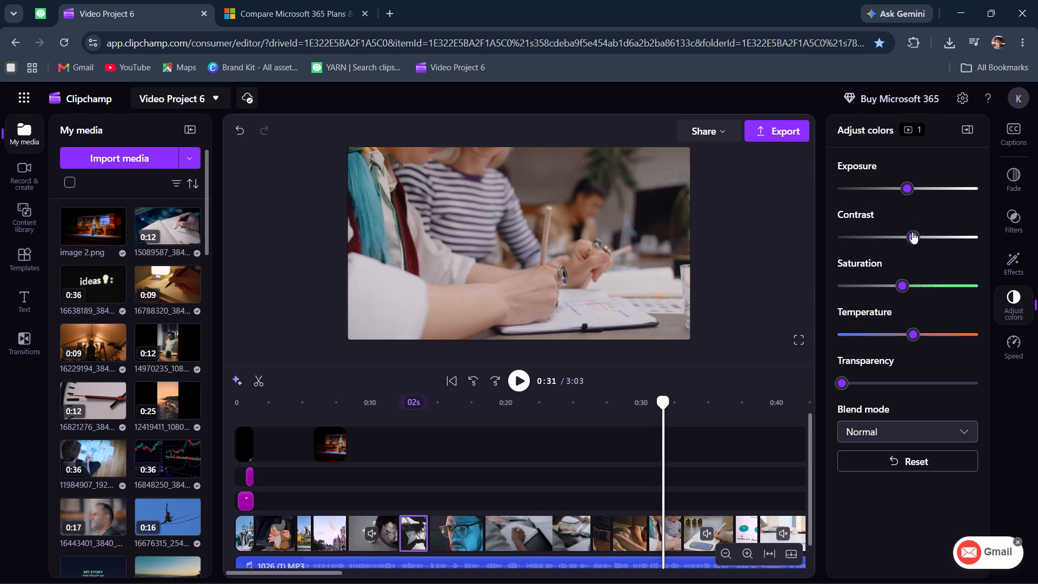
pyautogui.moveTo(912, 232); pyautogui.dragTo(909, 233)
pyautogui.moveTo(901, 283); pyautogui.dragTo(909, 286)
pyautogui.click(911, 331)
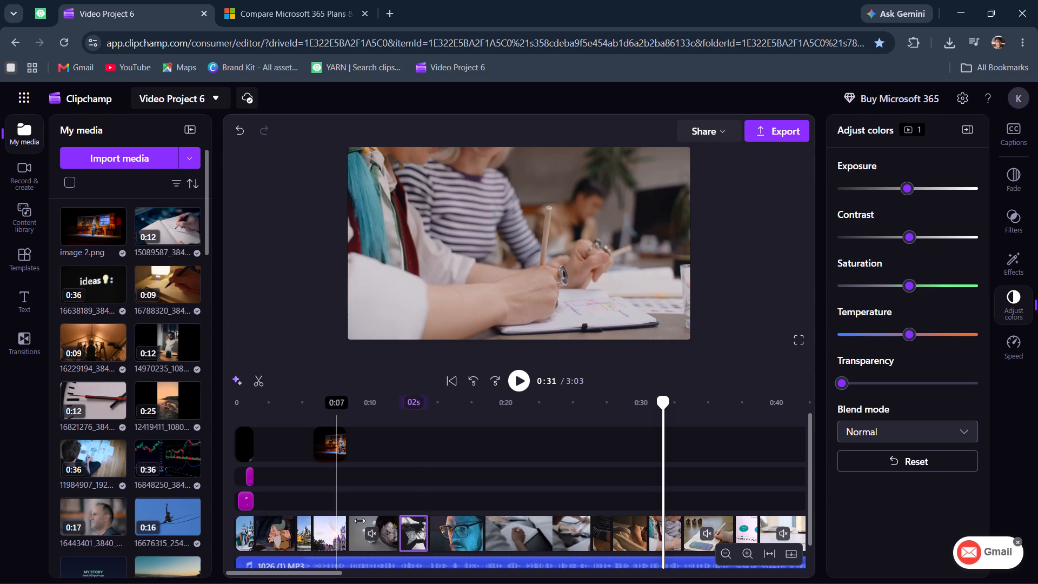
# Remove the Muted filter from the joined-hands clip.
pyautogui.click(370, 509)
pyautogui.click(384, 524)
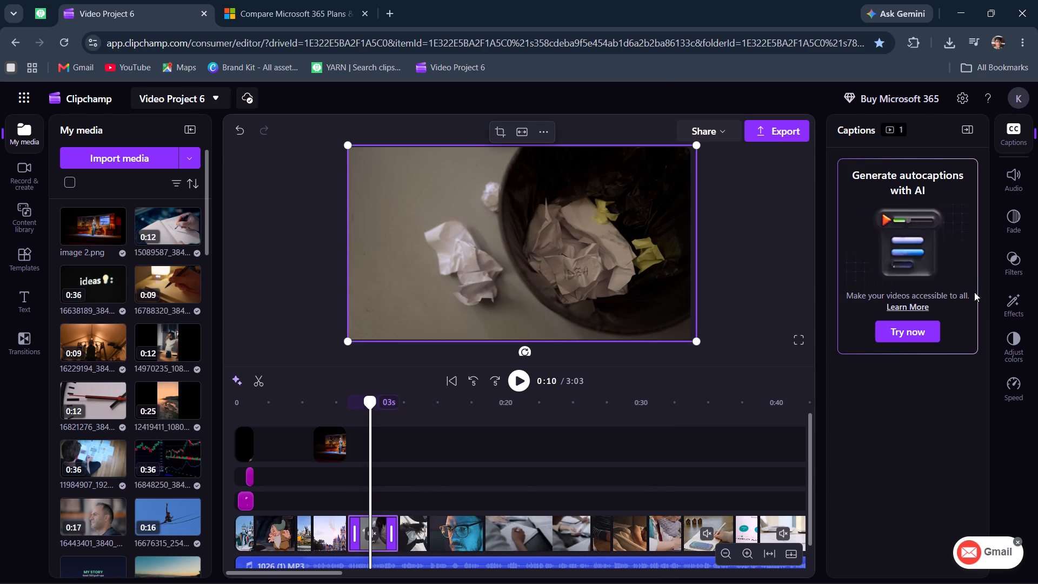
pyautogui.click(410, 529)
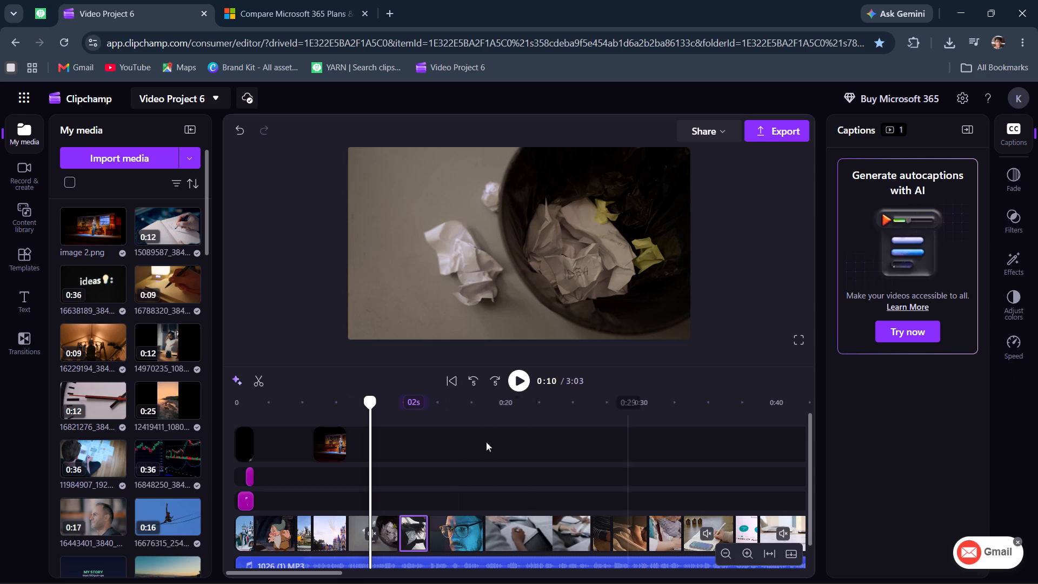
pyautogui.click(404, 469)
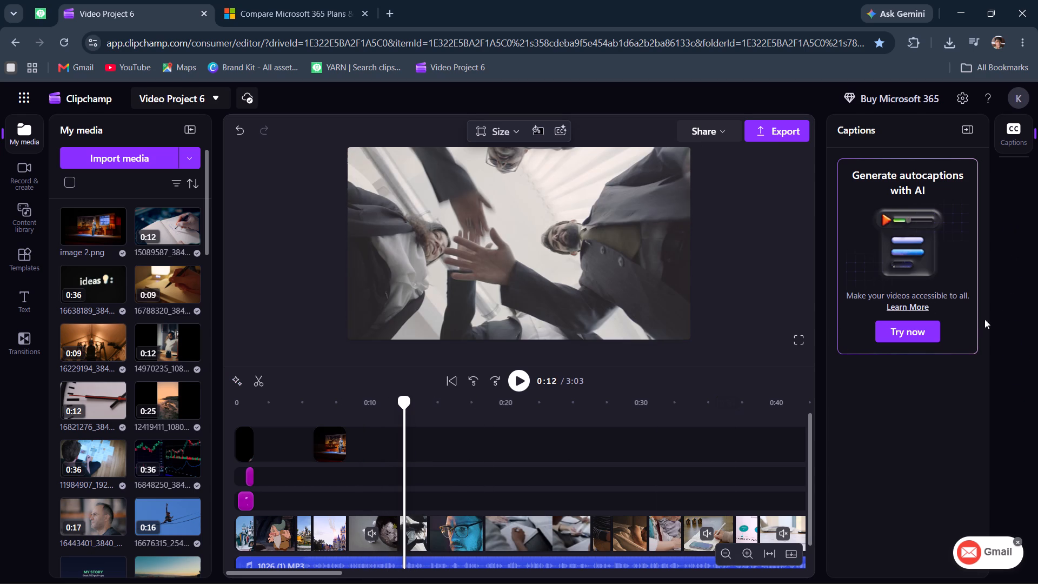
pyautogui.click(414, 535)
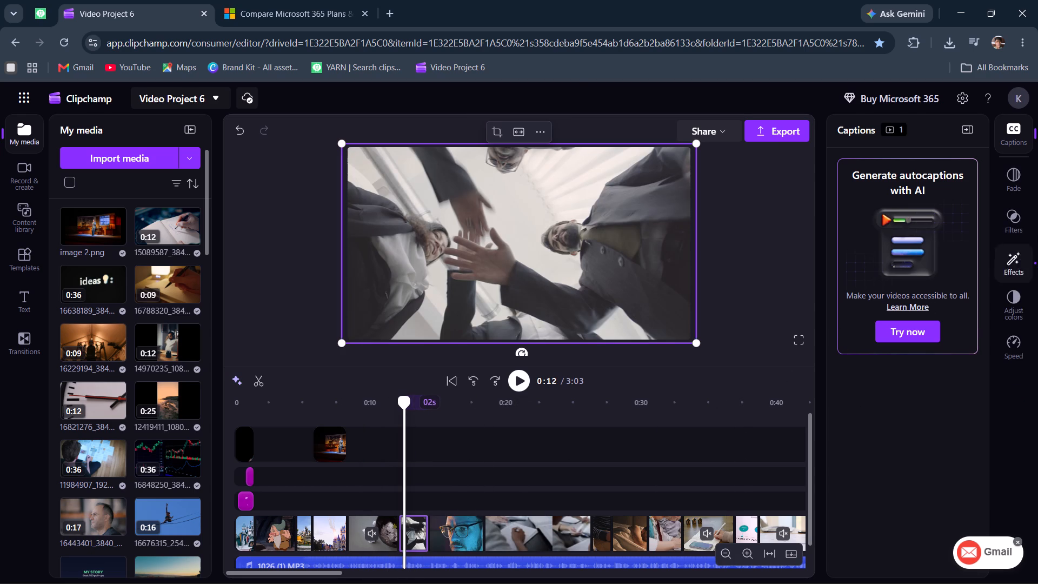
pyautogui.click(1019, 313)
pyautogui.click(1013, 263)
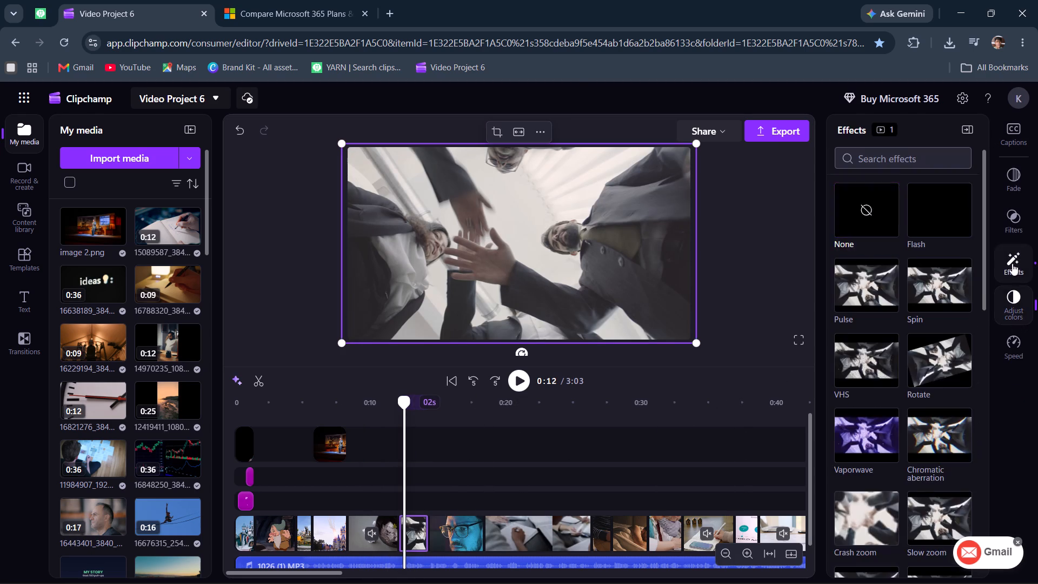
pyautogui.click(1017, 228)
pyautogui.click(920, 229)
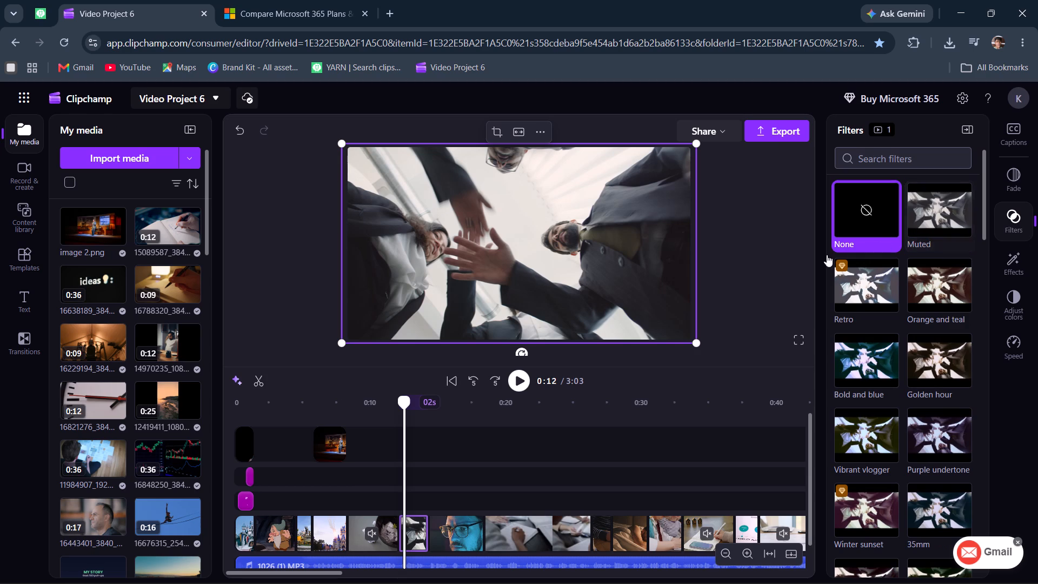
# Remove the Muted filter from the crumpled-paper wastebasket clip.
pyautogui.click(330, 492)
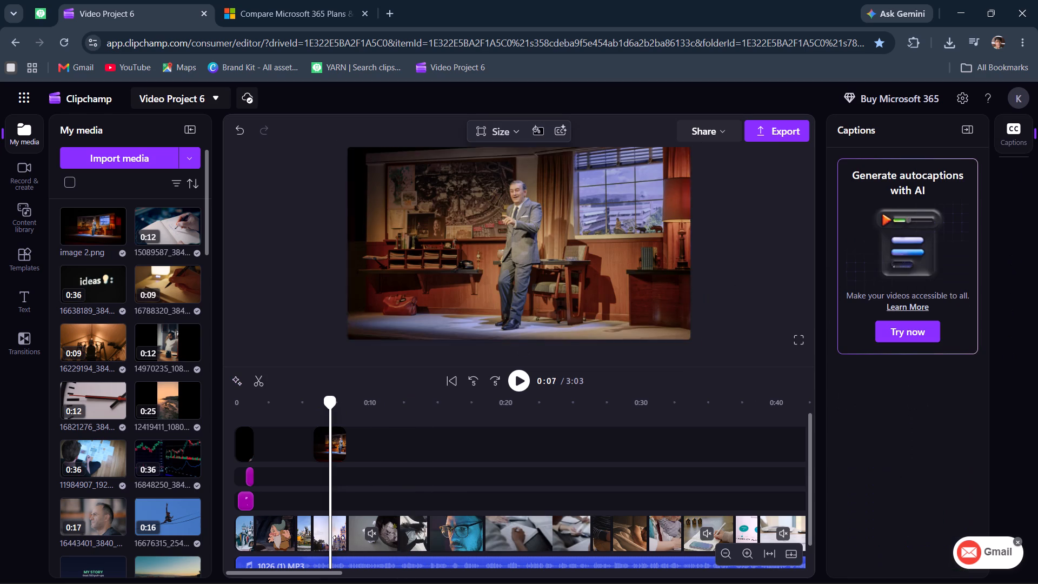
pyautogui.click(356, 519)
pyautogui.click(1019, 291)
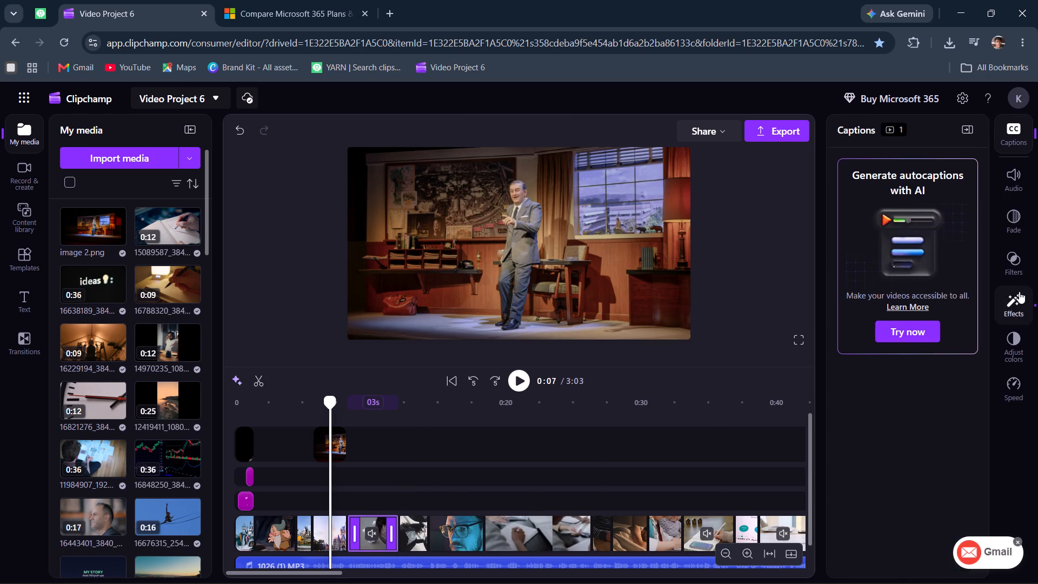
pyautogui.click(1027, 275)
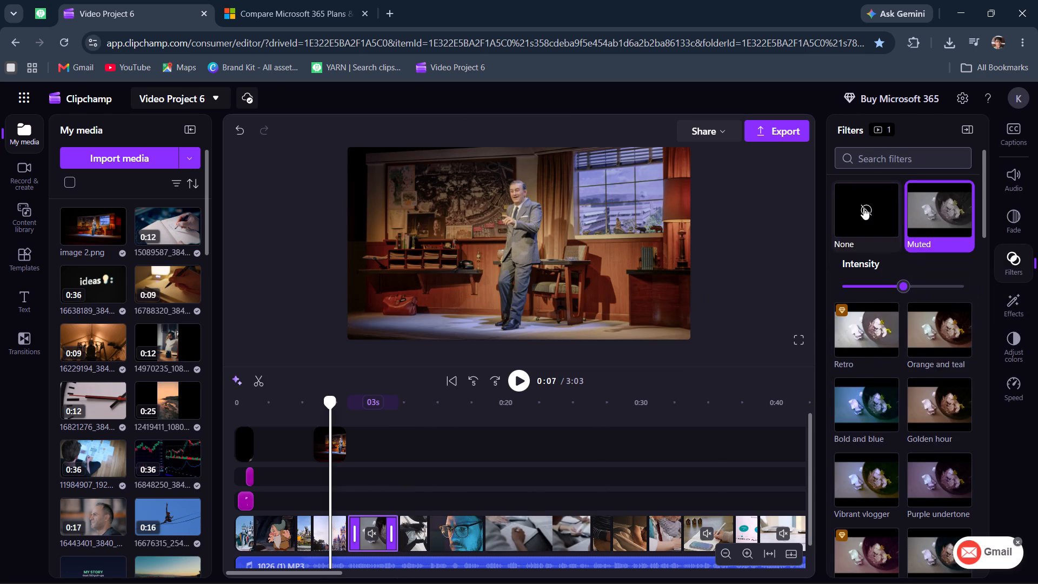
pyautogui.click(863, 208)
pyautogui.click(955, 214)
pyautogui.click(946, 218)
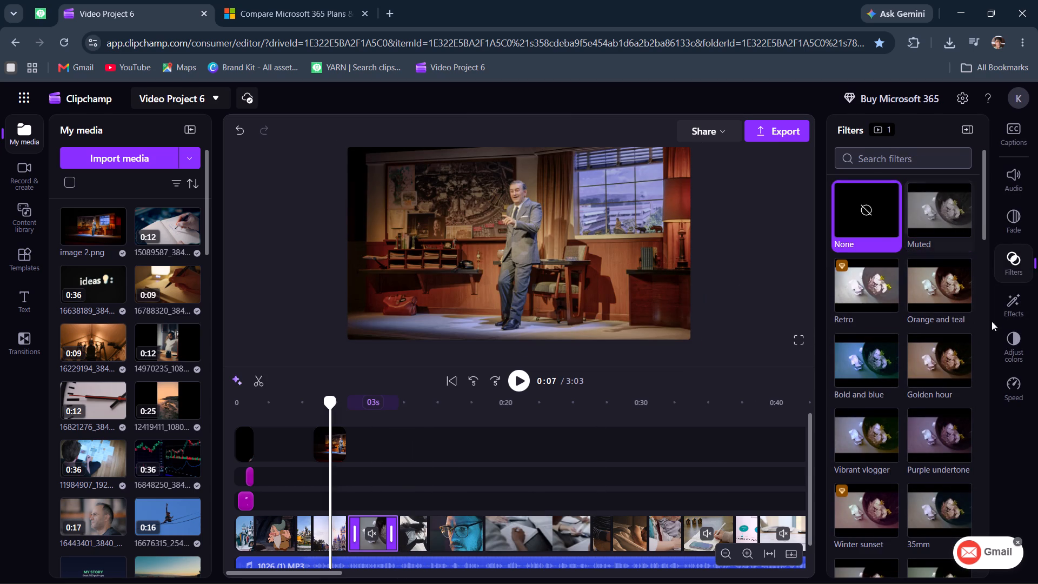
# Bring the crumpled-paper clip's exposure, contrast, saturation and temperature back to roughly neutral.
pyautogui.click(1021, 341)
pyautogui.moveTo(916, 233); pyautogui.dragTo(913, 232)
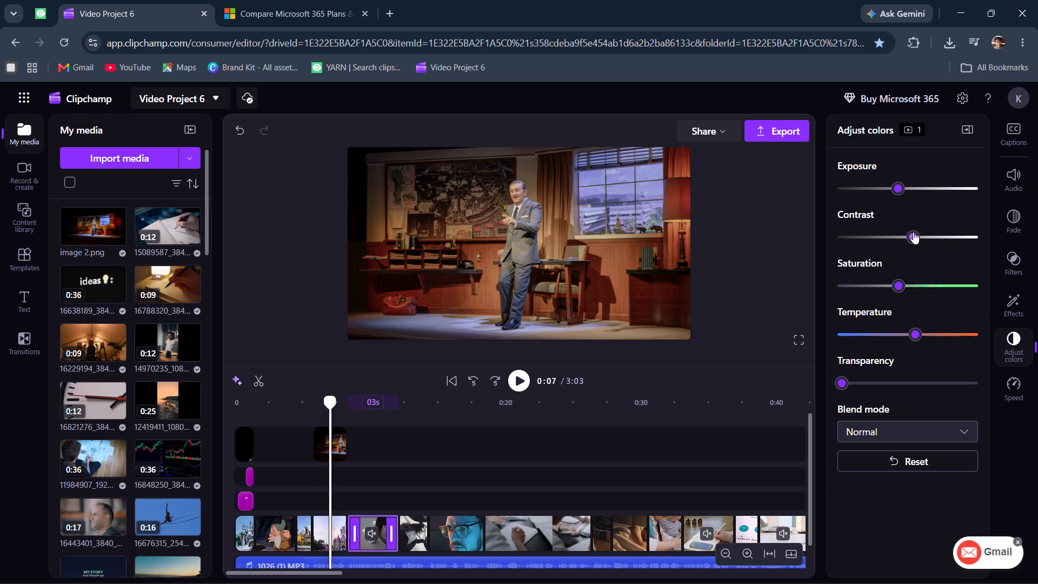
pyautogui.moveTo(913, 232); pyautogui.dragTo(911, 232)
pyautogui.moveTo(899, 187); pyautogui.dragTo(907, 187)
pyautogui.moveTo(897, 277); pyautogui.dragTo(906, 283)
pyautogui.moveTo(891, 285); pyautogui.dragTo(909, 289)
pyautogui.moveTo(911, 331); pyautogui.dragTo(749, 375)
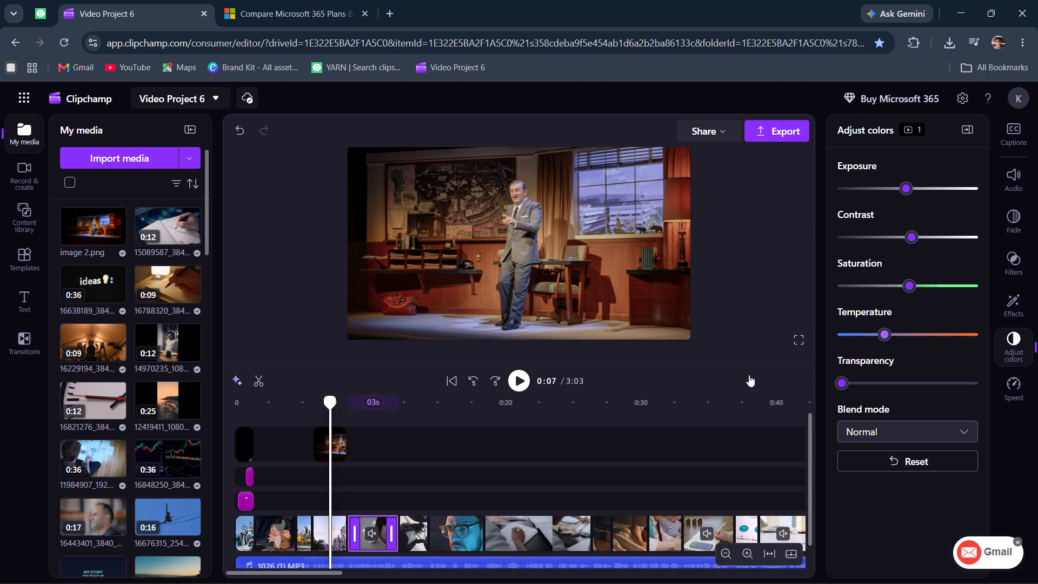
pyautogui.moveTo(749, 375); pyautogui.dragTo(914, 364)
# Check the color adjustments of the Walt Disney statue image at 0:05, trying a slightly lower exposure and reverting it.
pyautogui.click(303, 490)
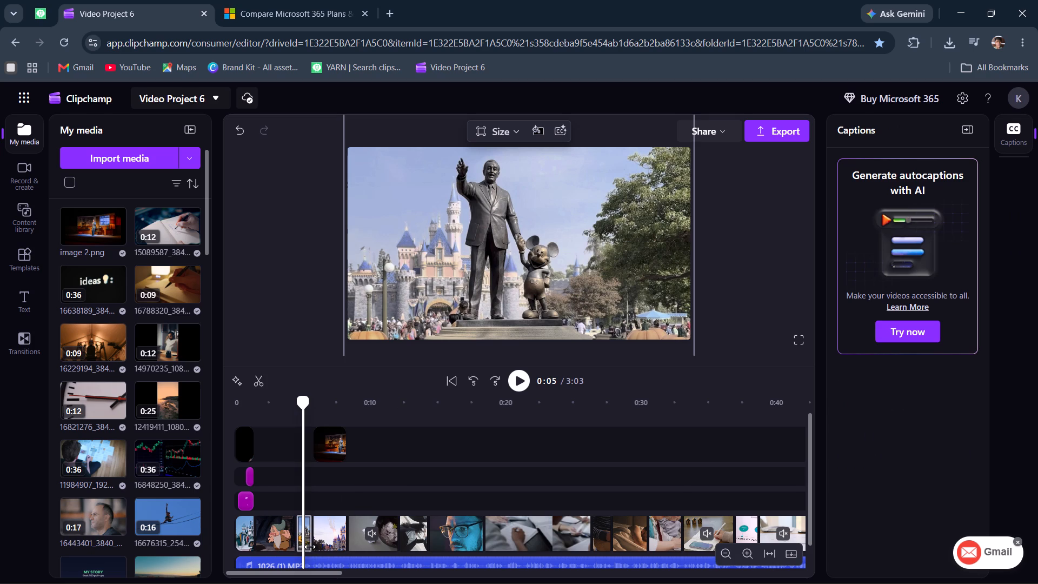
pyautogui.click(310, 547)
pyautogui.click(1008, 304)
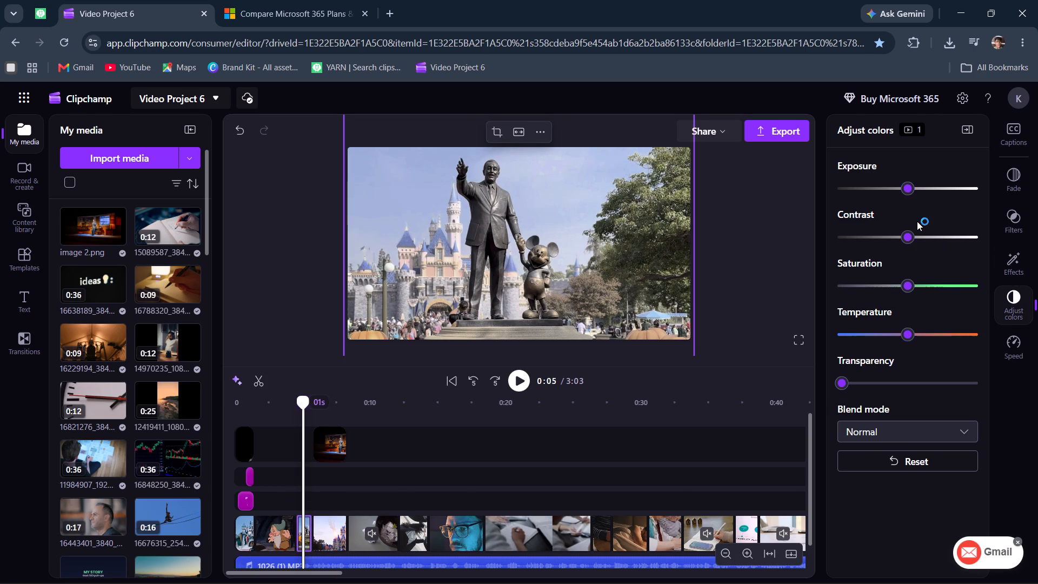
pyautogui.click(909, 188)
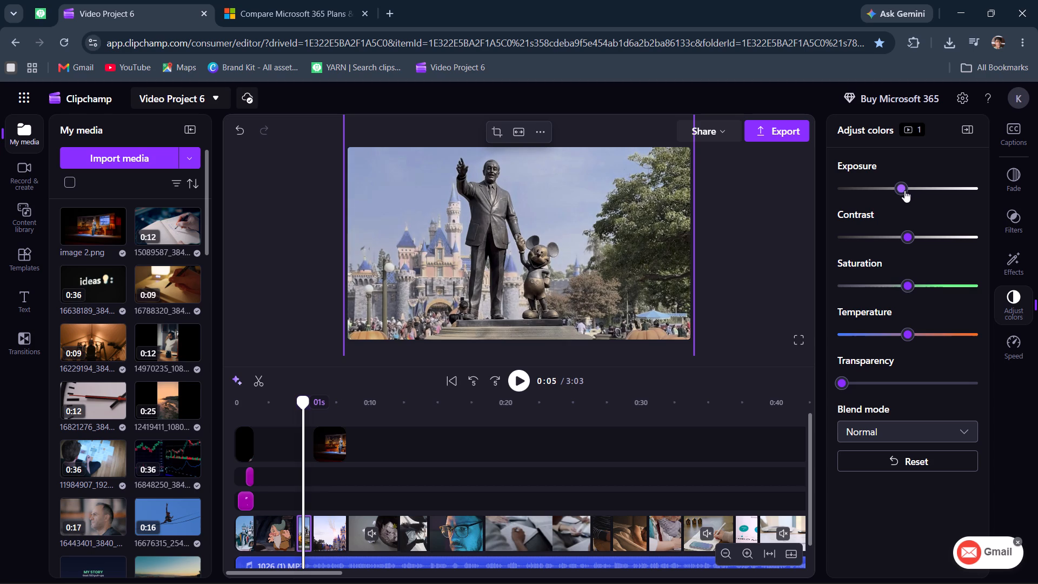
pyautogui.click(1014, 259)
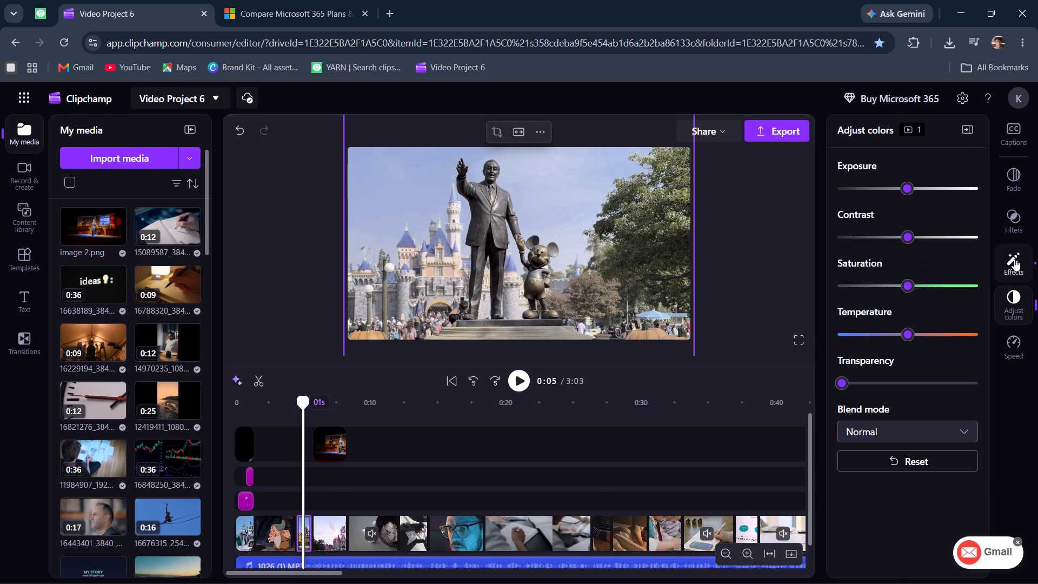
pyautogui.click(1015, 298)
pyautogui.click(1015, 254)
# Bring the cartoon dwarf clip's exposure, contrast, saturation and temperature back to roughly neutral.
pyautogui.click(281, 497)
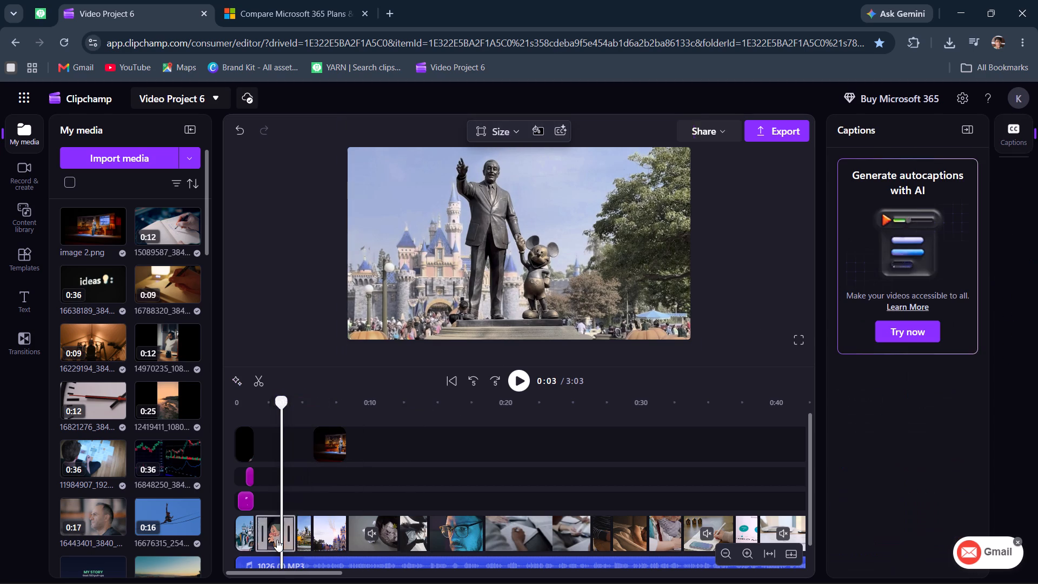
pyautogui.click(277, 540)
pyautogui.click(1021, 348)
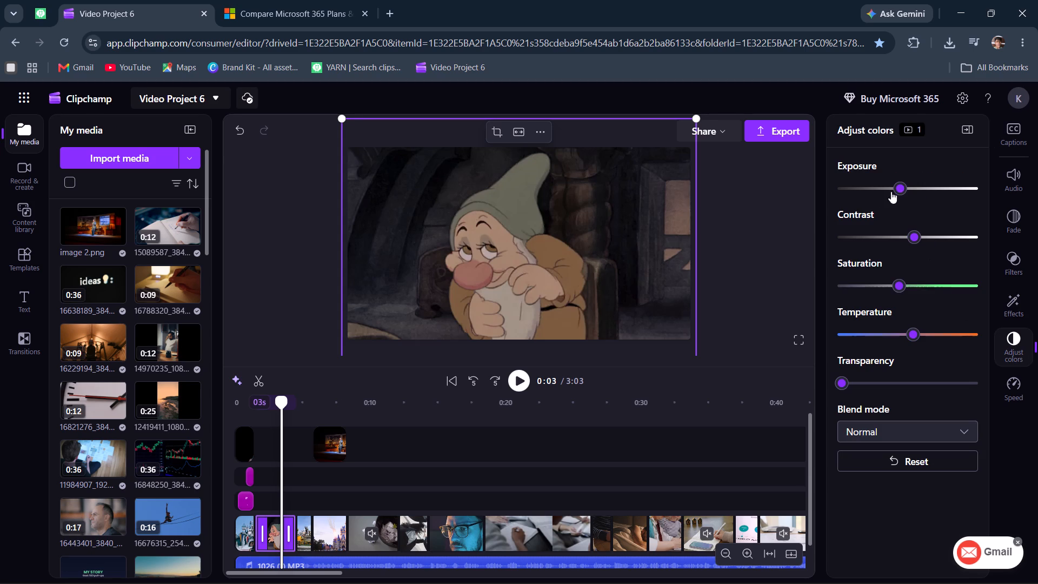
pyautogui.moveTo(897, 188); pyautogui.dragTo(909, 193)
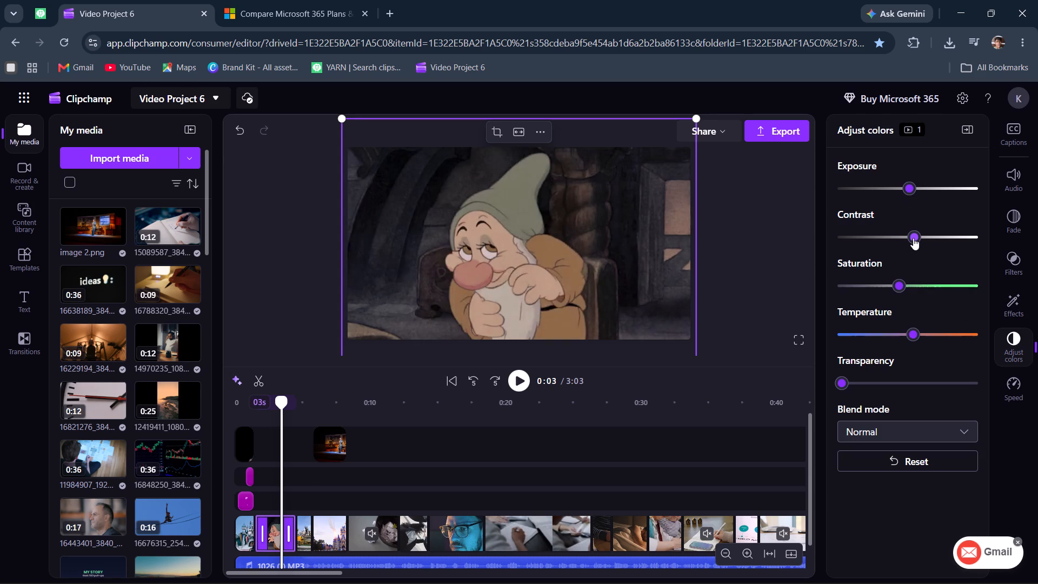
pyautogui.click(913, 238)
pyautogui.moveTo(903, 291); pyautogui.dragTo(909, 290)
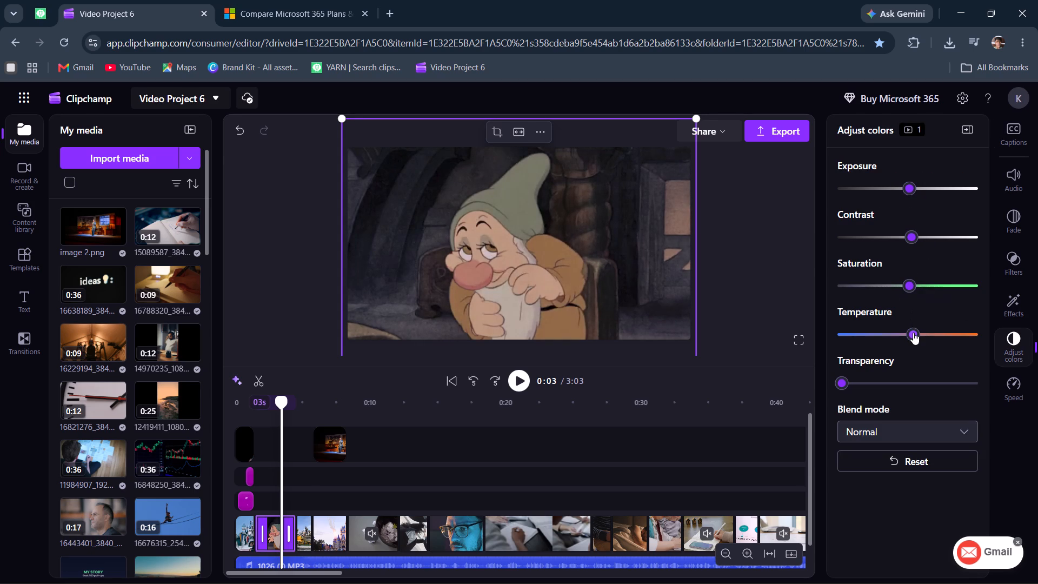
pyautogui.click(913, 333)
# Remove the Muted filter from the cartoon dwarf clip.
pyautogui.click(1019, 301)
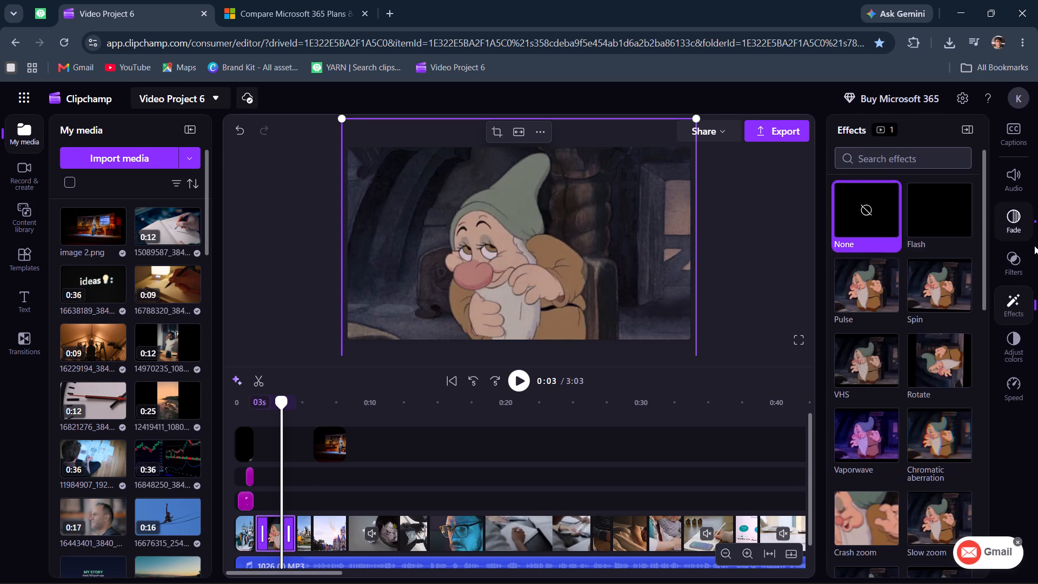
pyautogui.click(1005, 275)
pyautogui.click(1029, 258)
pyautogui.click(1026, 266)
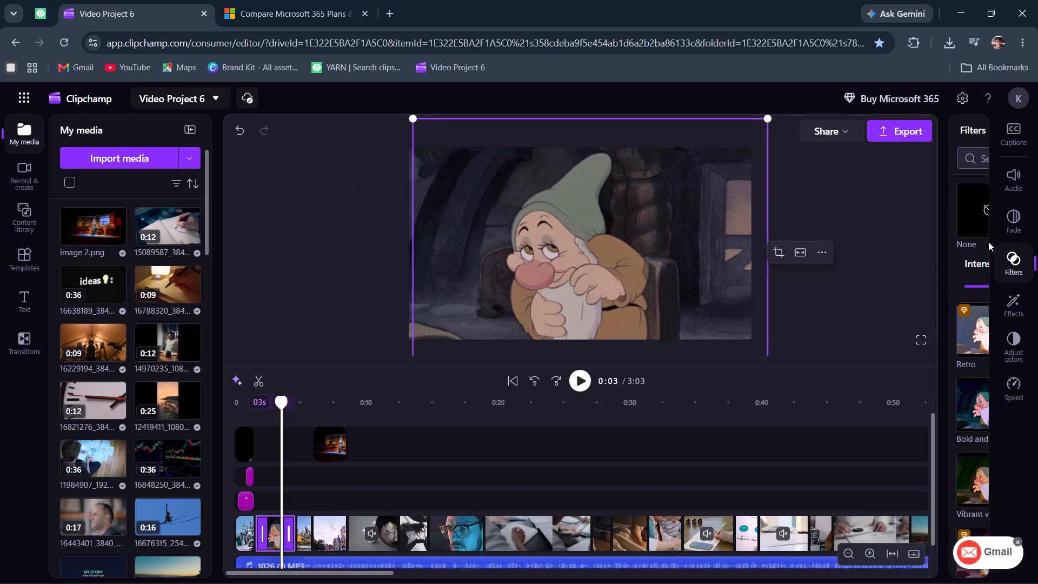
pyautogui.click(928, 215)
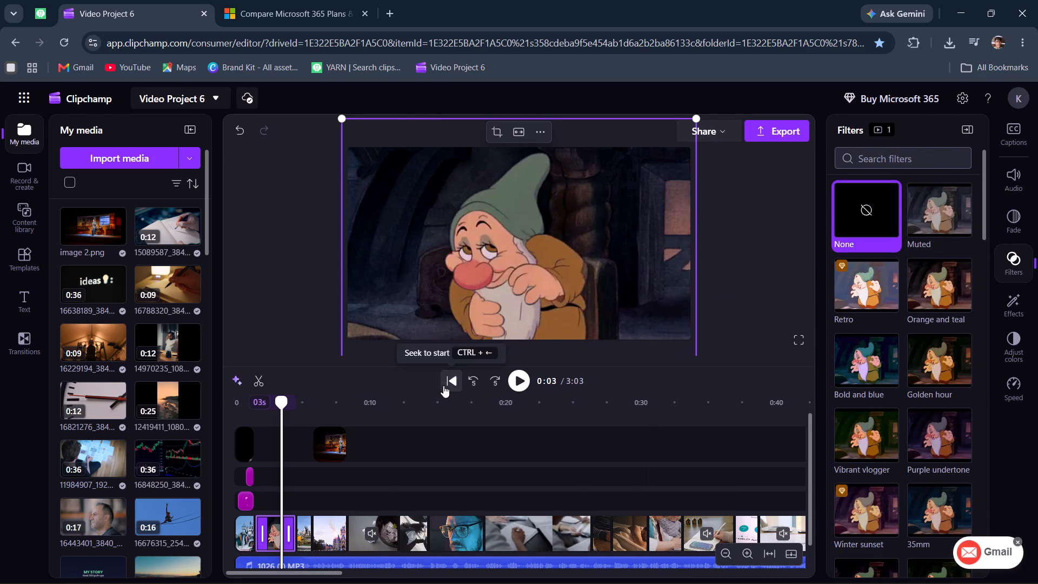
# Play the opening from the dwarf clip through the crumpled-paper clip and examine the paused frame at 0:11 in full screen.
pyautogui.click(230, 490)
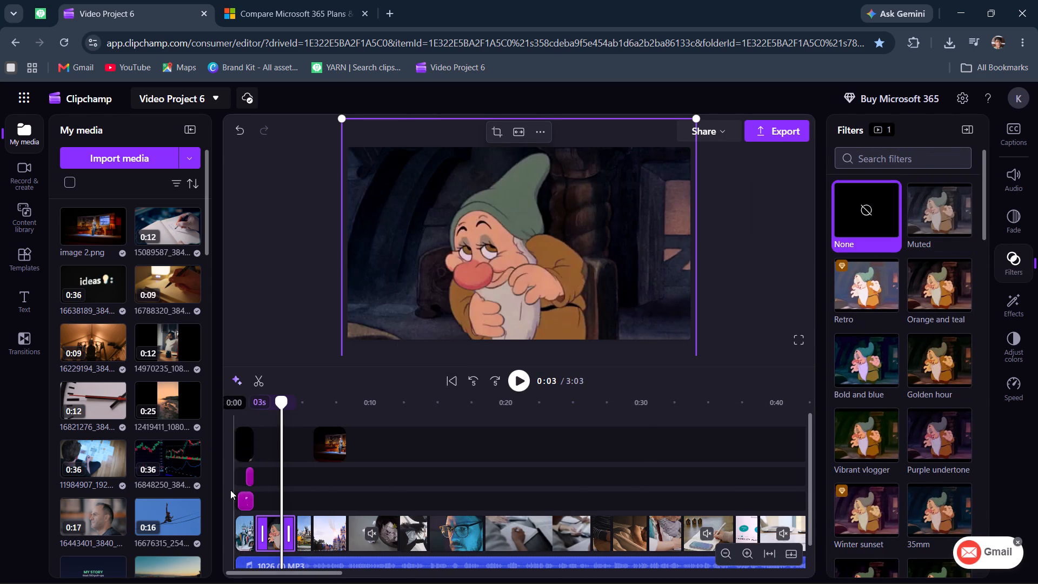
pyautogui.click(510, 387)
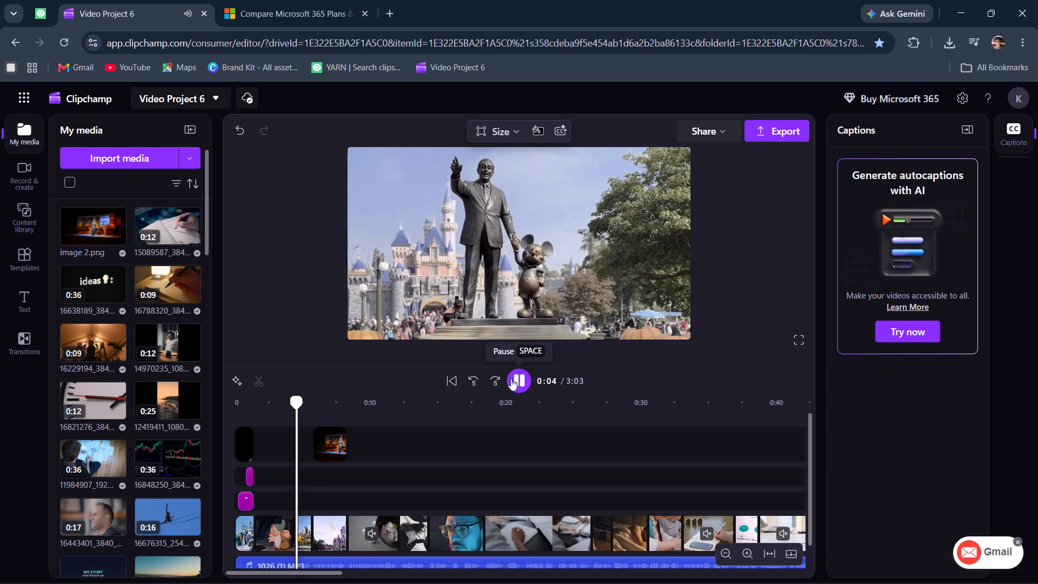
pyautogui.click(511, 379)
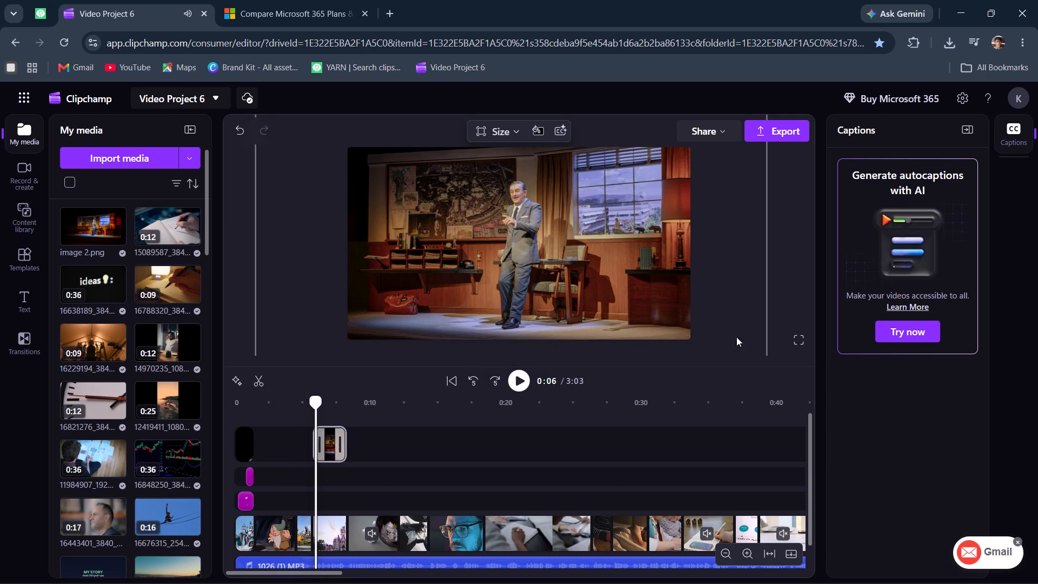
pyautogui.click(302, 429)
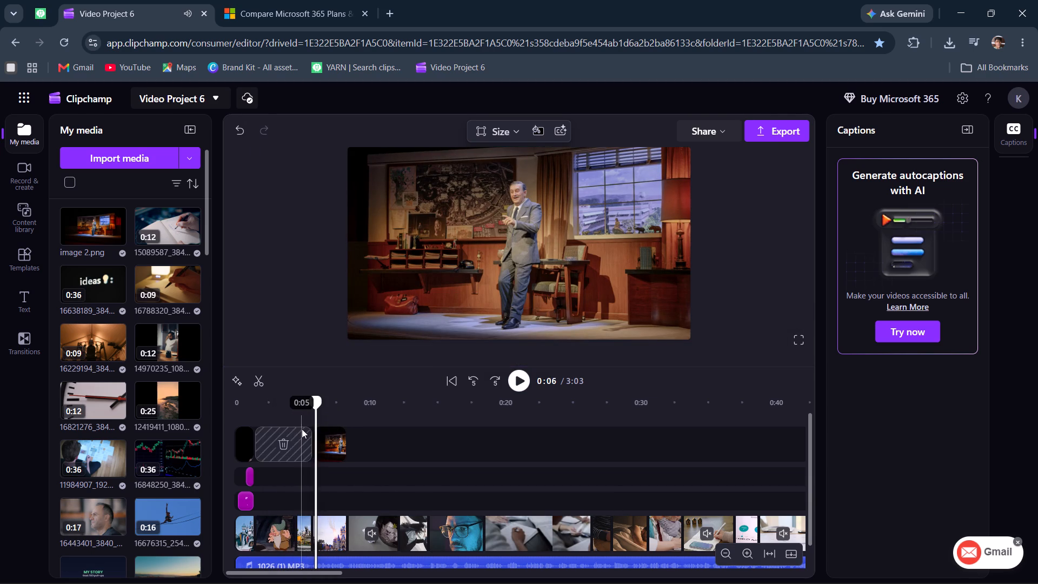
pyautogui.click(515, 383)
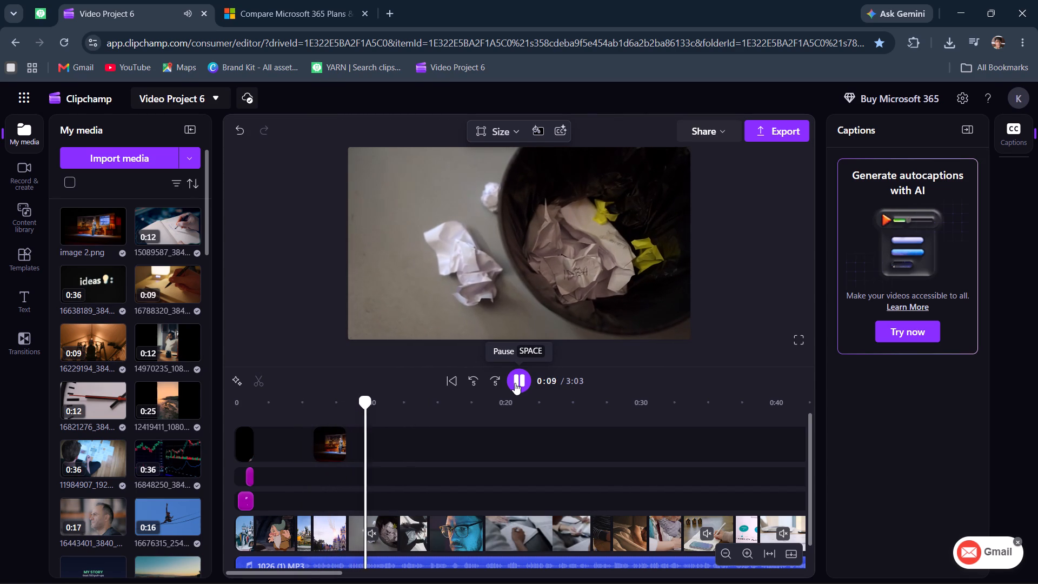
pyautogui.click(515, 383)
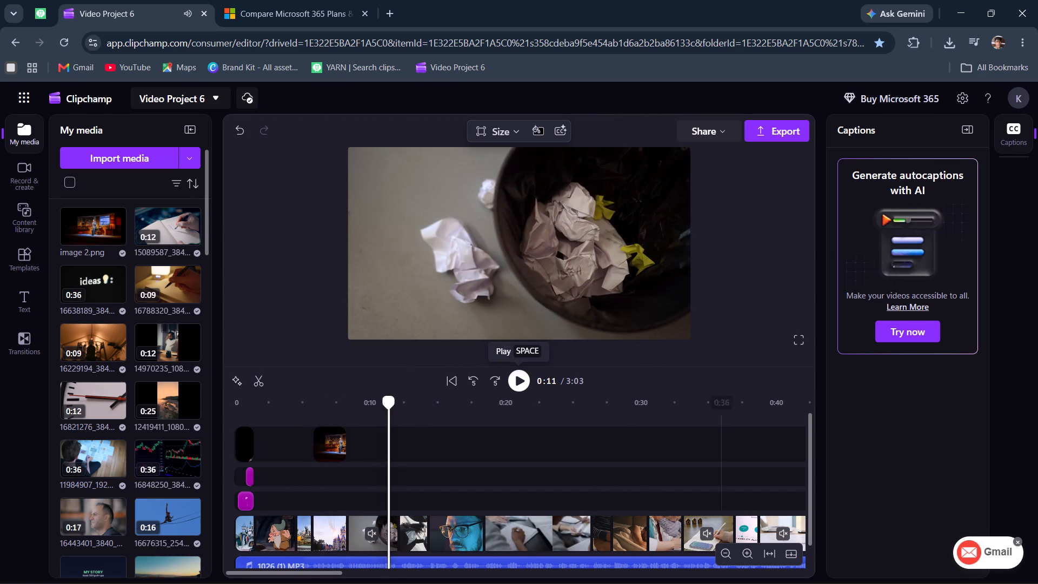
pyautogui.click(794, 338)
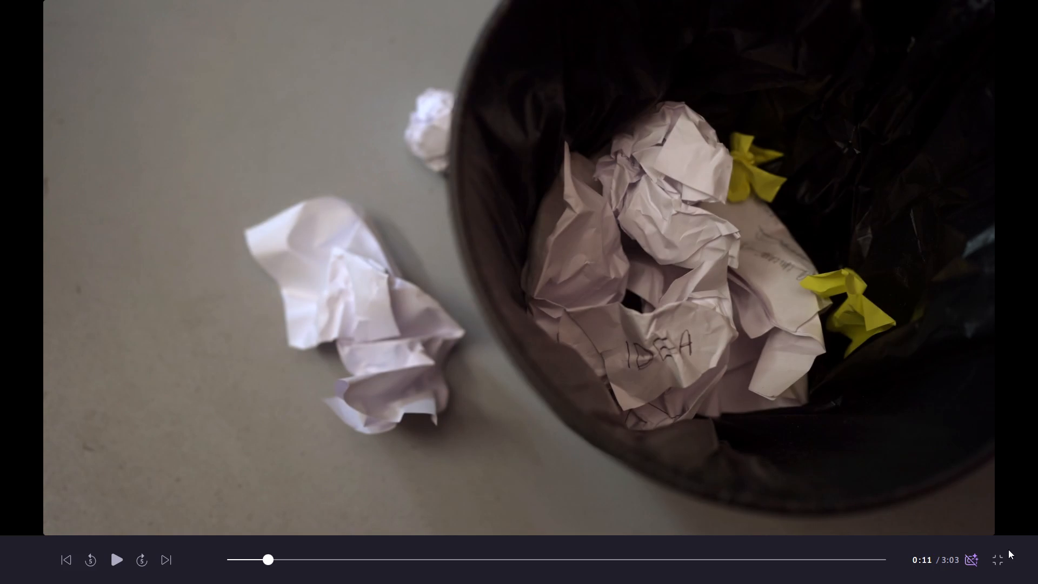
pyautogui.click(1002, 569)
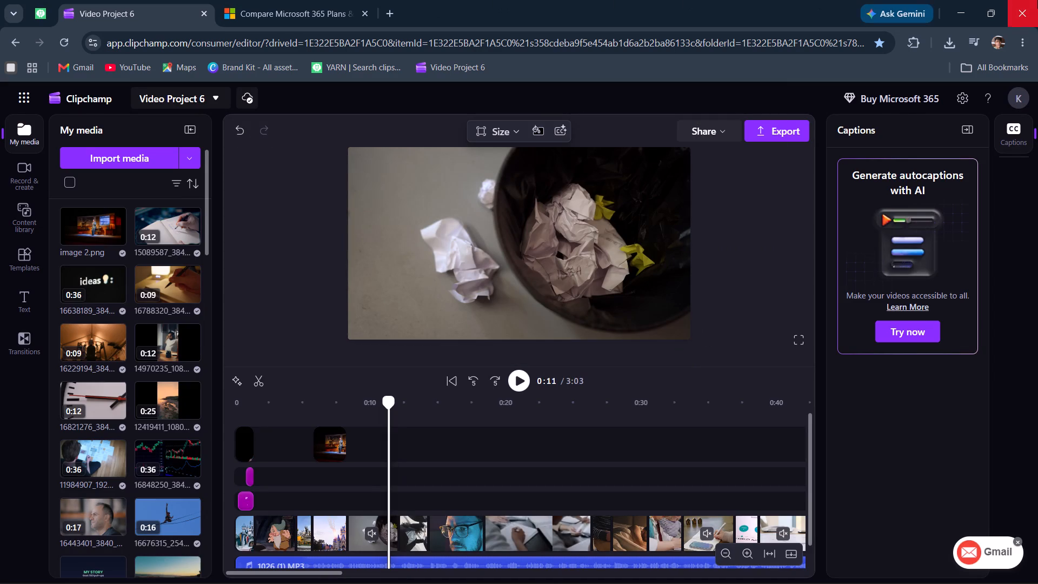
pyautogui.click(1037, 0)
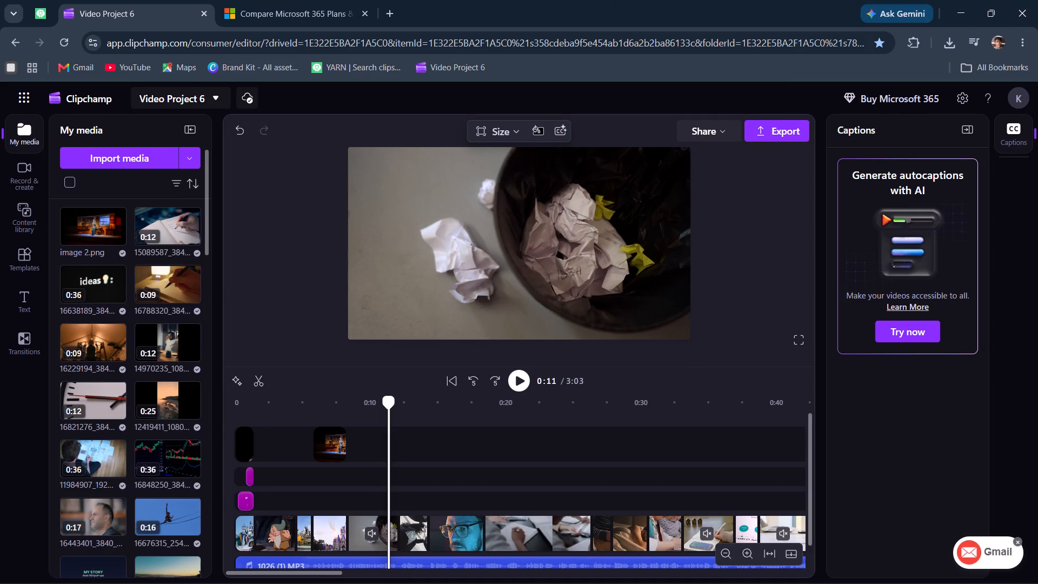
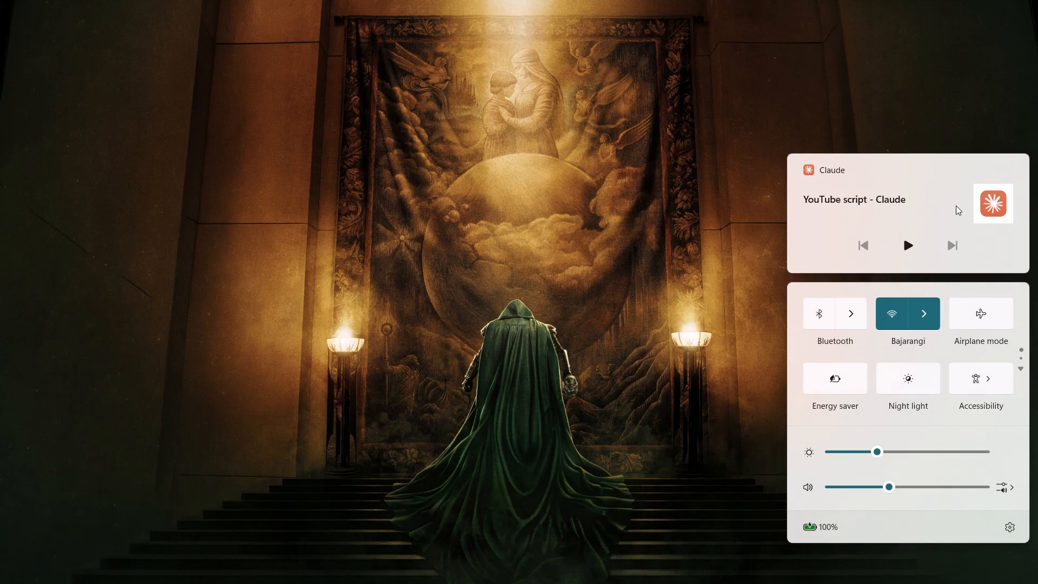
# Dismiss the system quick settings and media playback flyouts to return to the plain desktop.
pyautogui.click(929, 113)
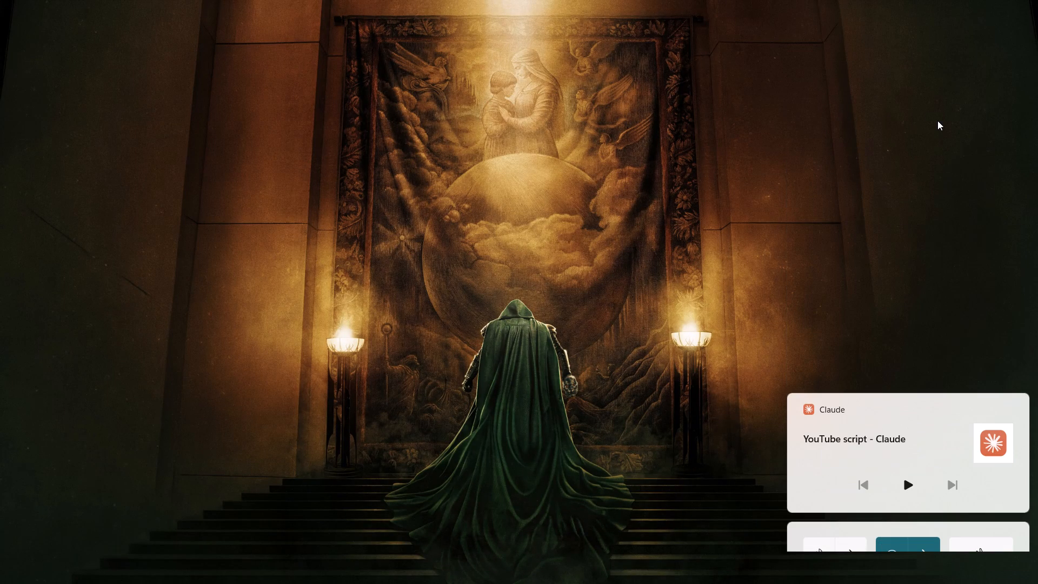